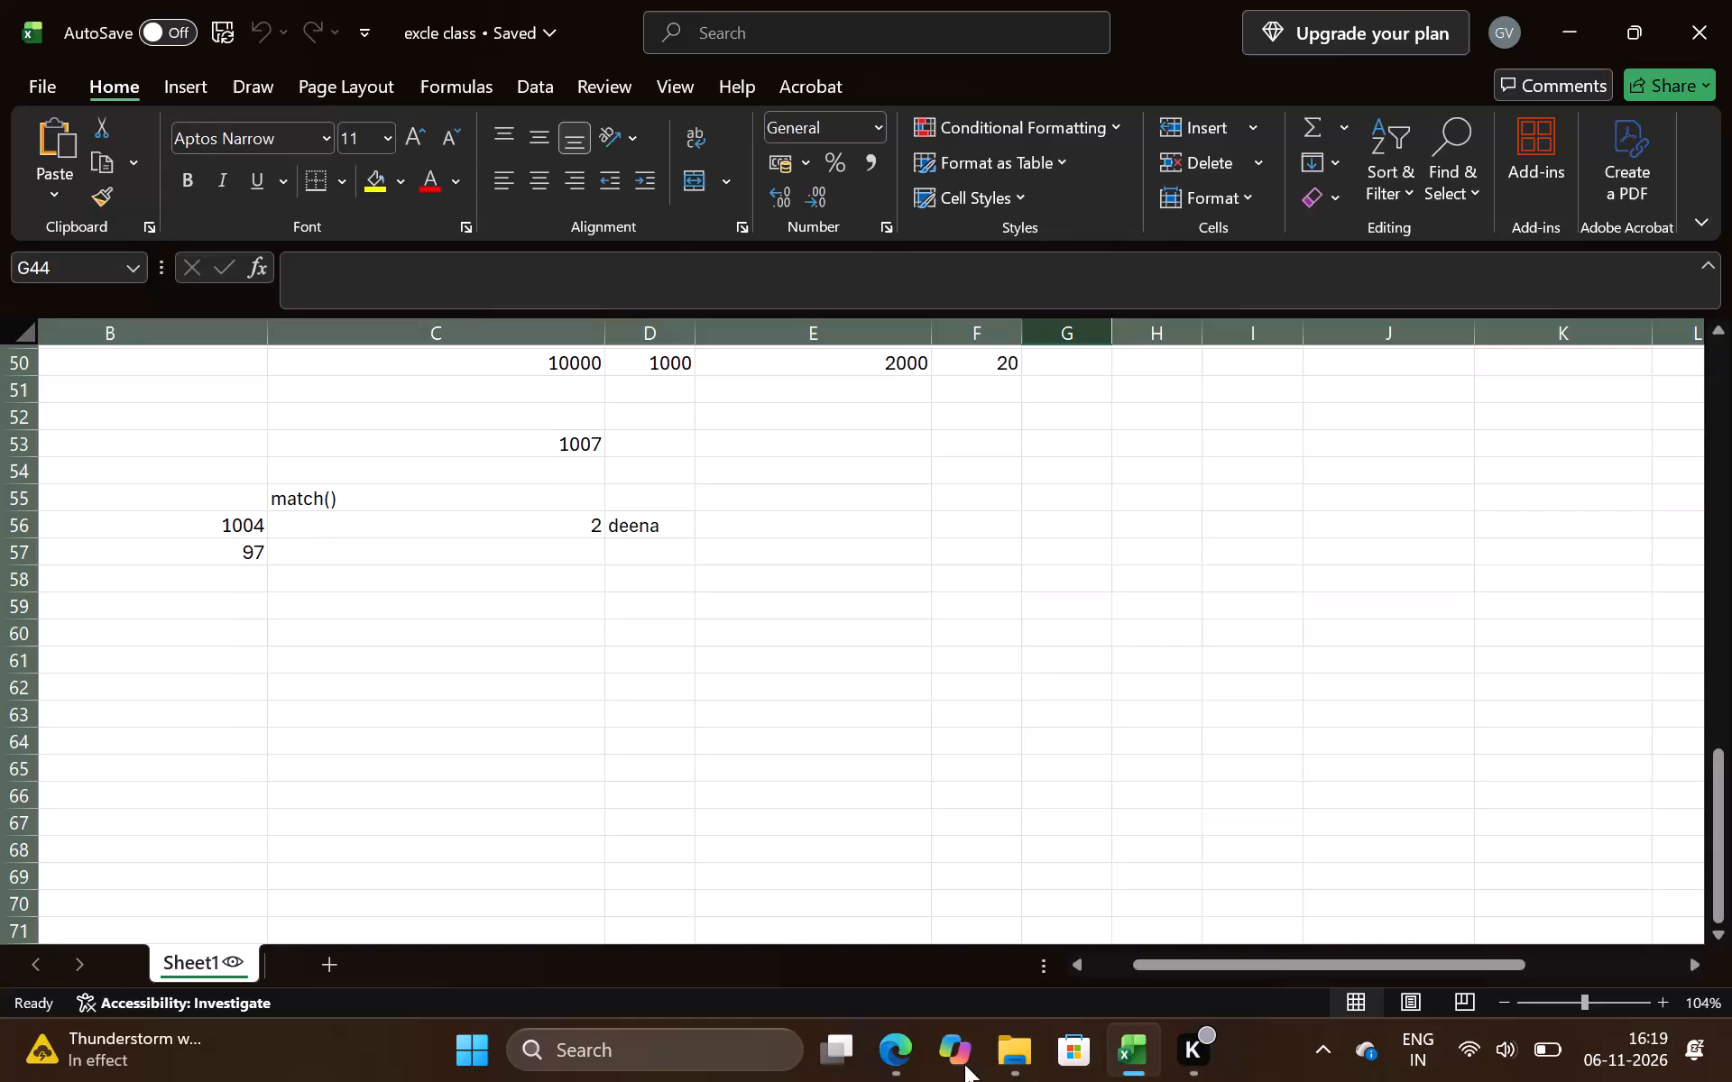
# Switch to Microsoft Edge and enter "qsp" as a web search in a new browser tab.
pyautogui.click(893, 1048)
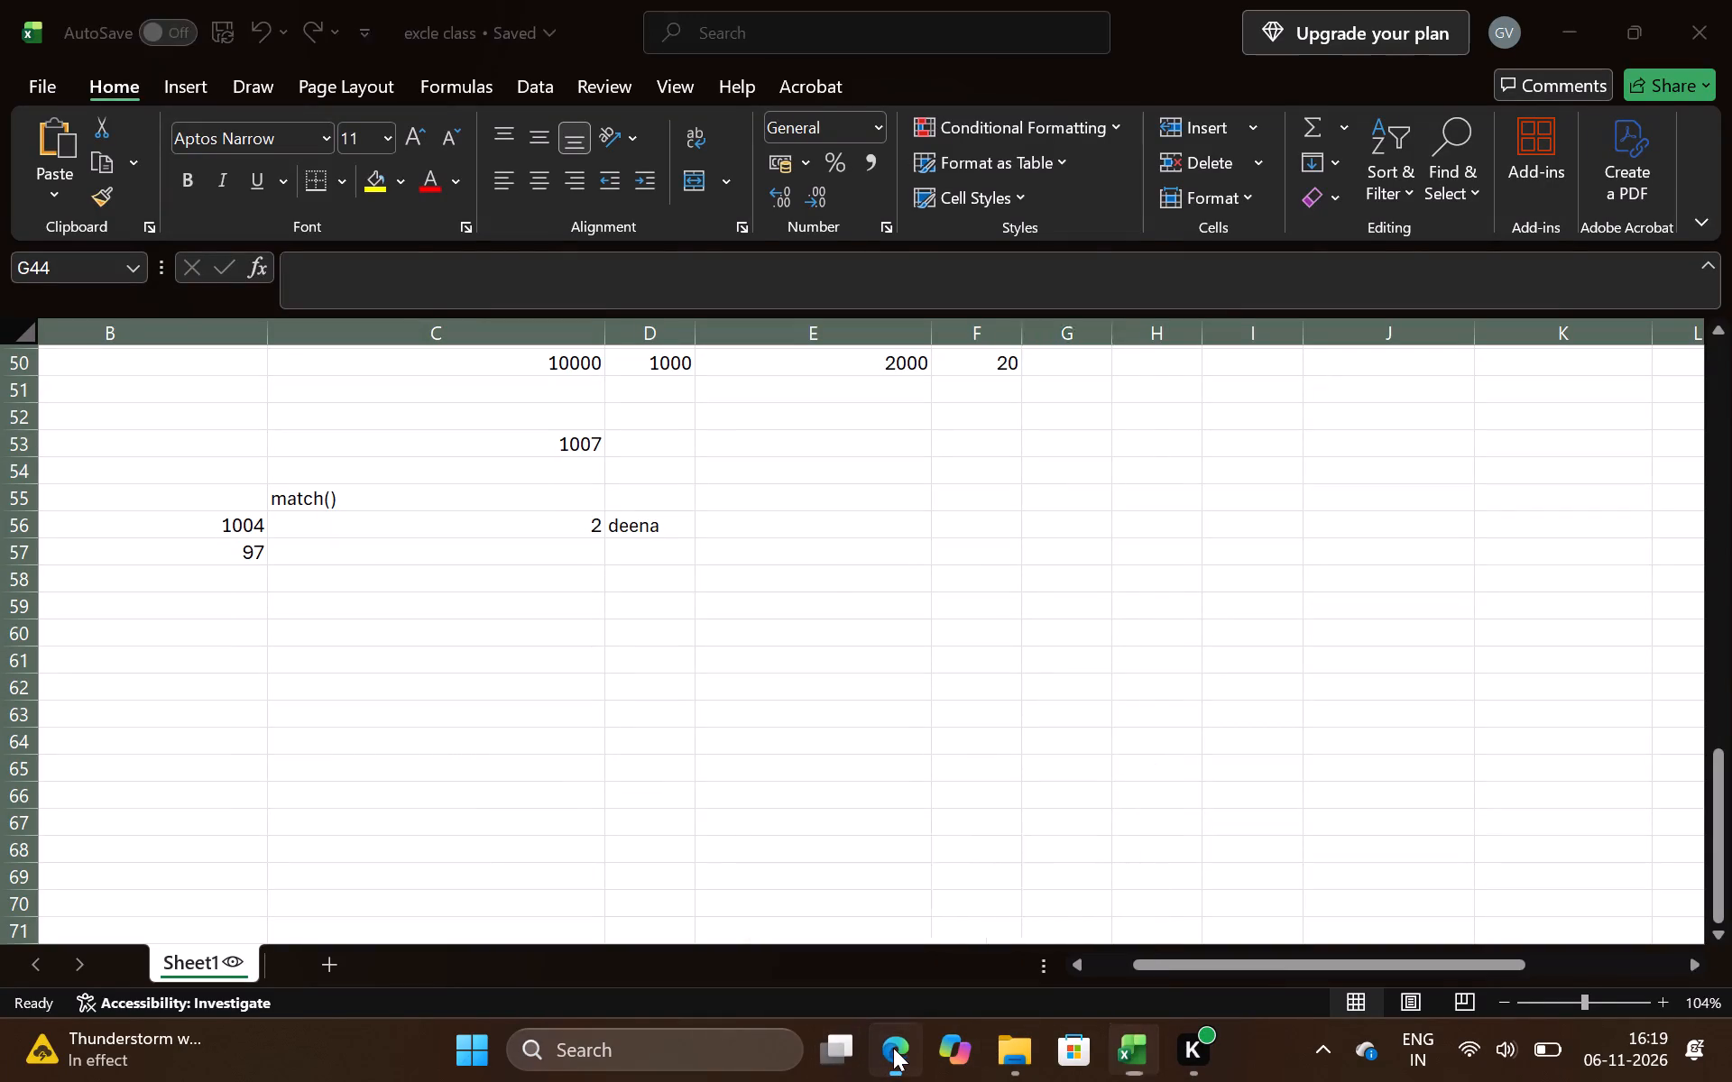
pyautogui.click(1048, 24)
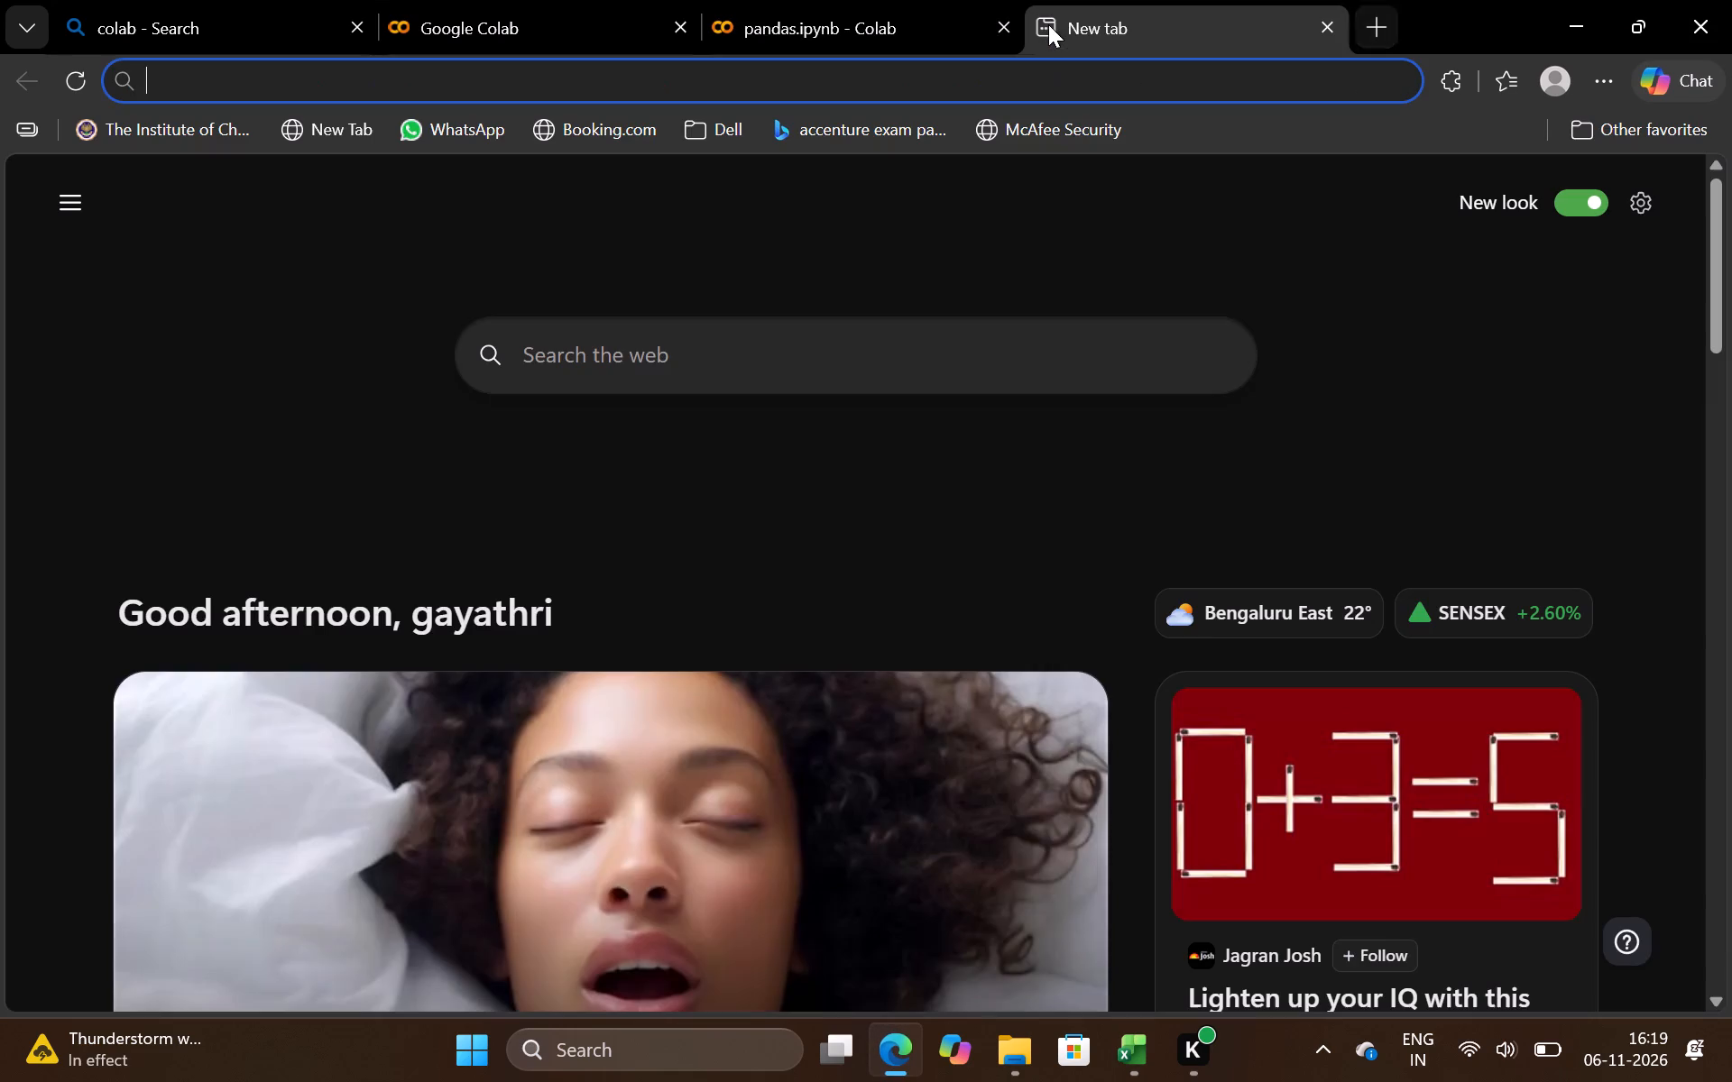
pyautogui.write('qsp')
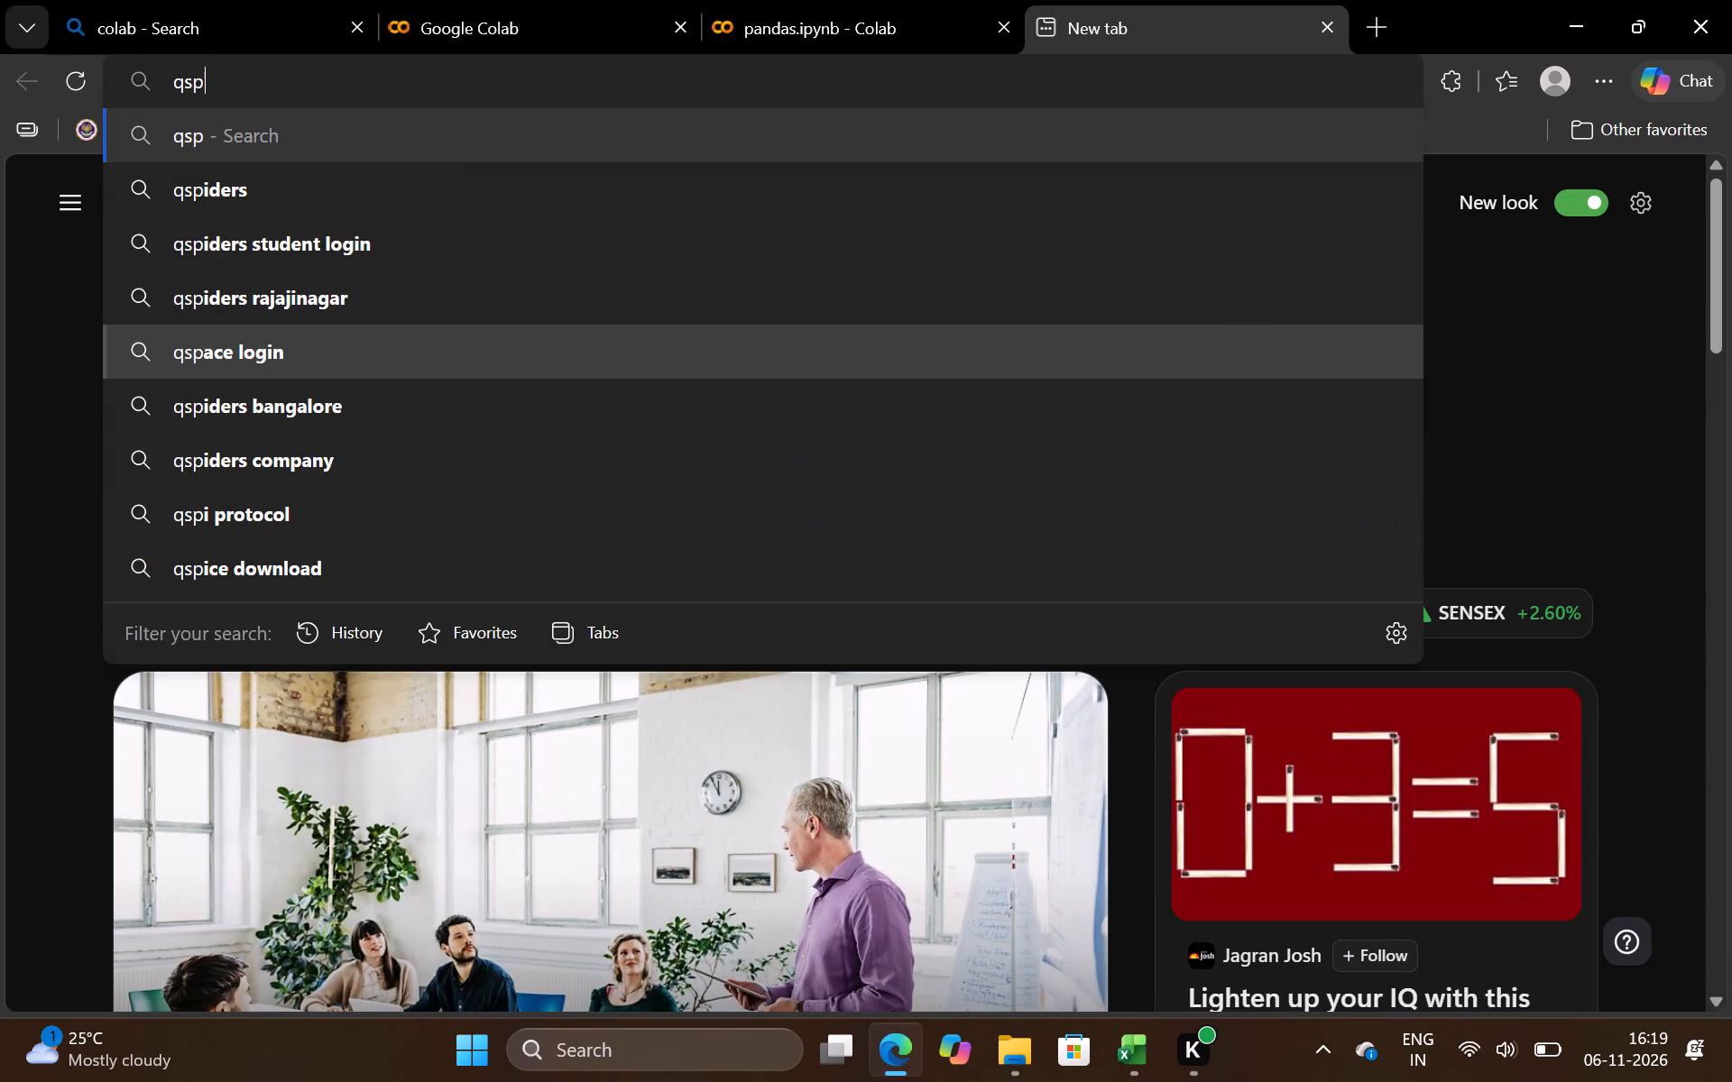
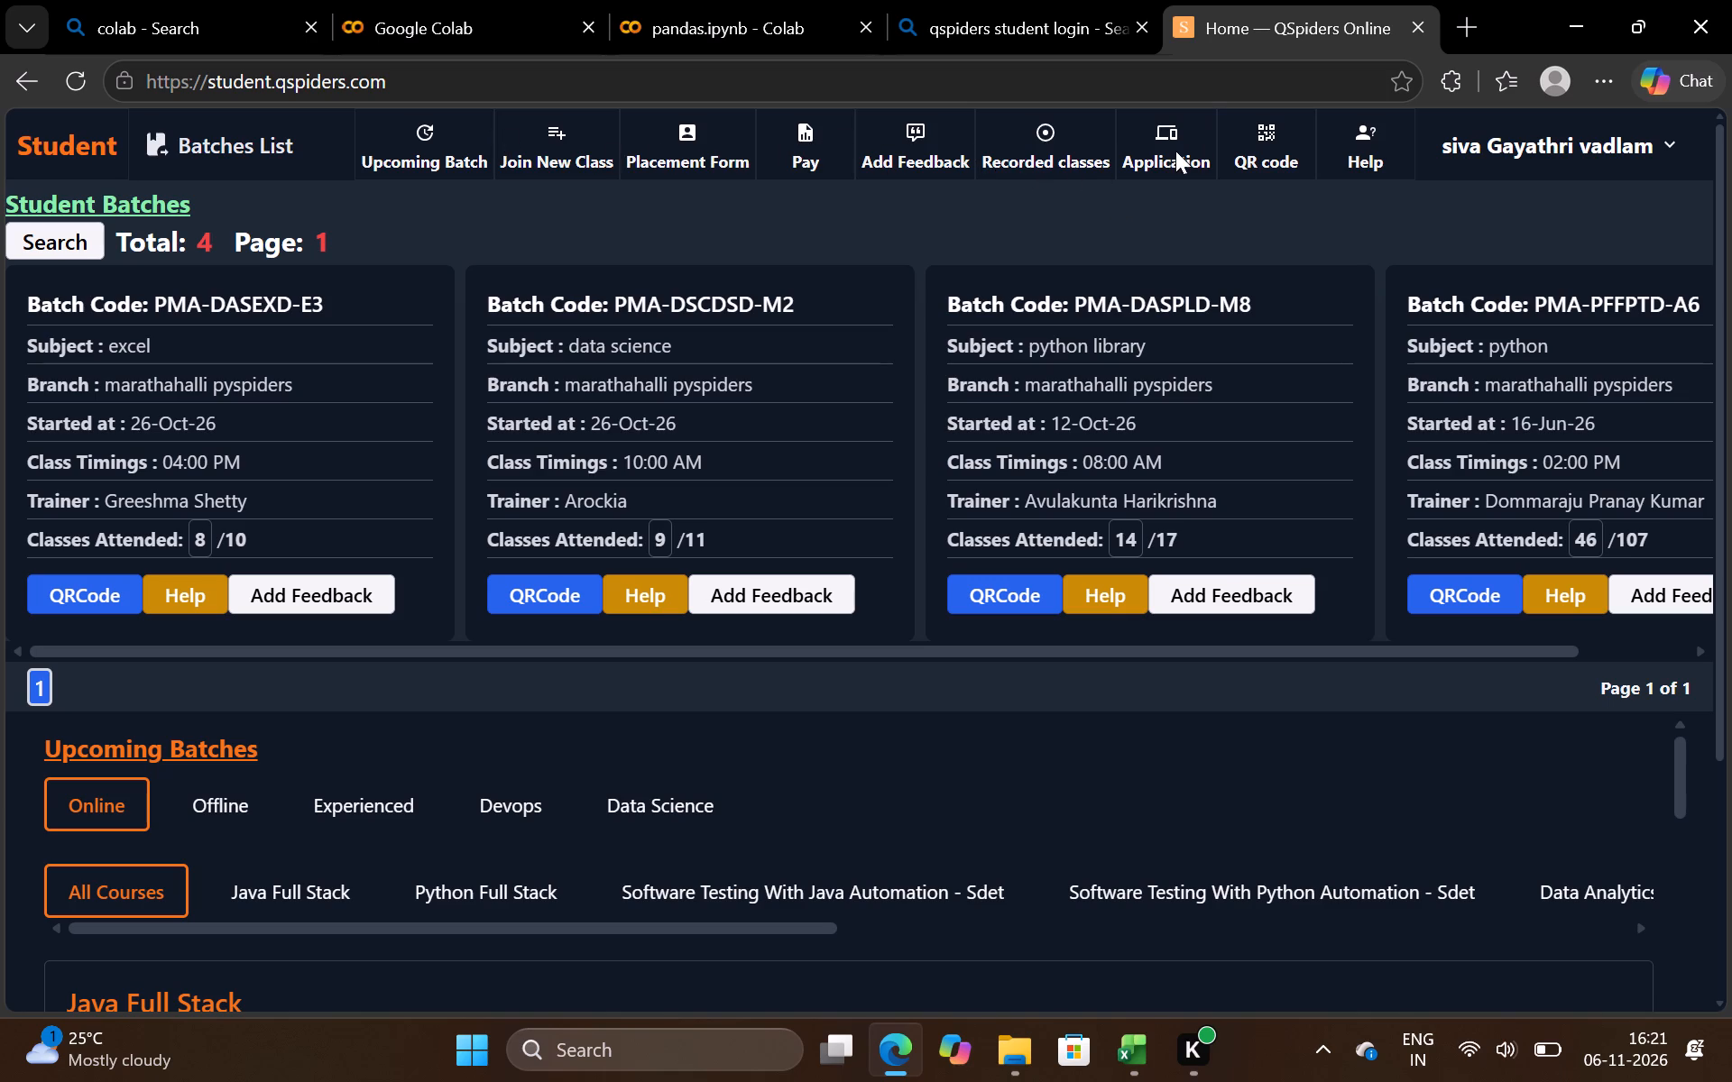
# Open QTalk from the student account and download Data Cleaning Start.xlsx from the chat with the counselor-manager.
pyautogui.click(1492, 148)
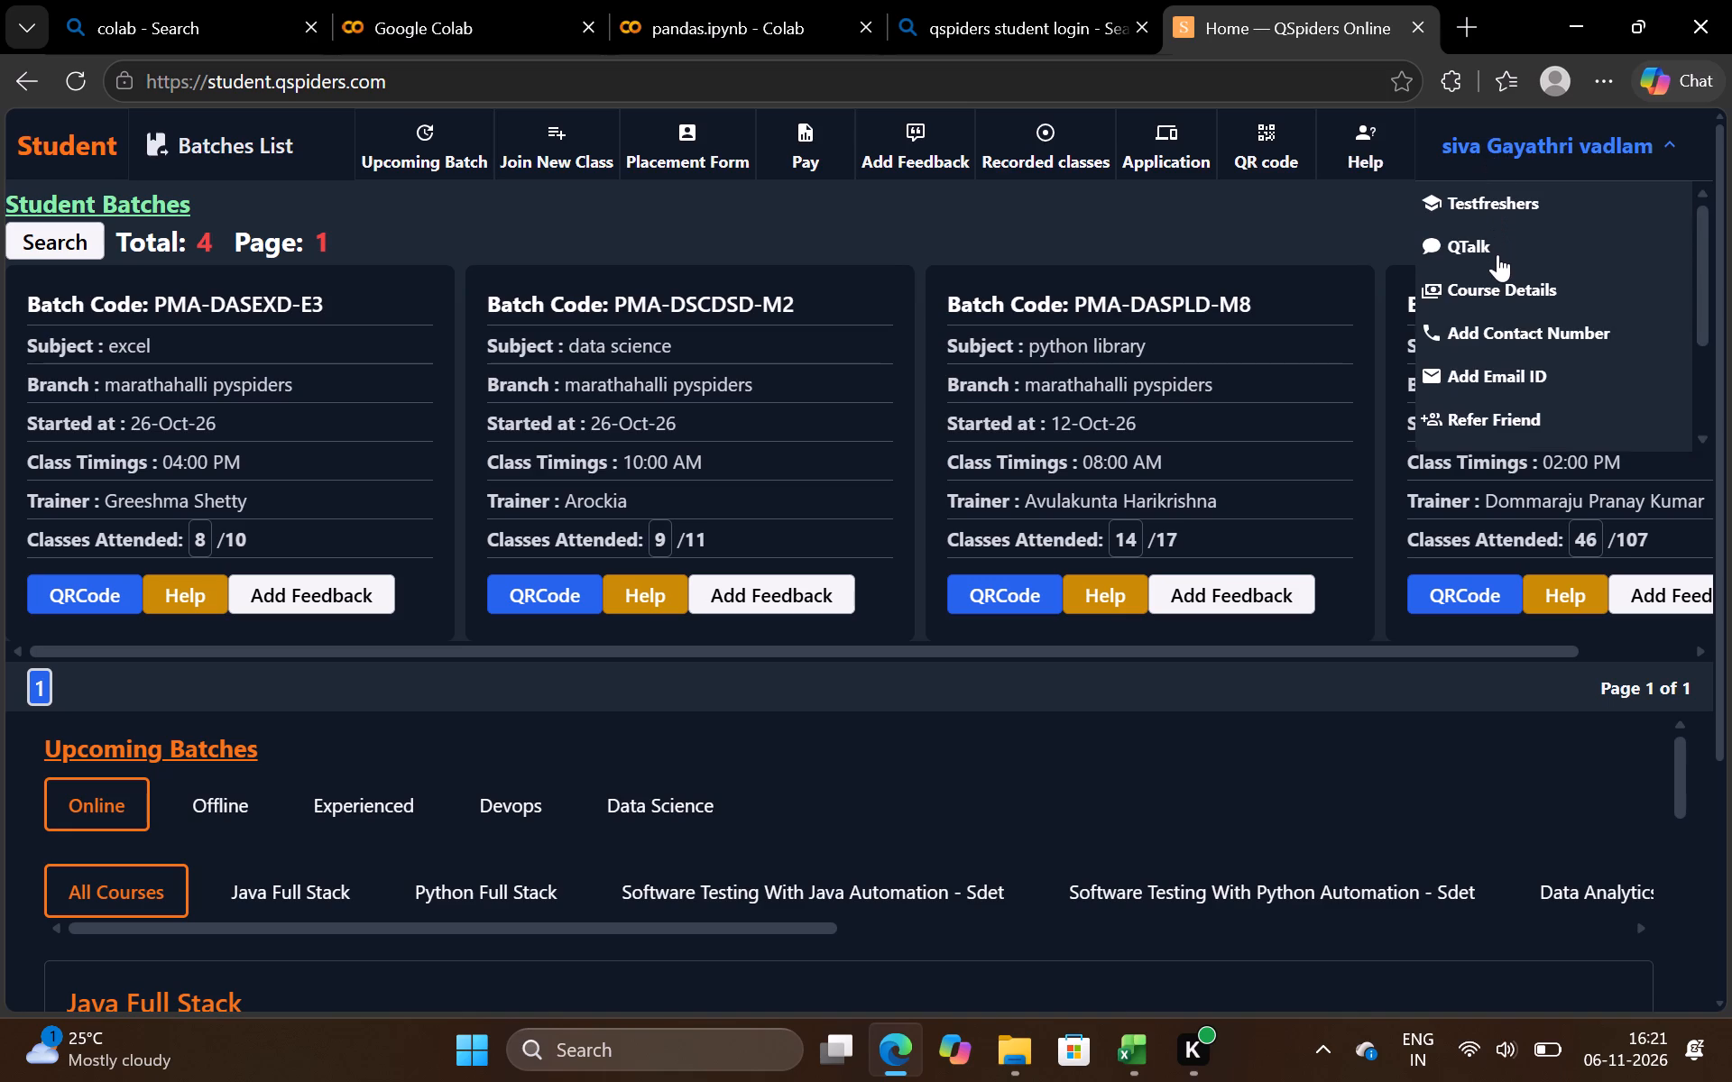
pyautogui.click(1497, 254)
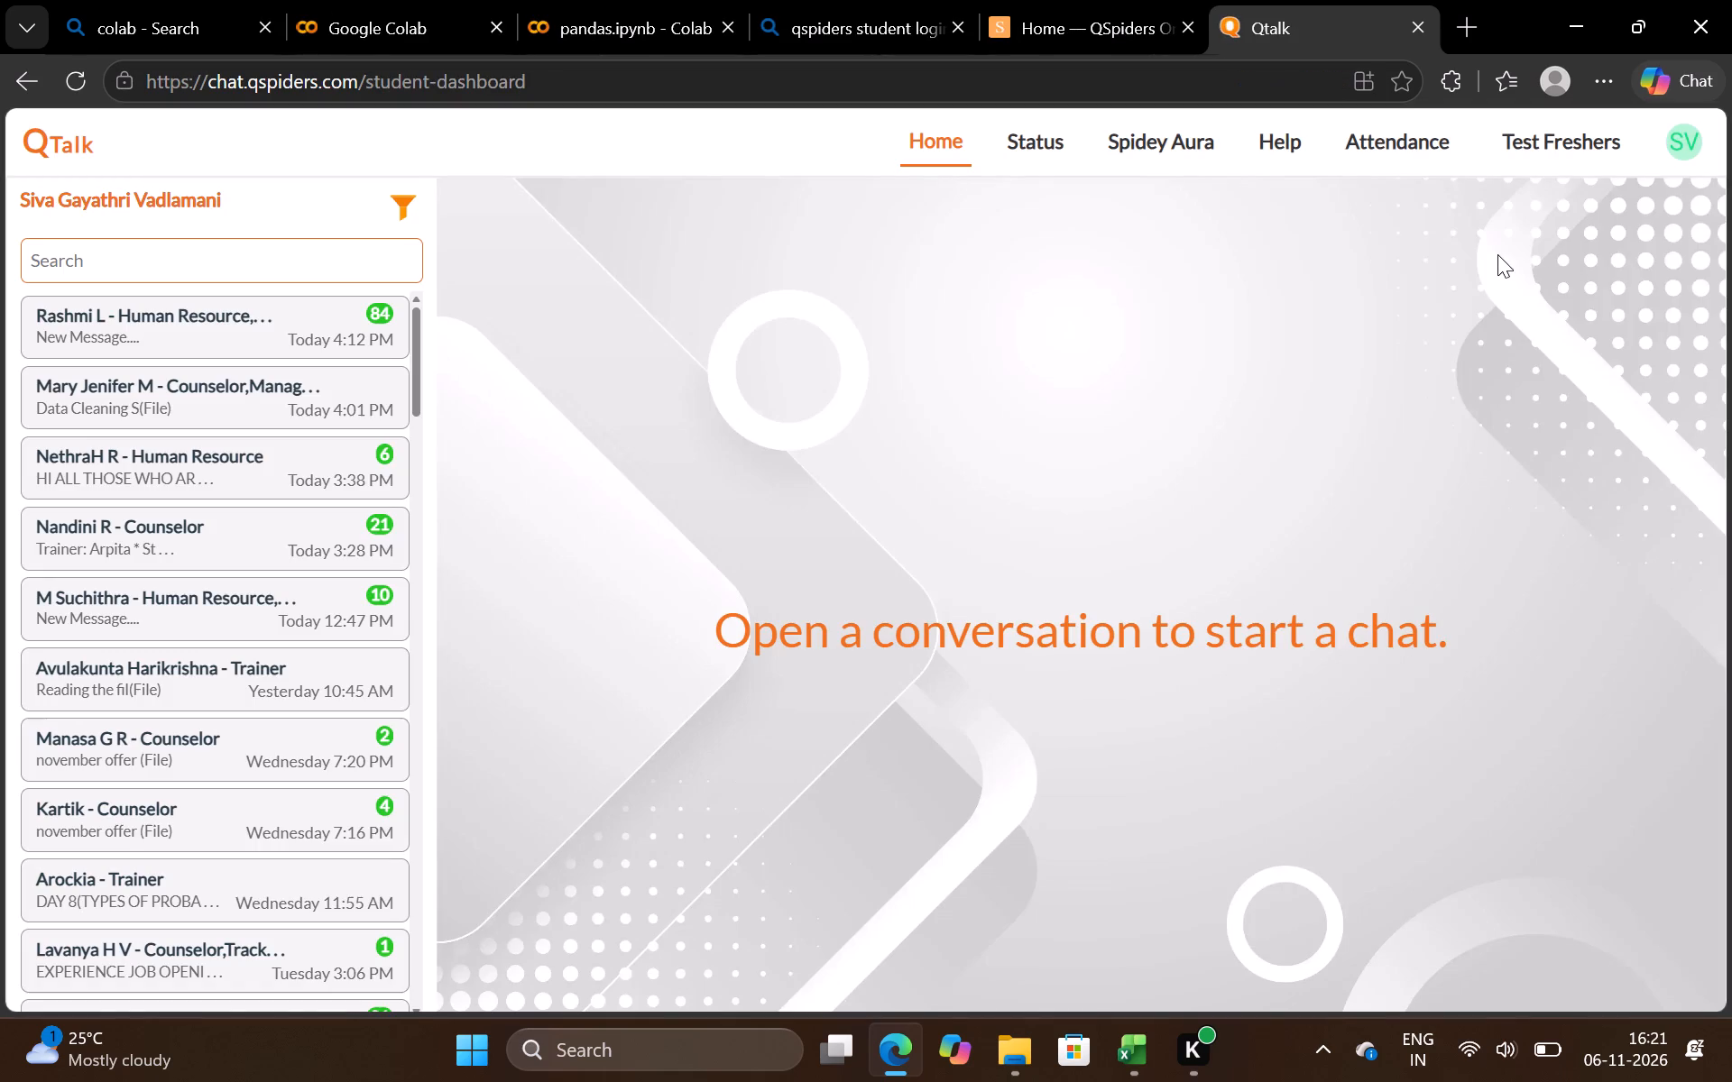
pyautogui.click(183, 392)
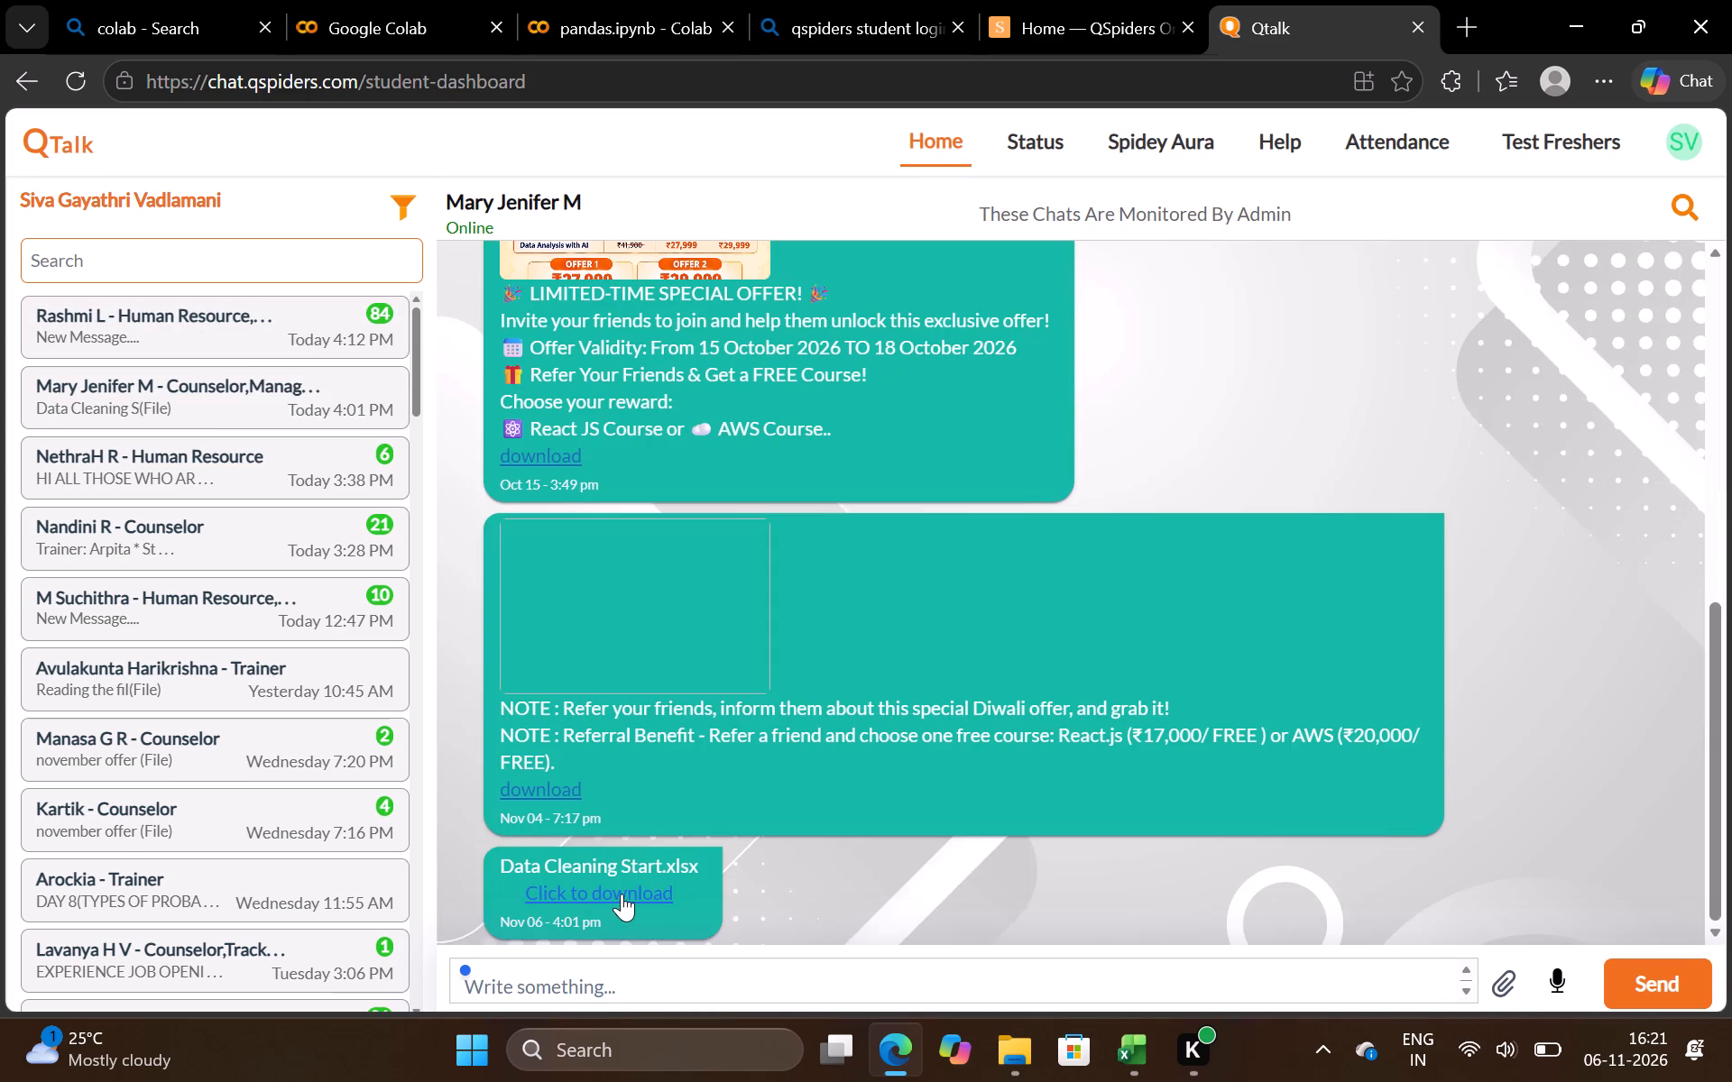
pyautogui.click(622, 894)
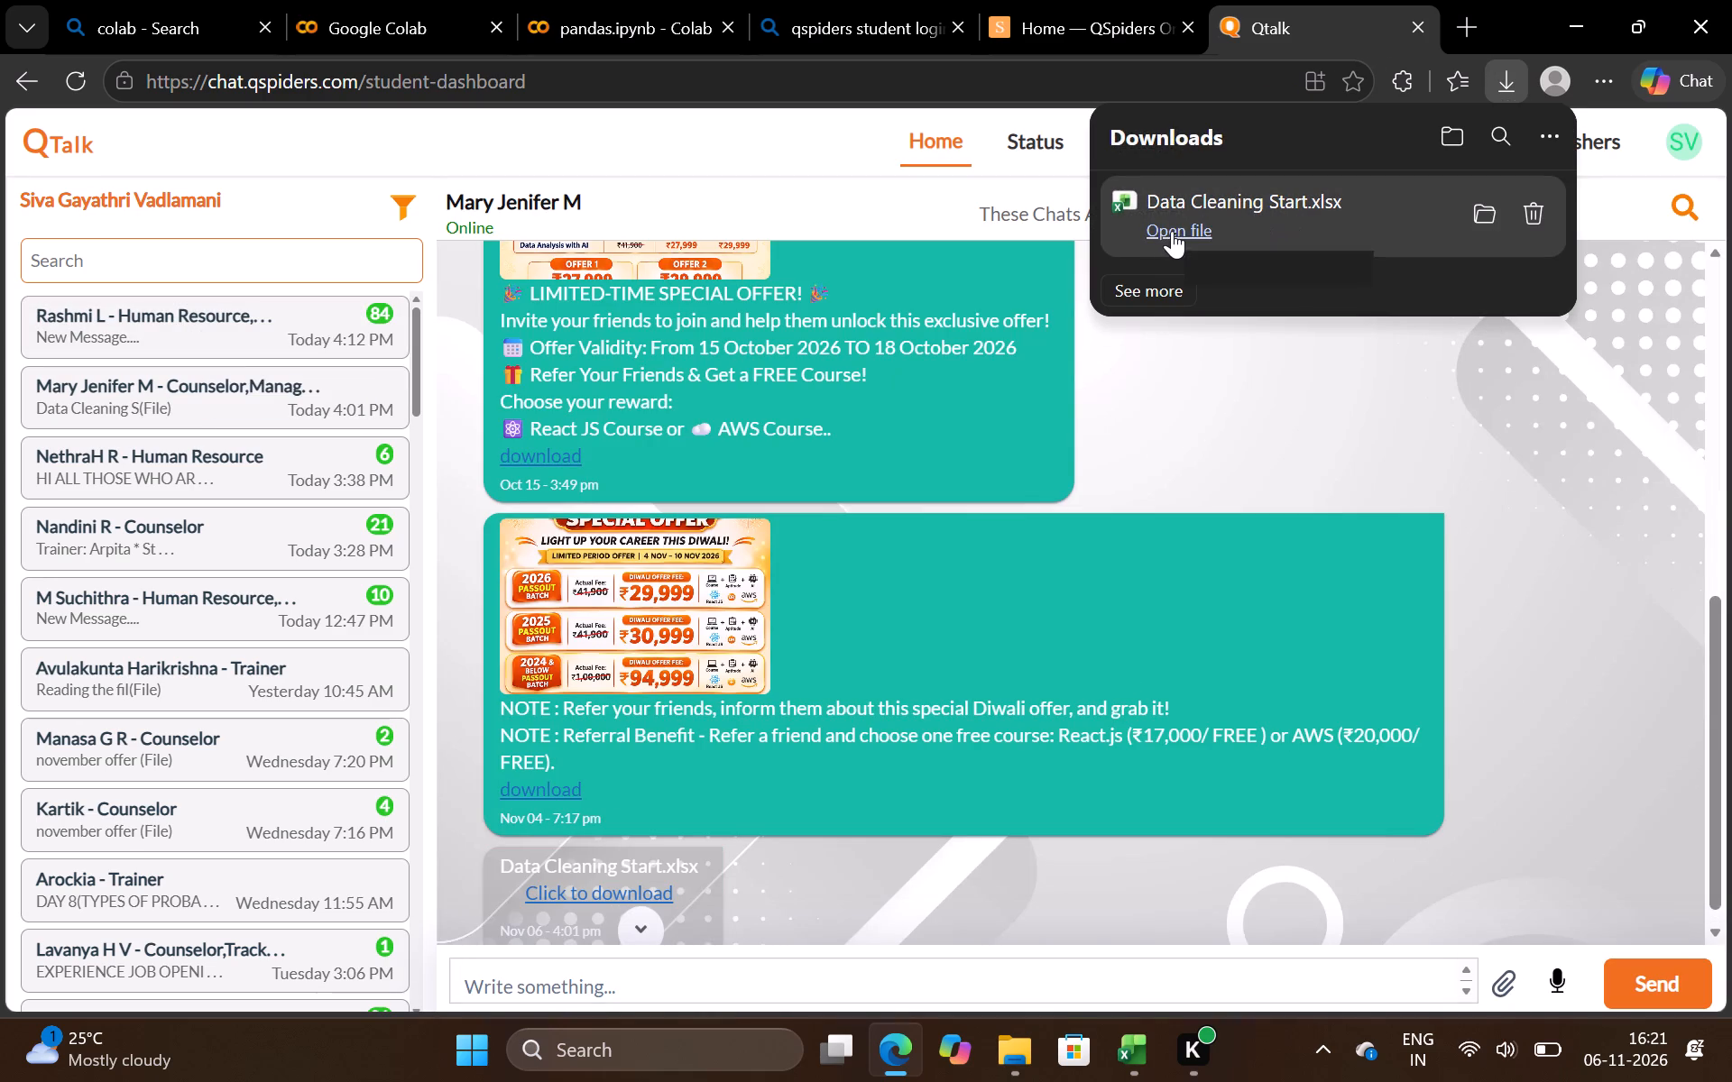
# Open the downloaded Data Cleaning Start workbook in Excel and enable editing.
pyautogui.click(1172, 231)
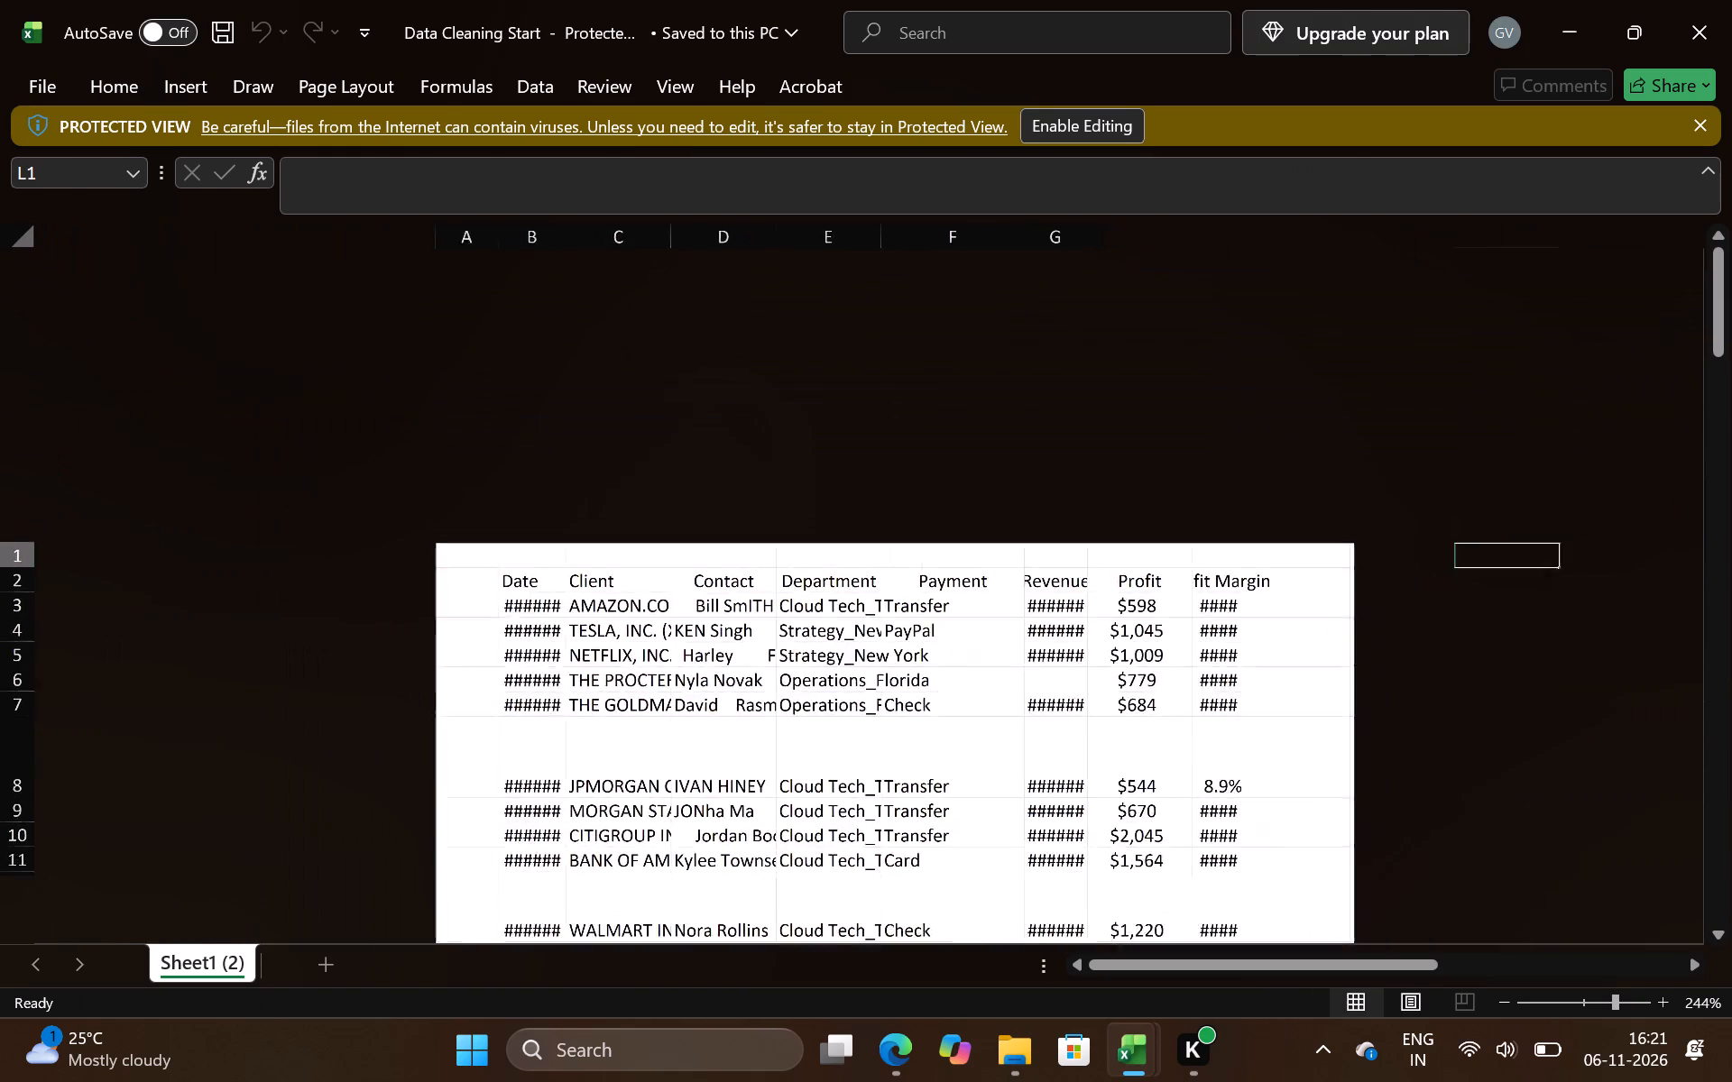
pyautogui.click(1082, 127)
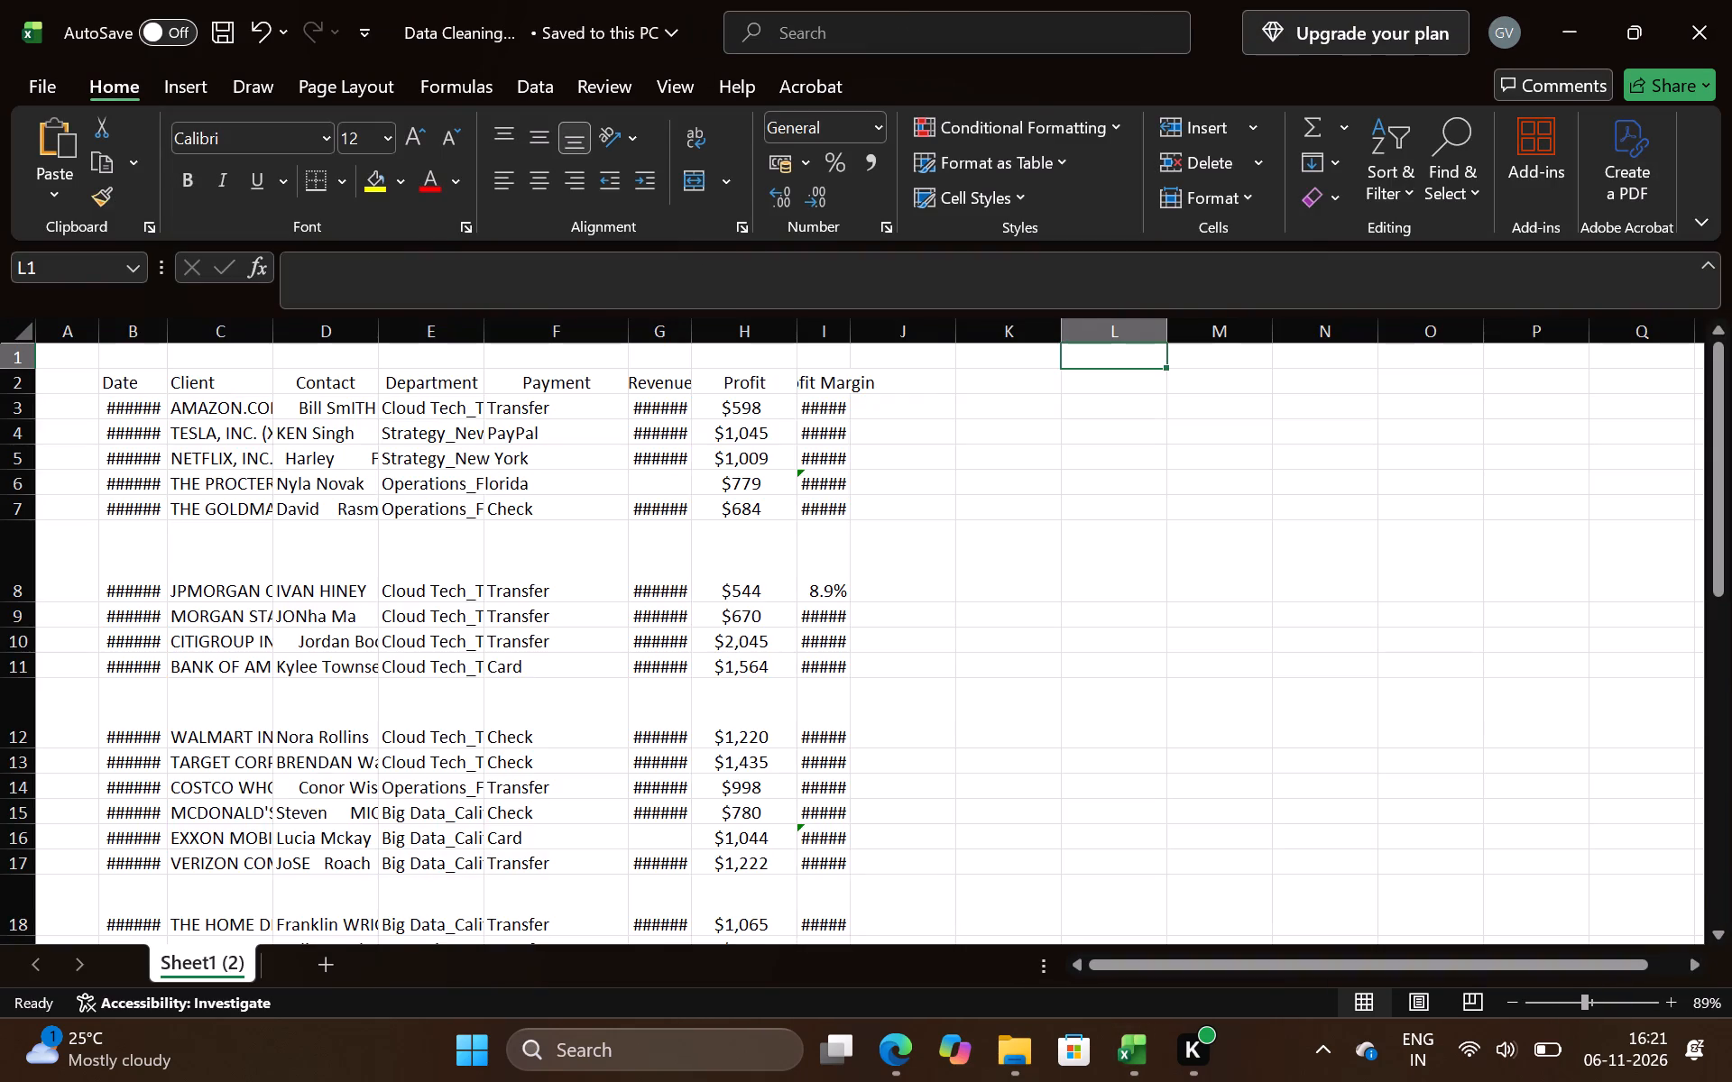
# Widen the Date, Client and Contact columns (B to D) so their full contents fit.
pyautogui.scroll(5, 722, 610)
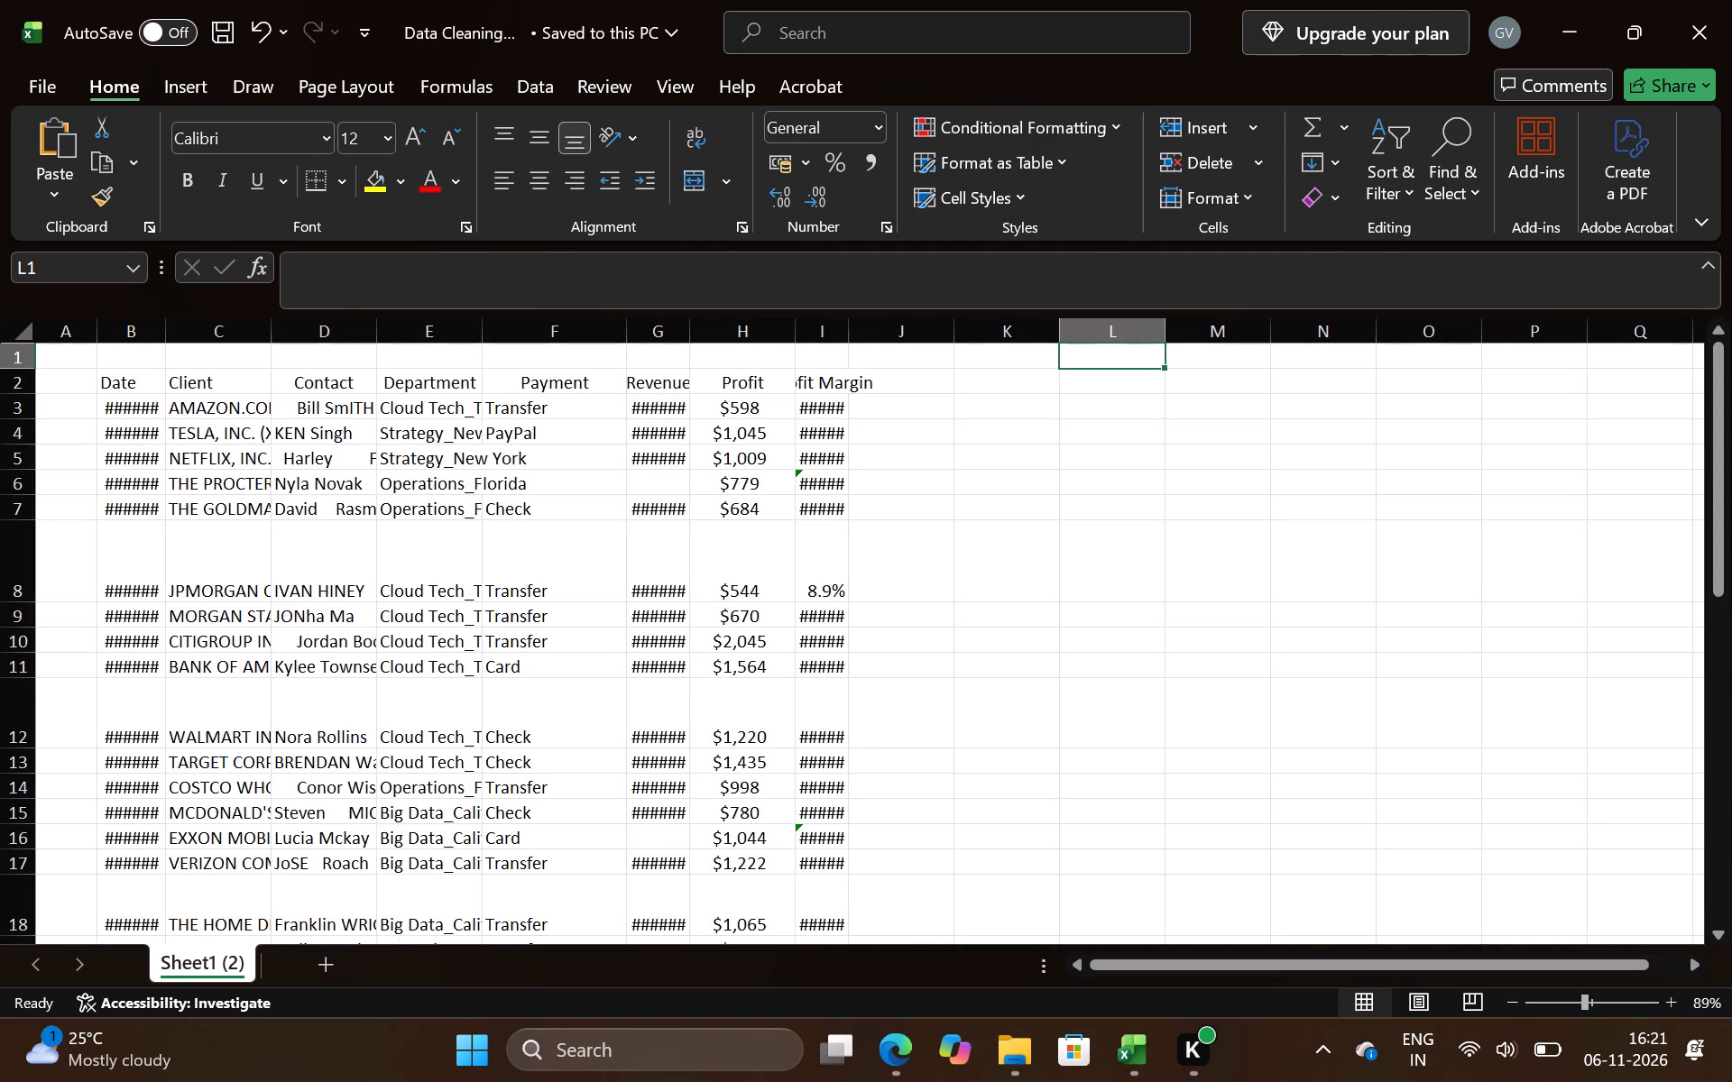
pyautogui.moveTo(166, 327); pyautogui.dragTo(241, 321)
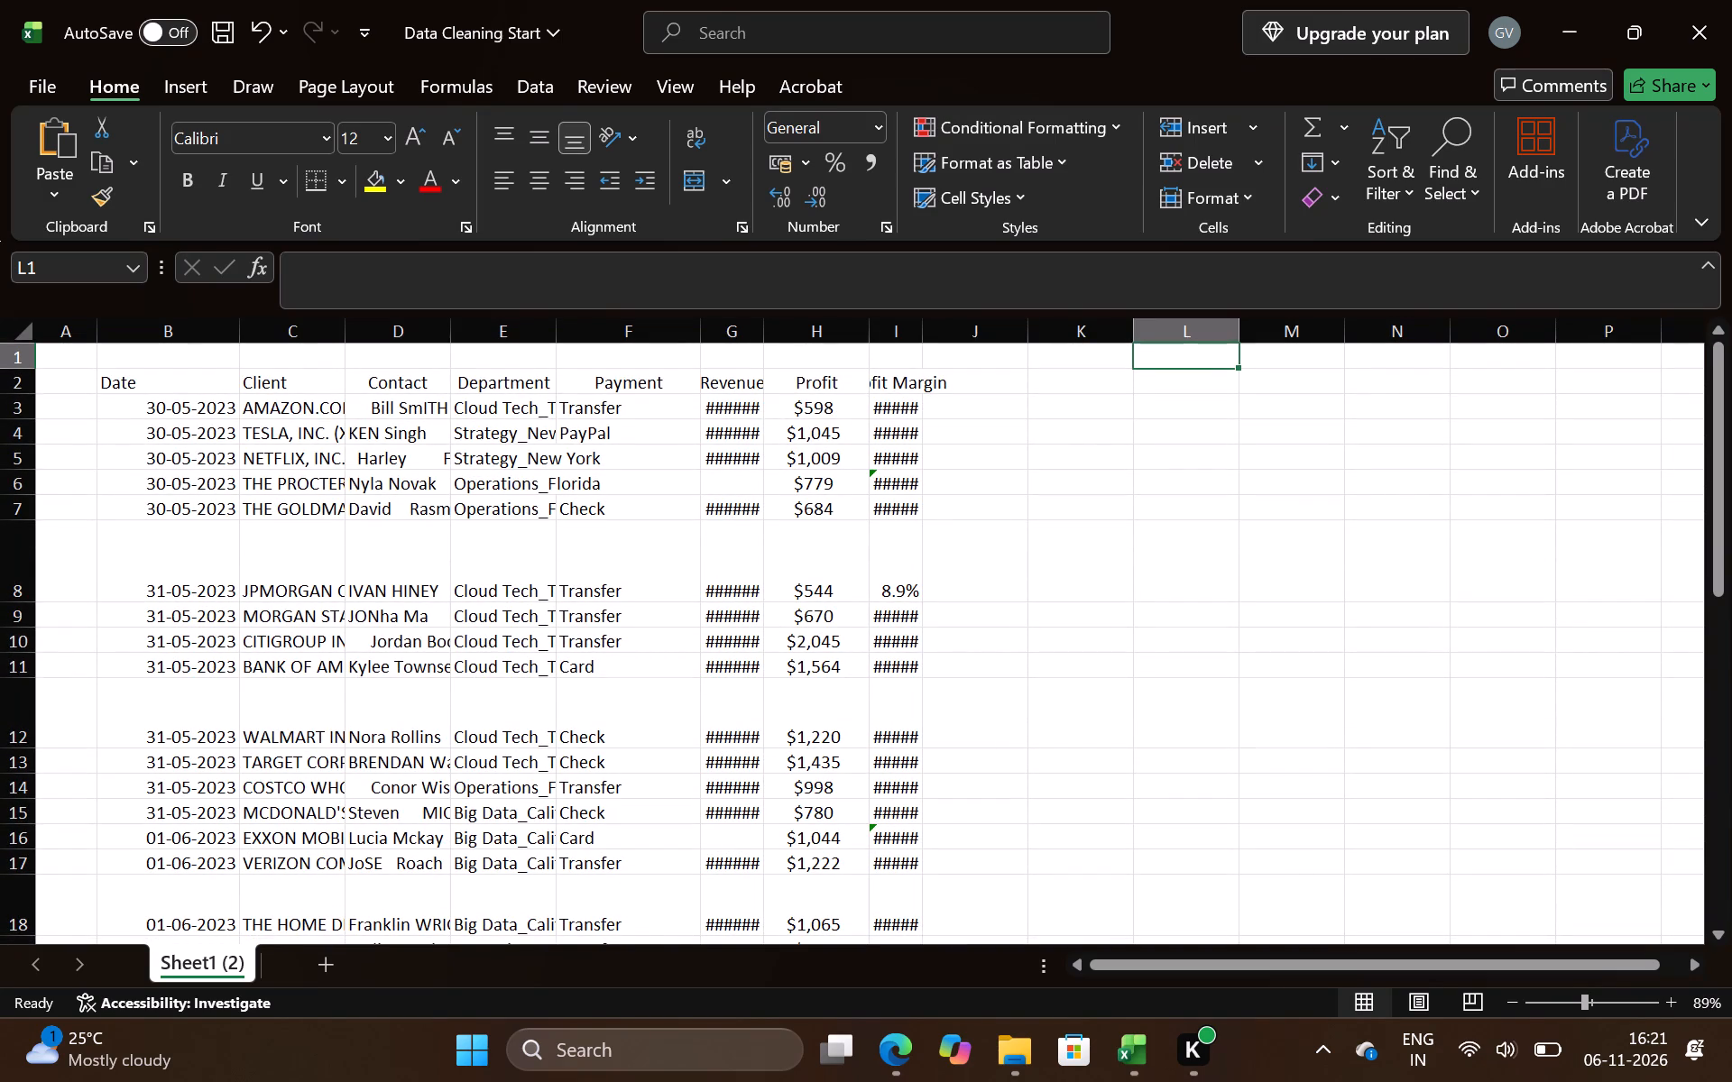
pyautogui.moveTo(345, 331); pyautogui.dragTo(446, 328)
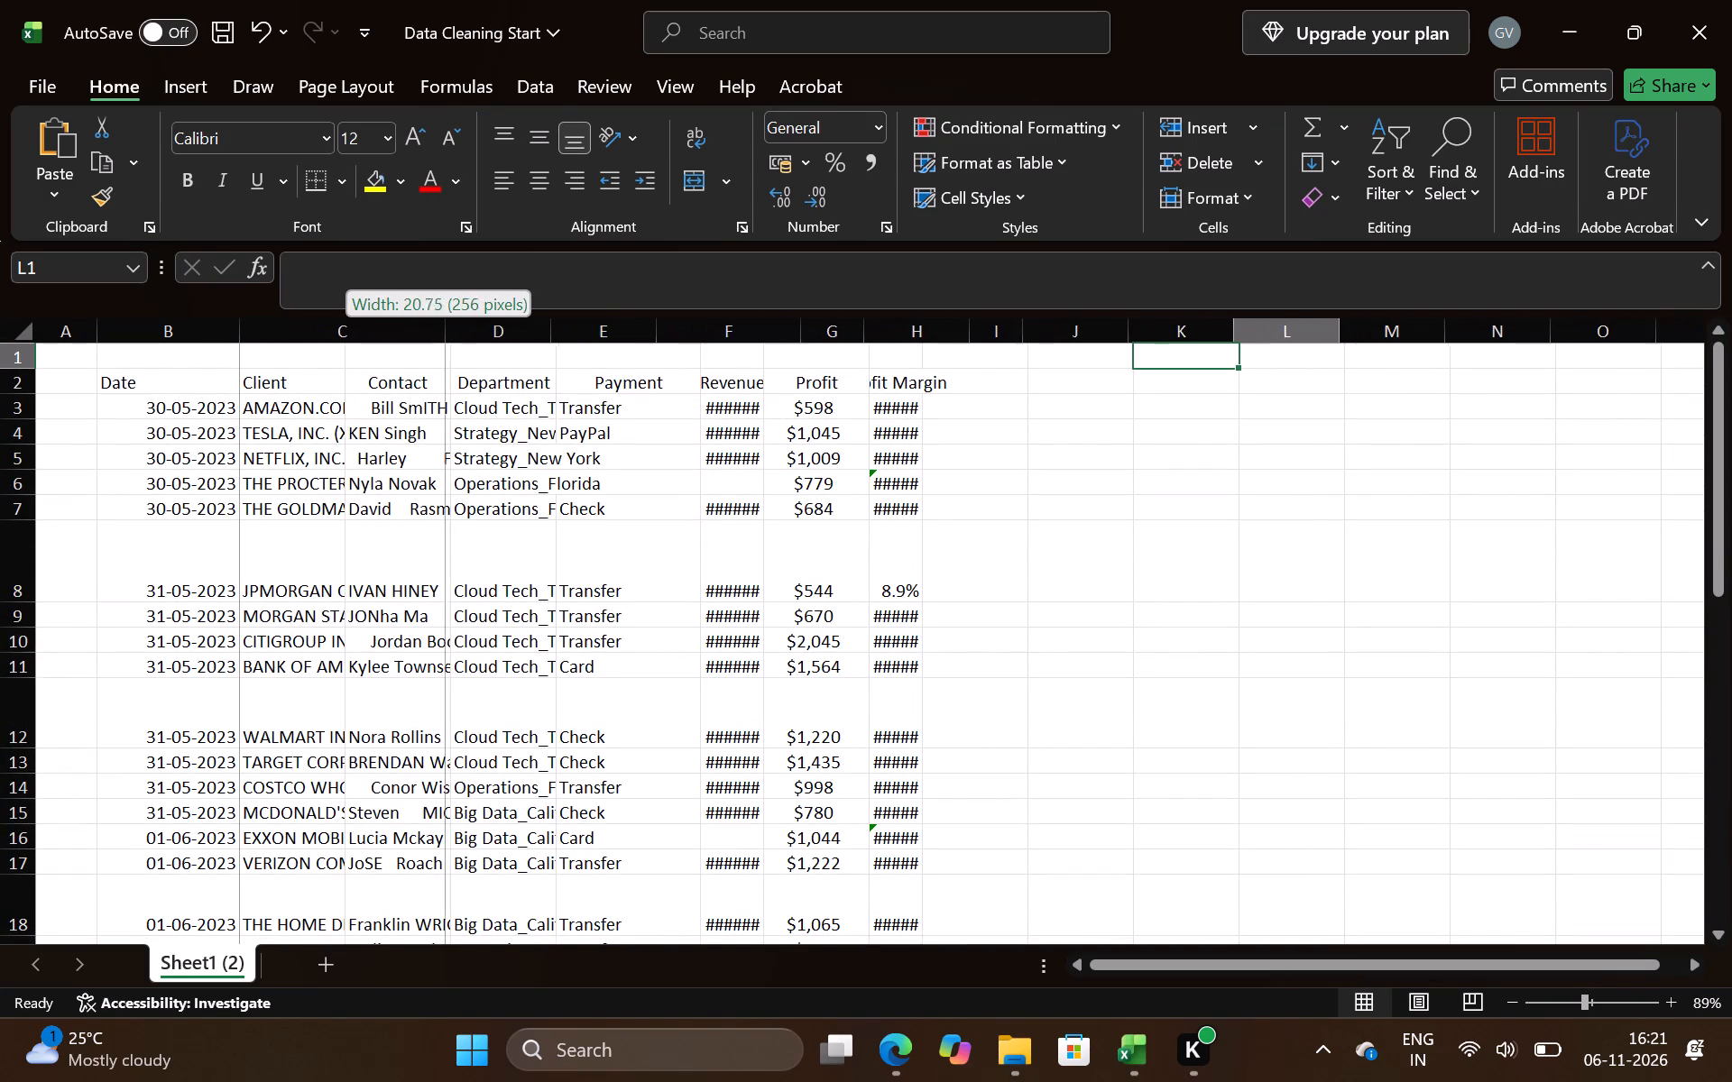
pyautogui.moveTo(446, 328); pyautogui.dragTo(456, 328)
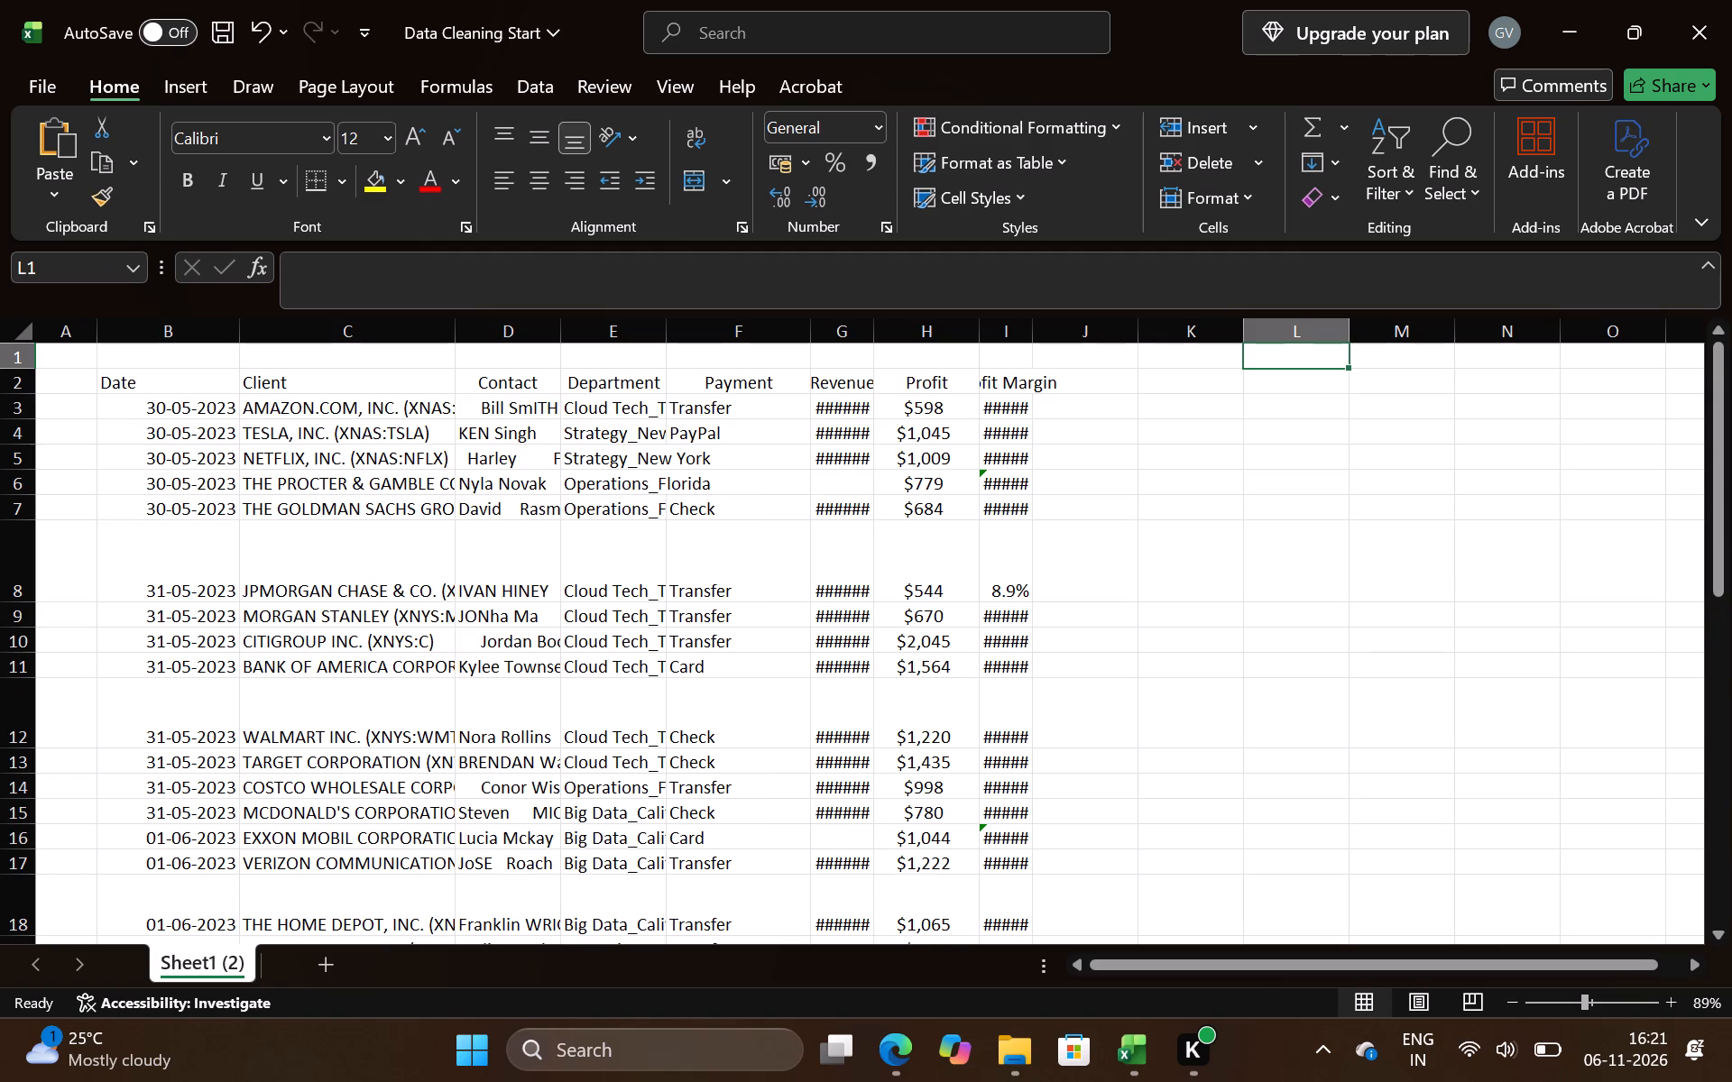
pyautogui.moveTo(240, 329); pyautogui.dragTo(297, 326)
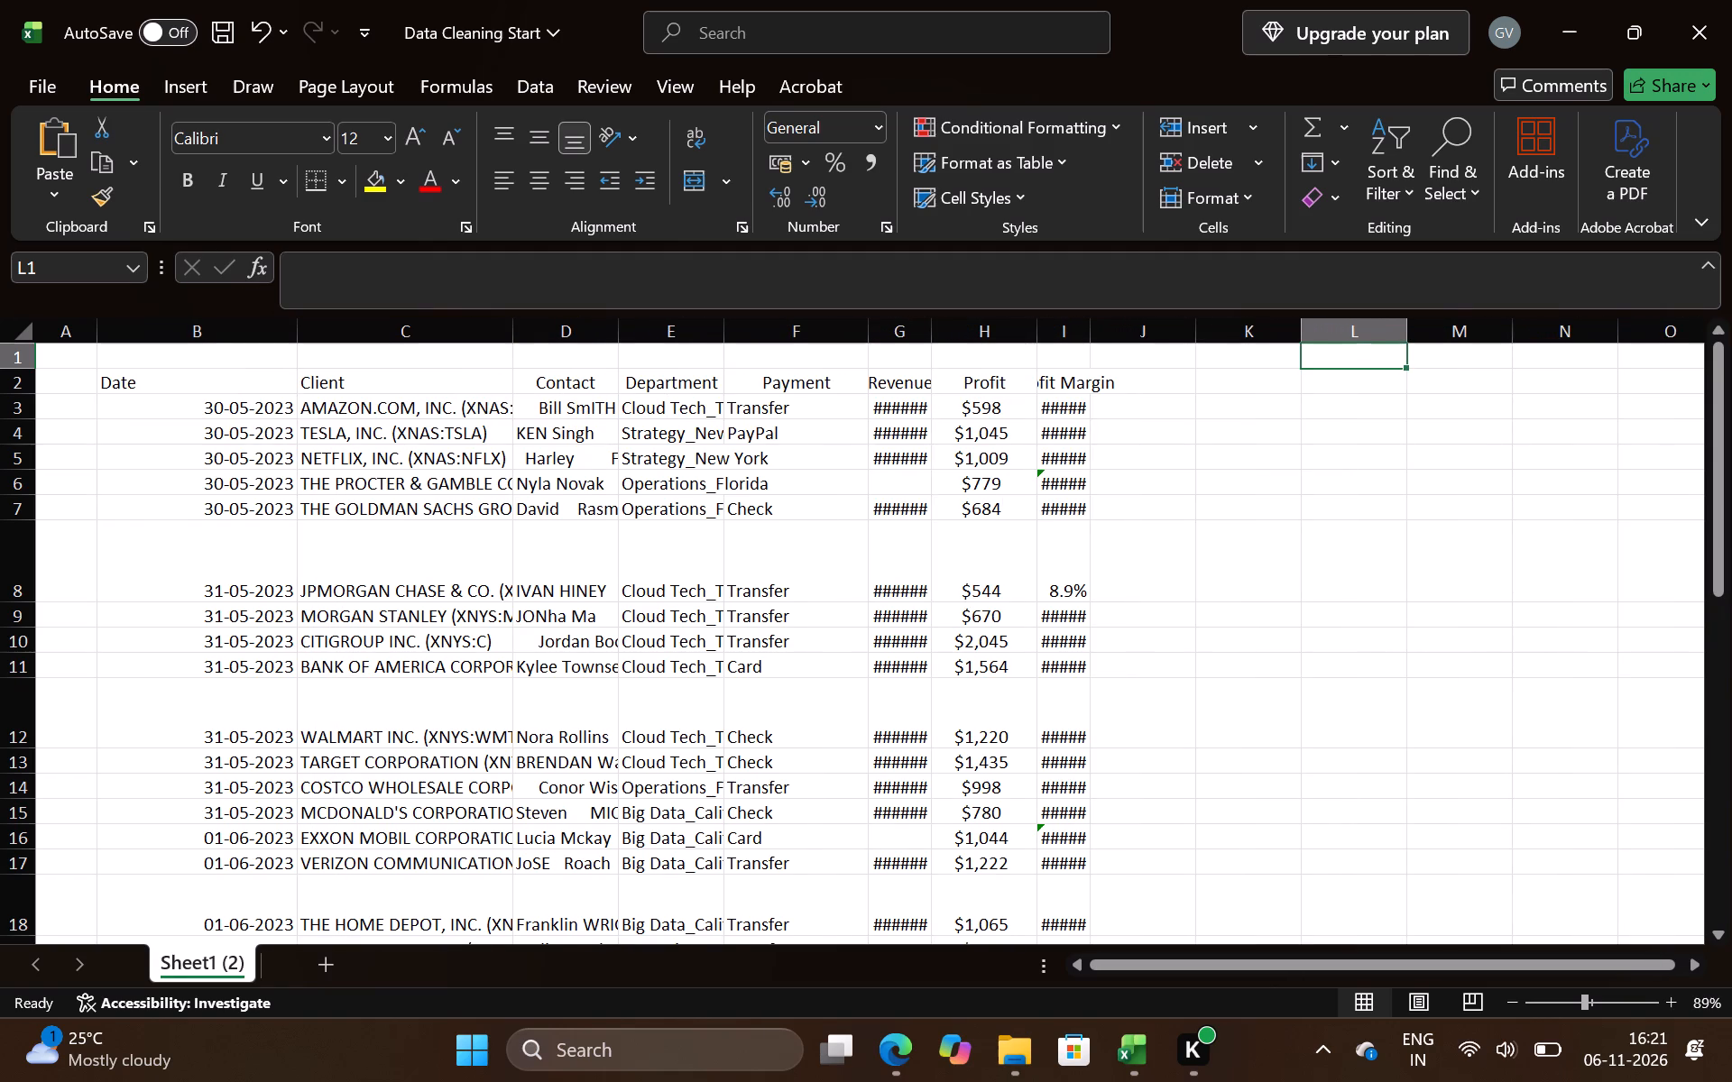
pyautogui.moveTo(298, 336); pyautogui.dragTo(237, 341)
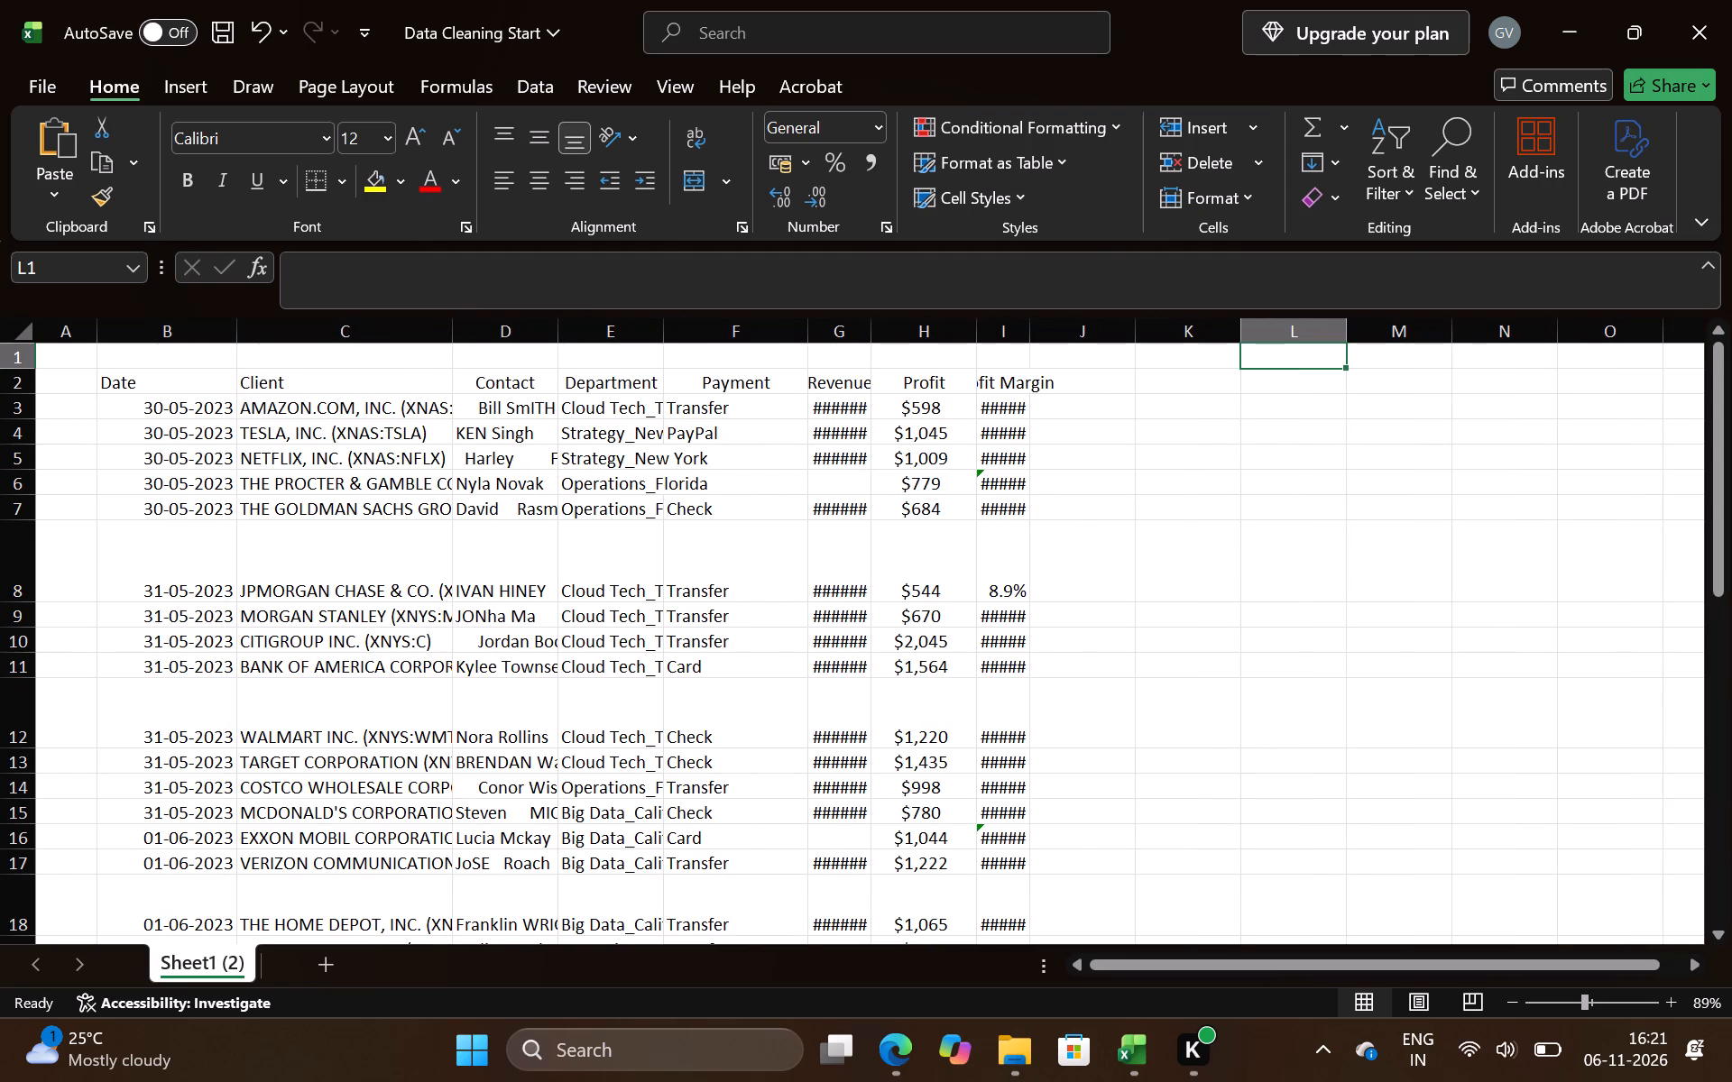
pyautogui.moveTo(447, 332); pyautogui.dragTo(539, 333)
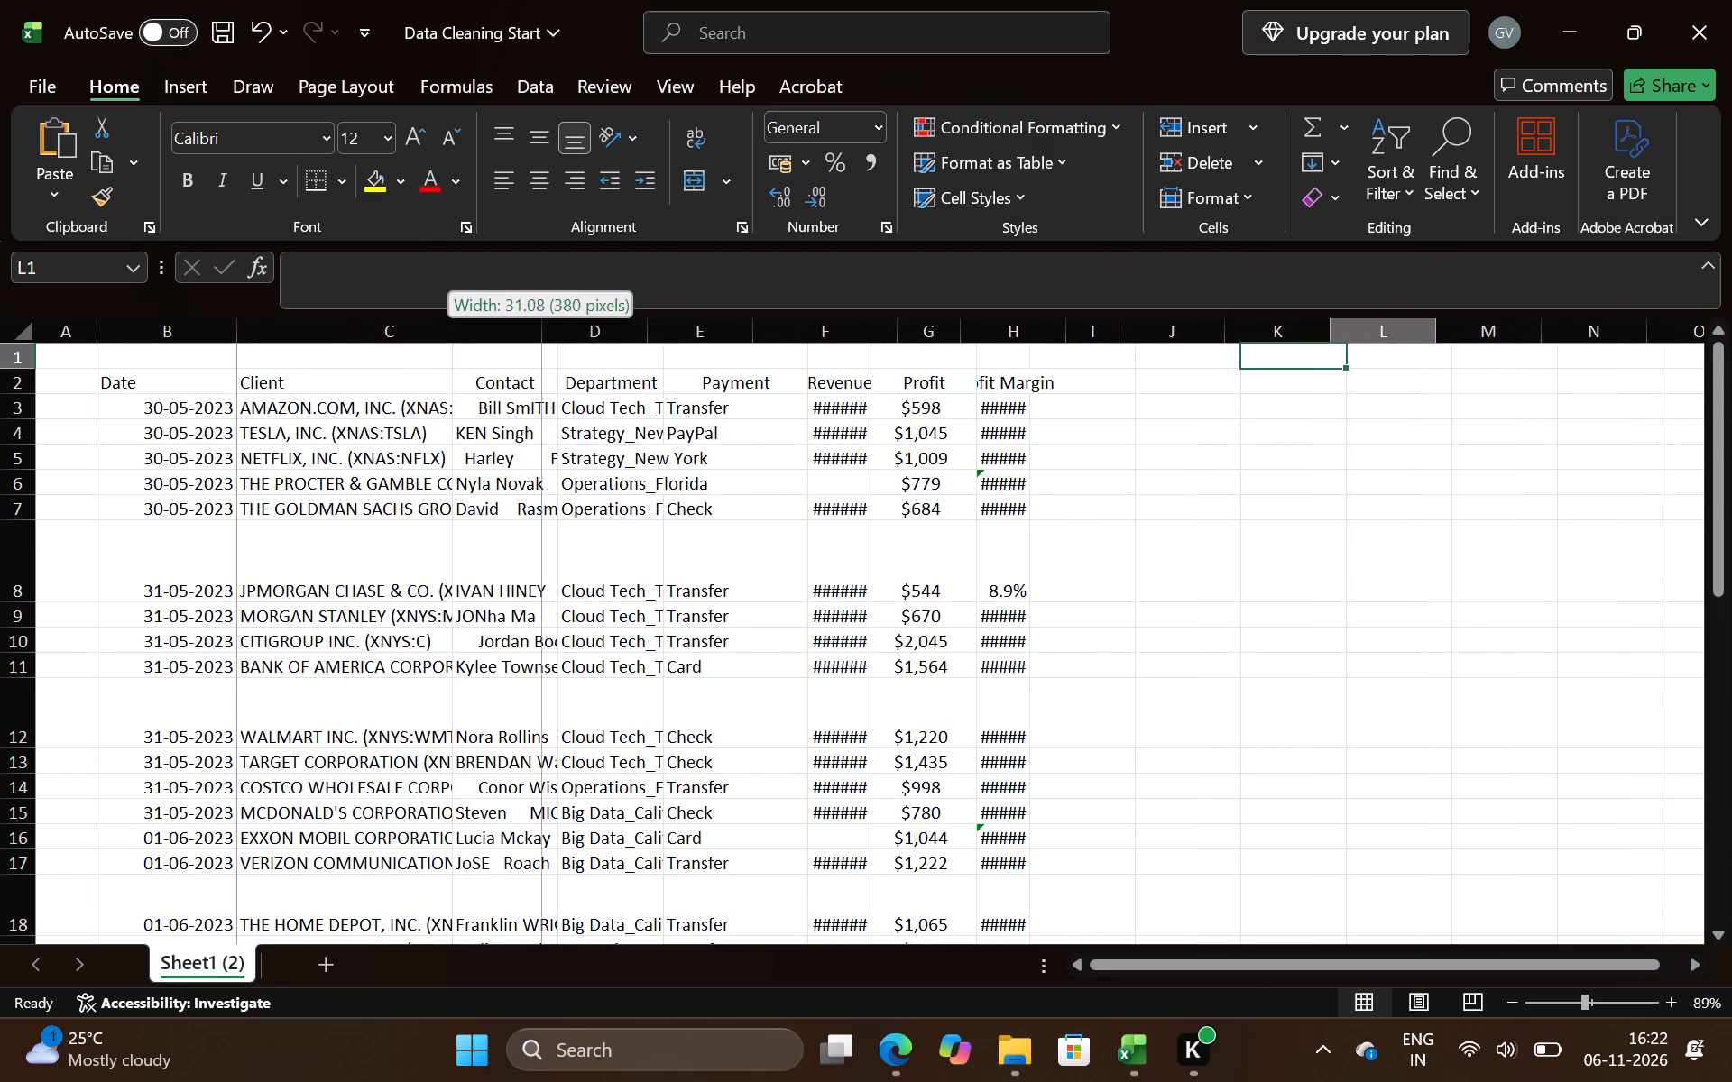
pyautogui.moveTo(539, 333); pyautogui.dragTo(576, 334)
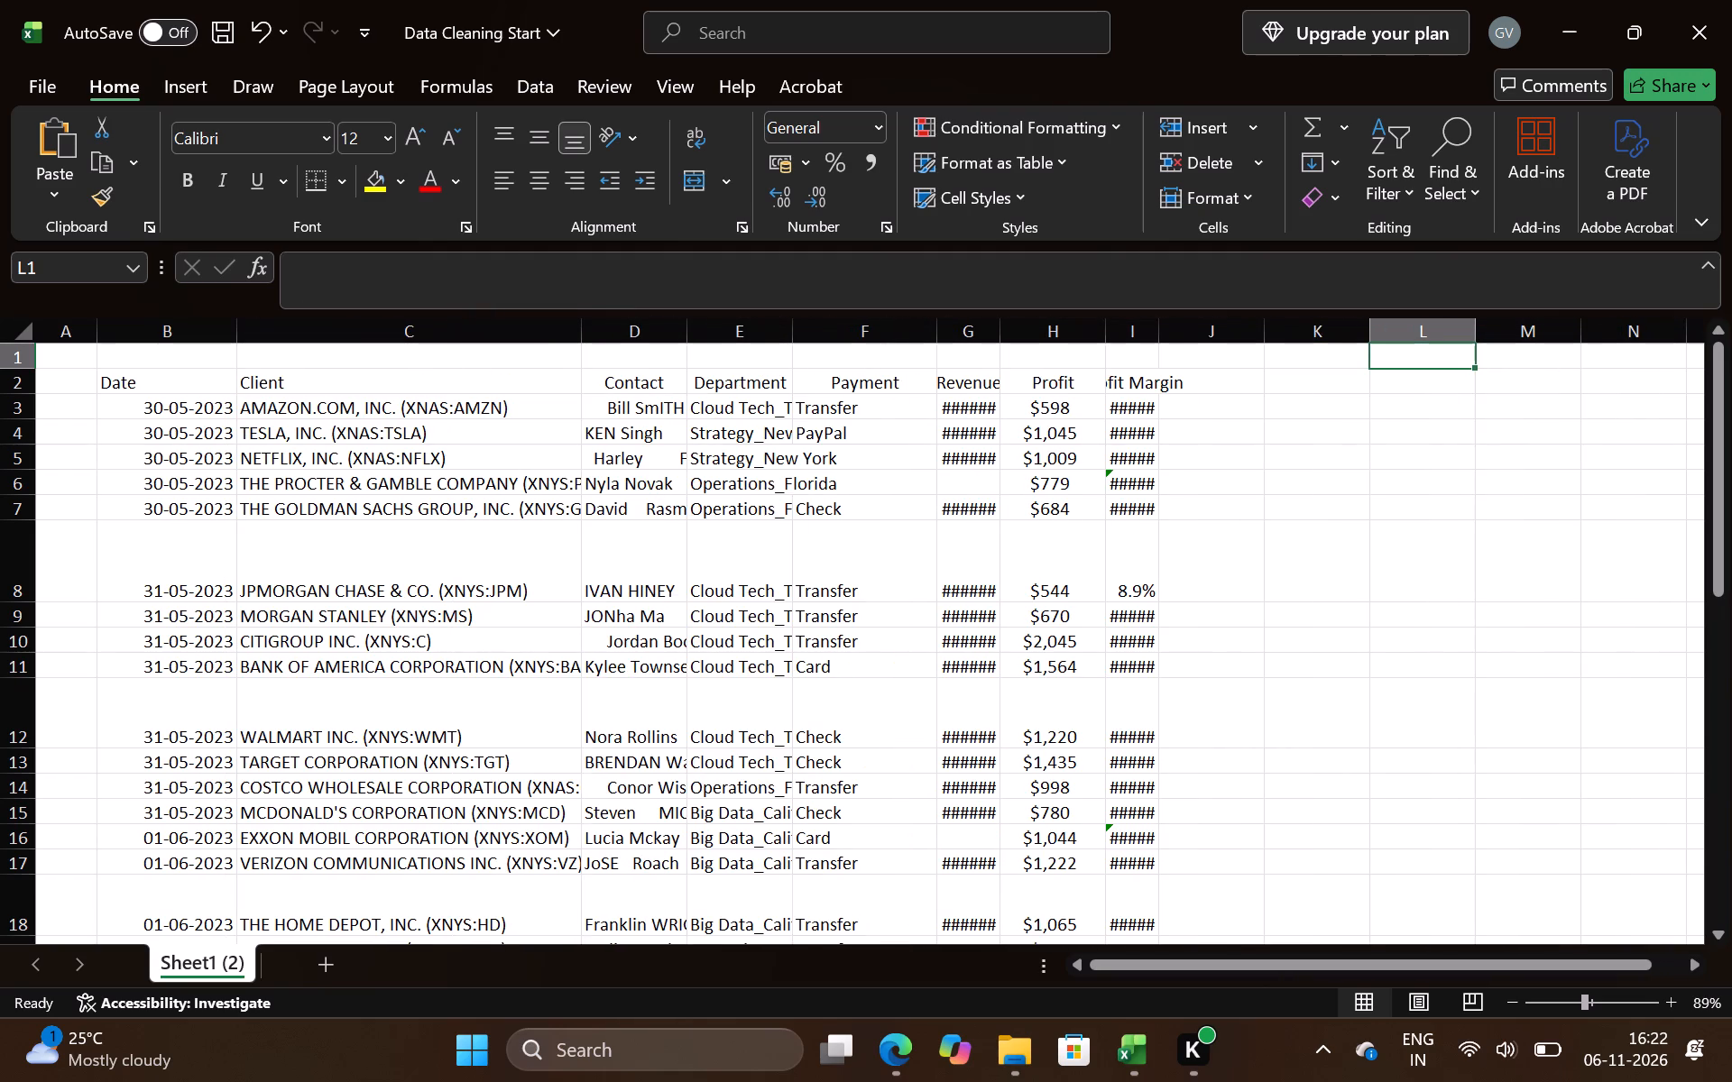
pyautogui.moveTo(687, 335); pyautogui.dragTo(821, 328)
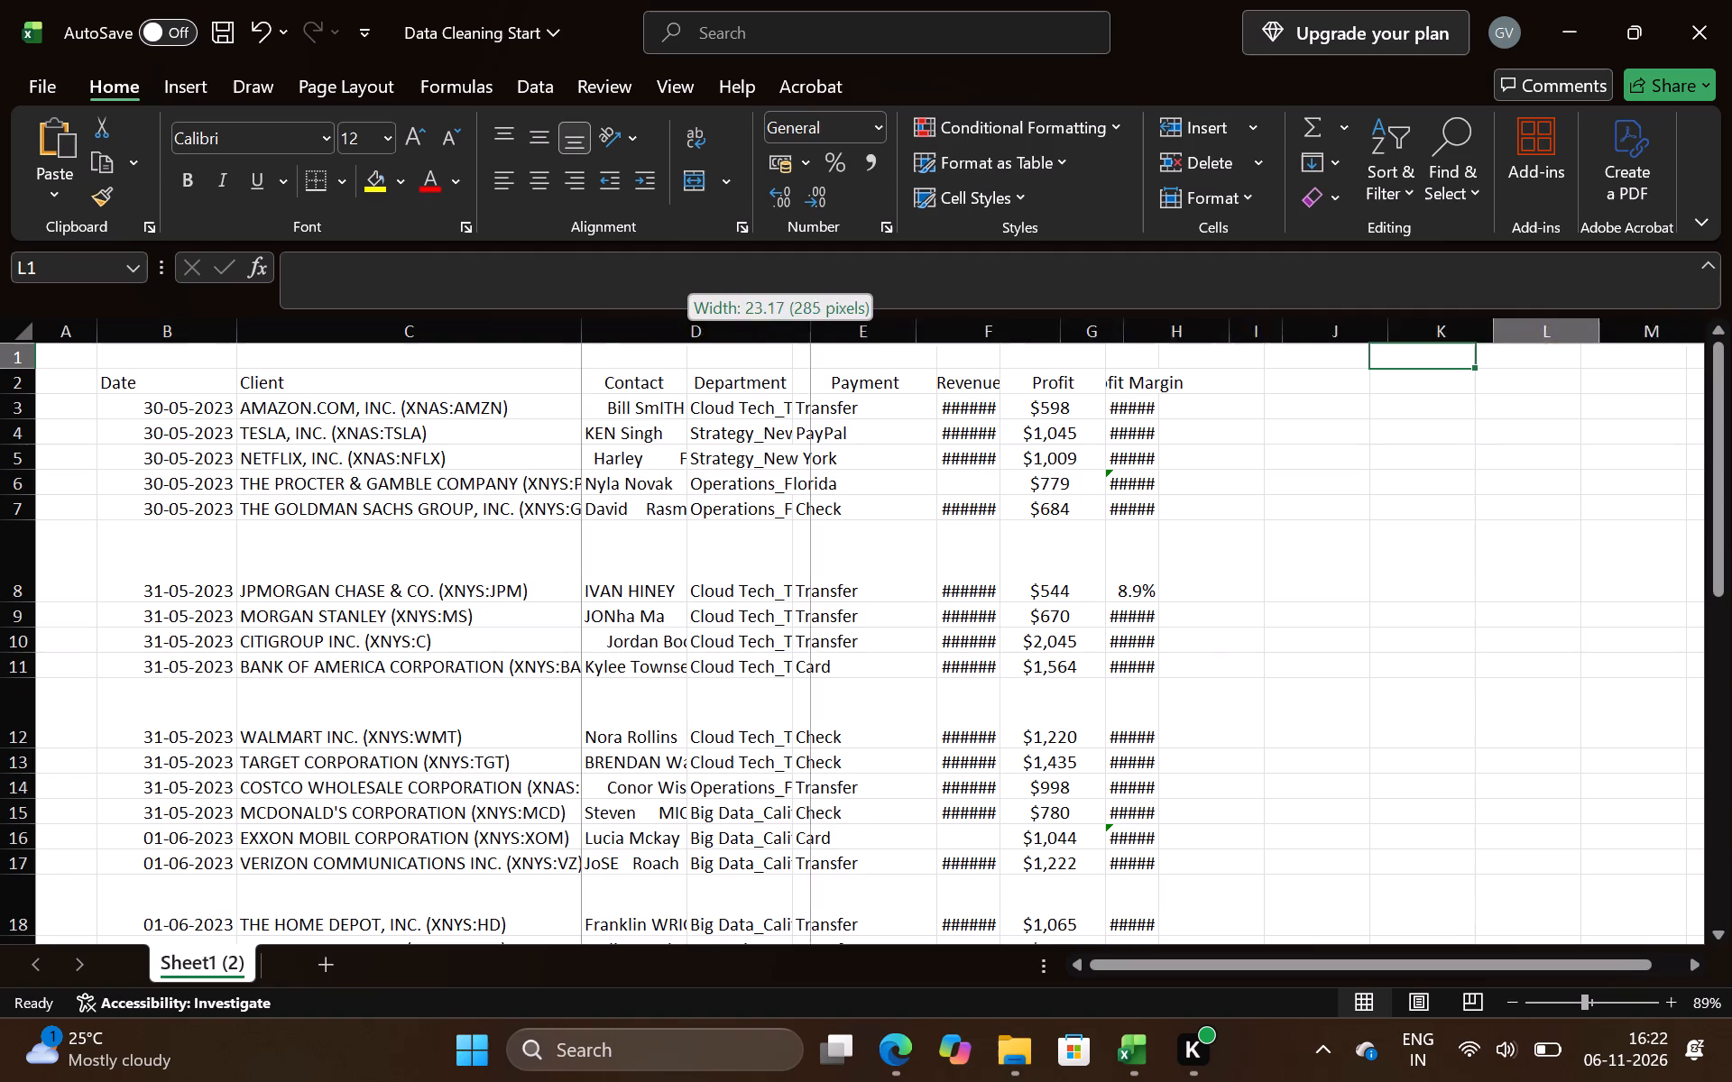
pyautogui.moveTo(821, 328); pyautogui.dragTo(875, 330)
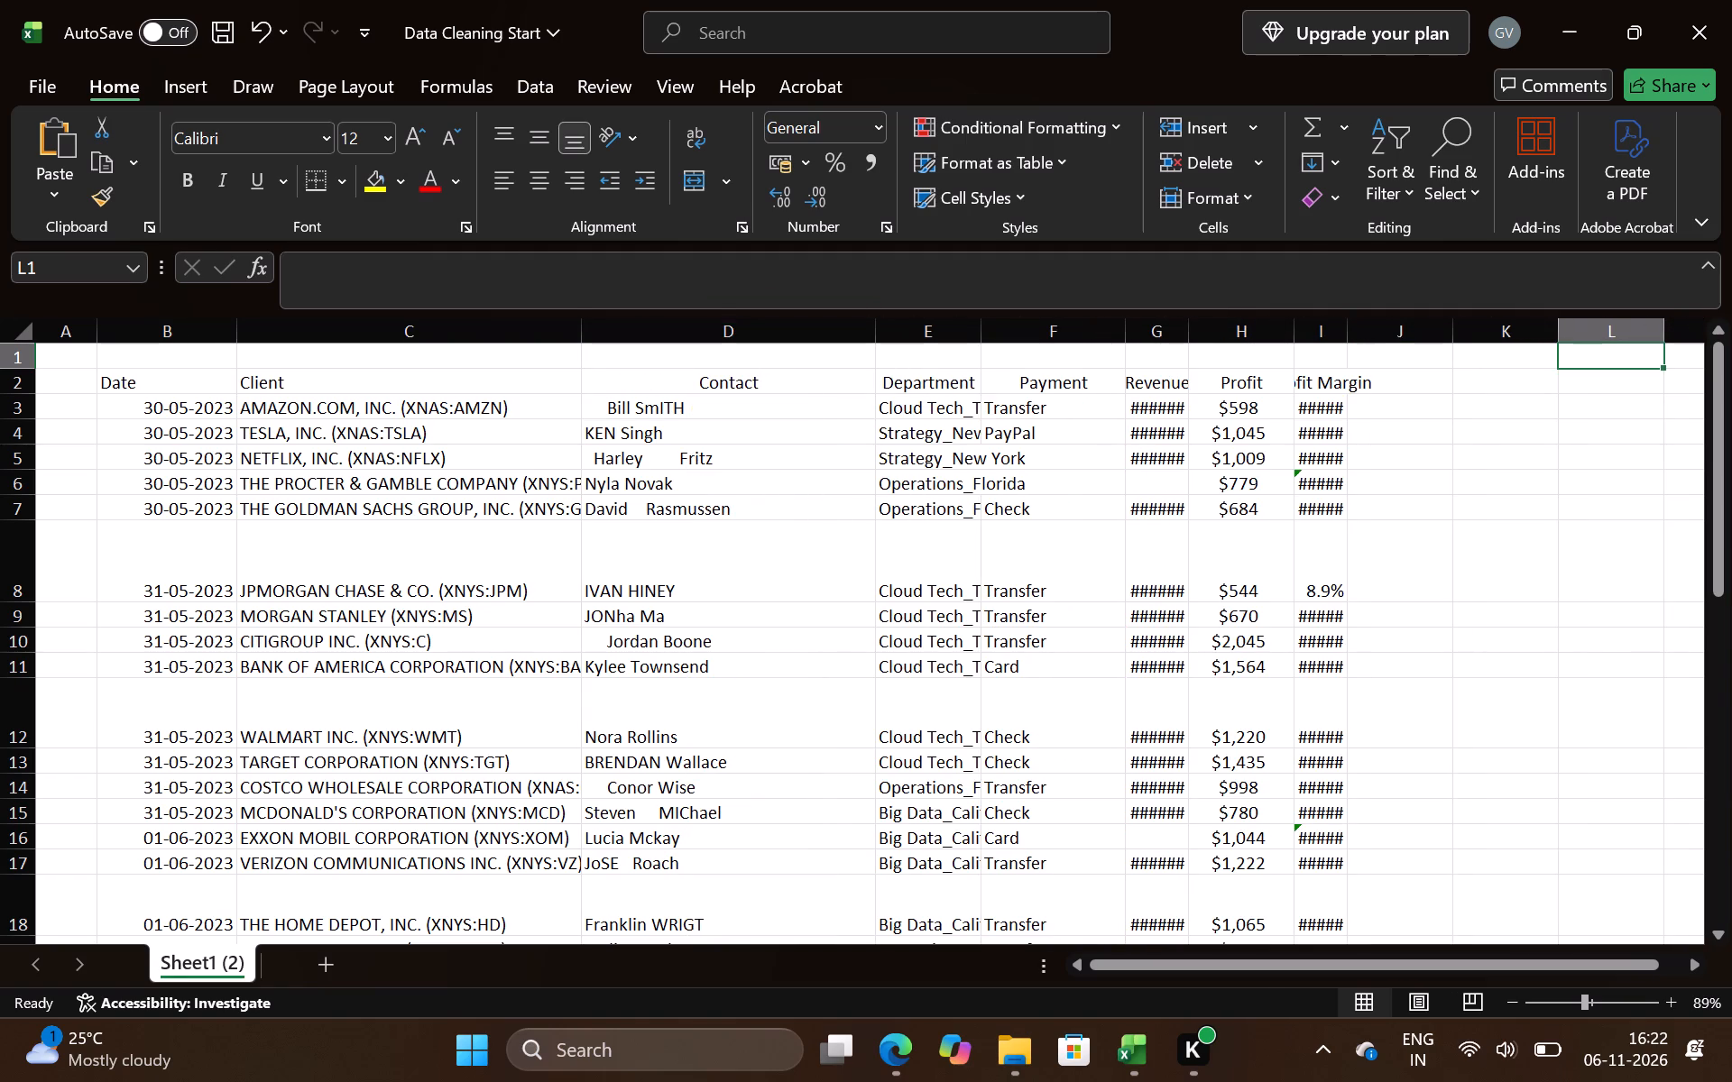
pyautogui.moveTo(582, 339); pyautogui.dragTo(728, 328)
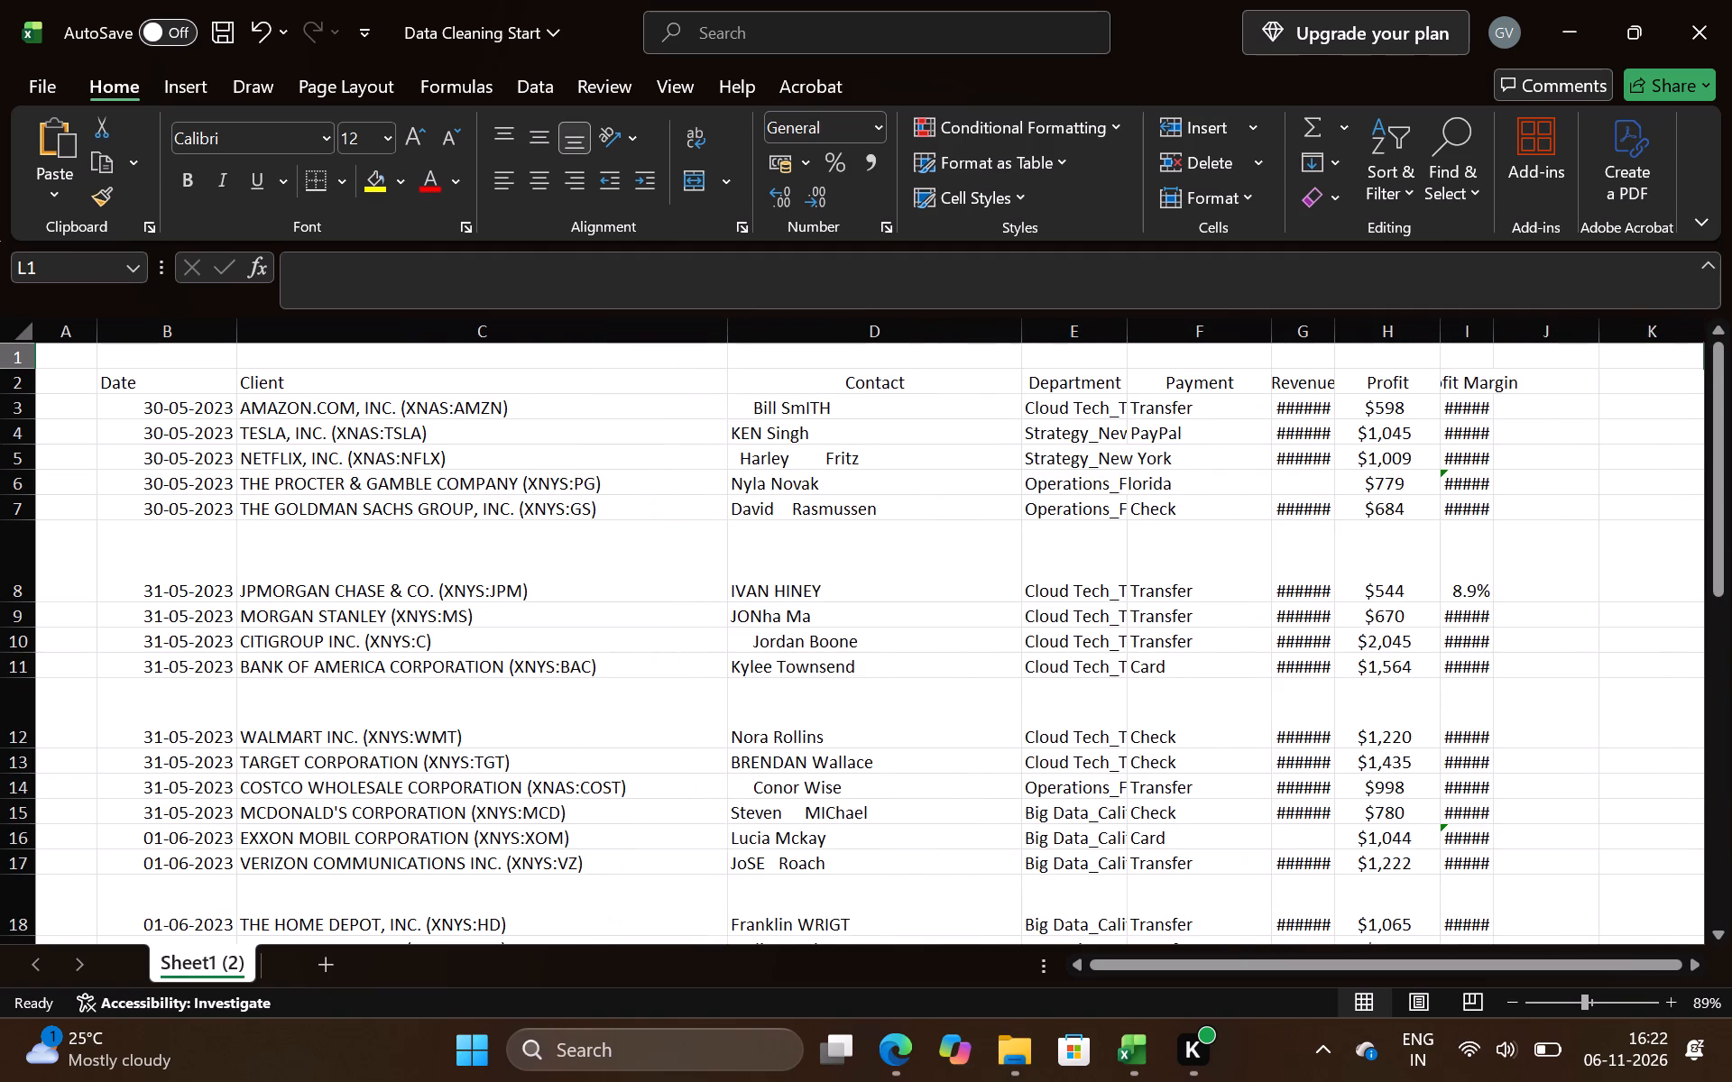
# Widen the Profit Margin, Profit, Revenue, Payment and Department columns so their headers and values fit.
pyautogui.hscroll(-2, 917, 508)
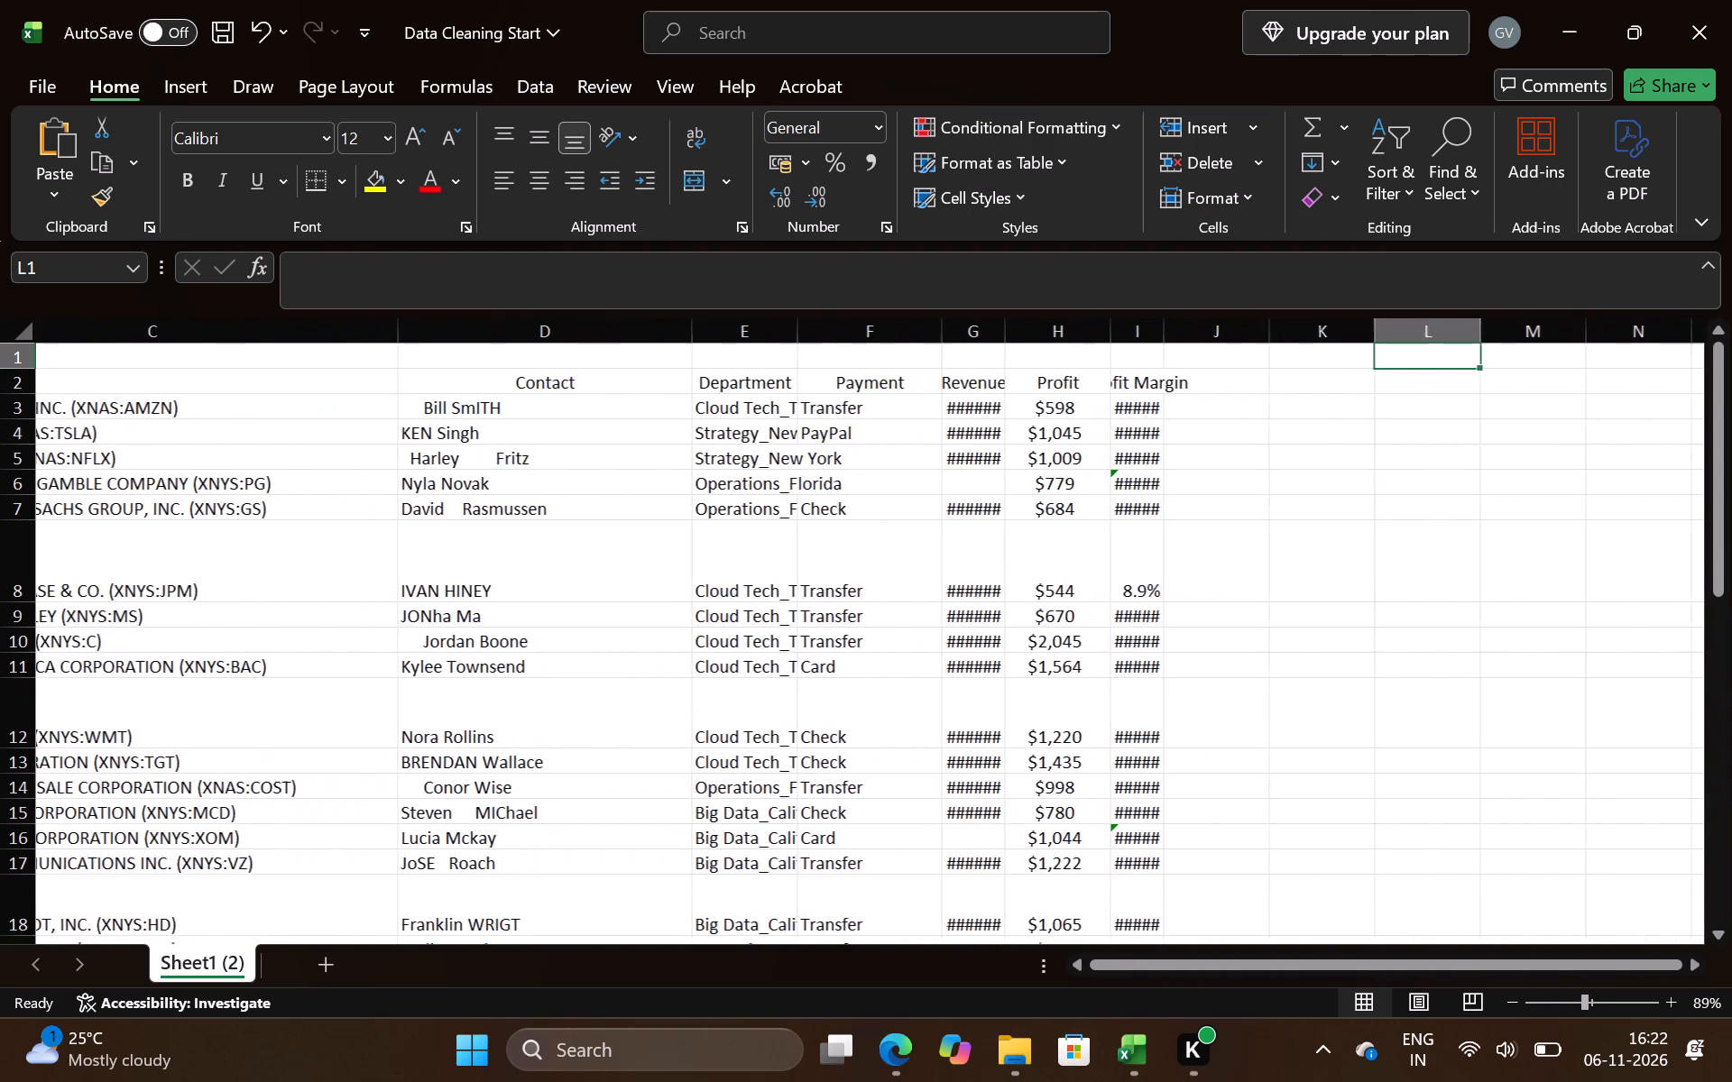
pyautogui.hscroll(-2, 917, 508)
pyautogui.moveTo(1137, 326); pyautogui.dragTo(1348, 317)
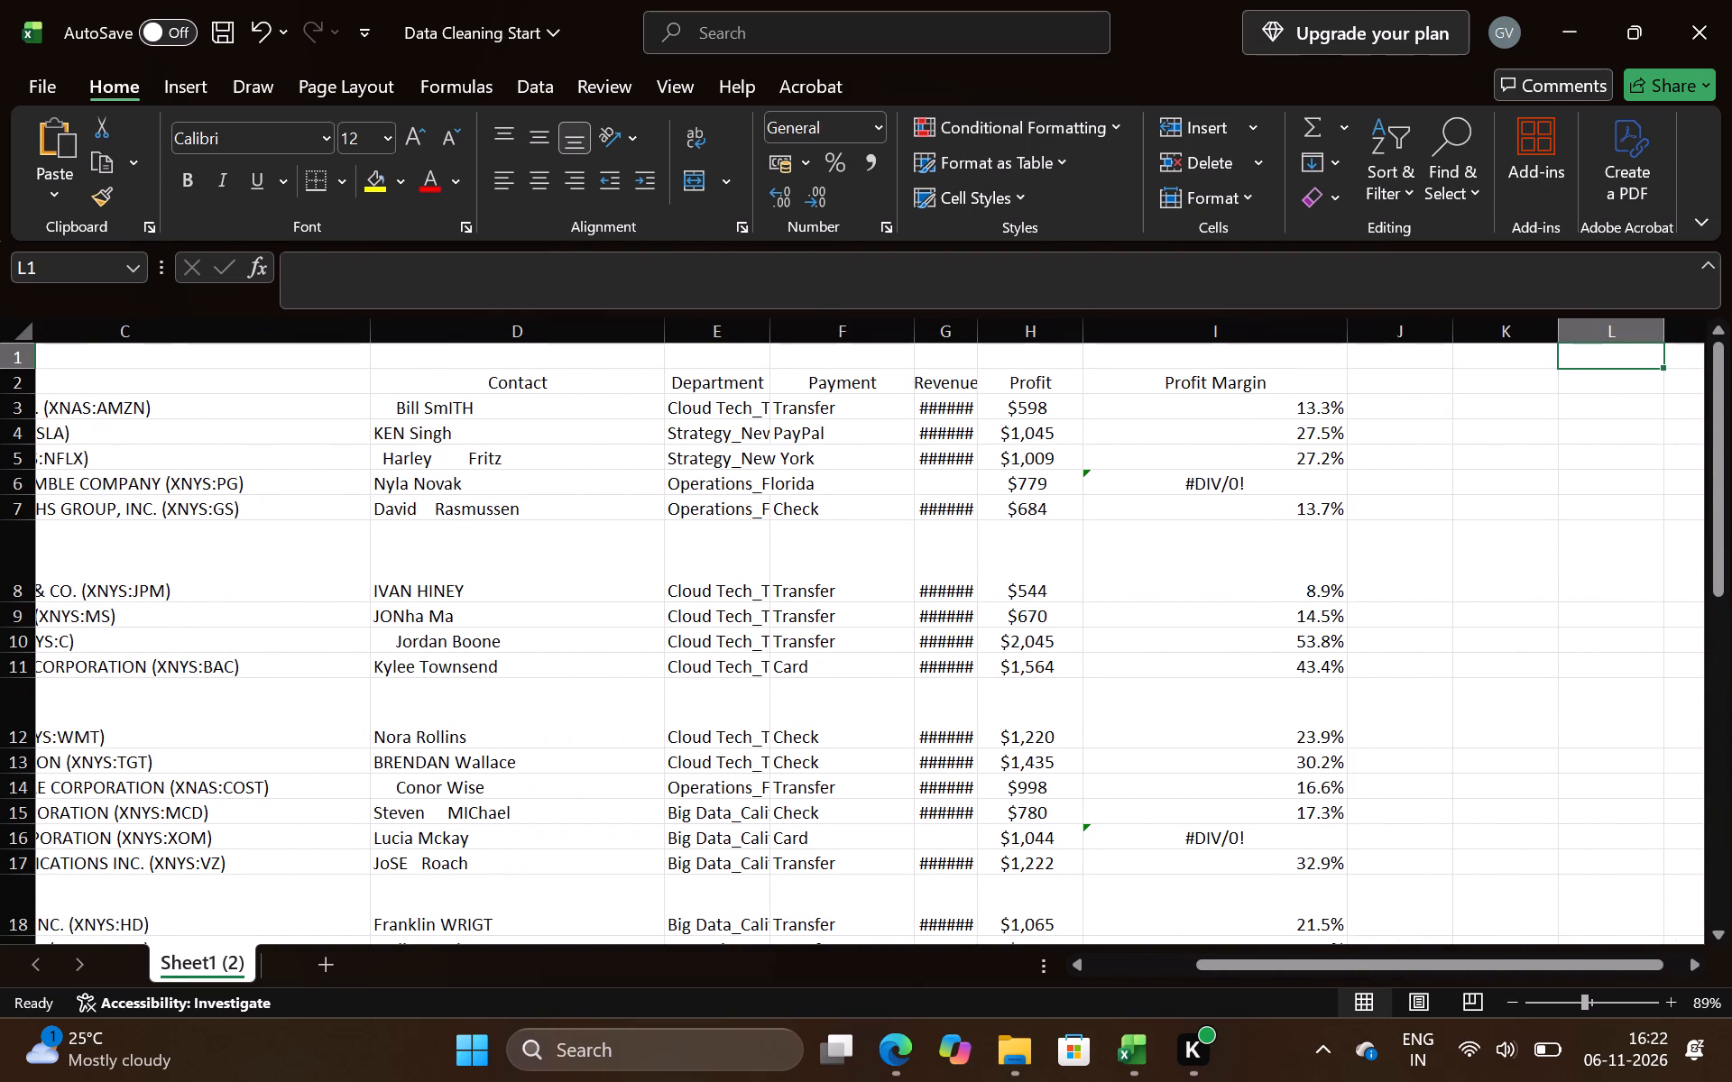
pyautogui.moveTo(1086, 333); pyautogui.dragTo(1138, 330)
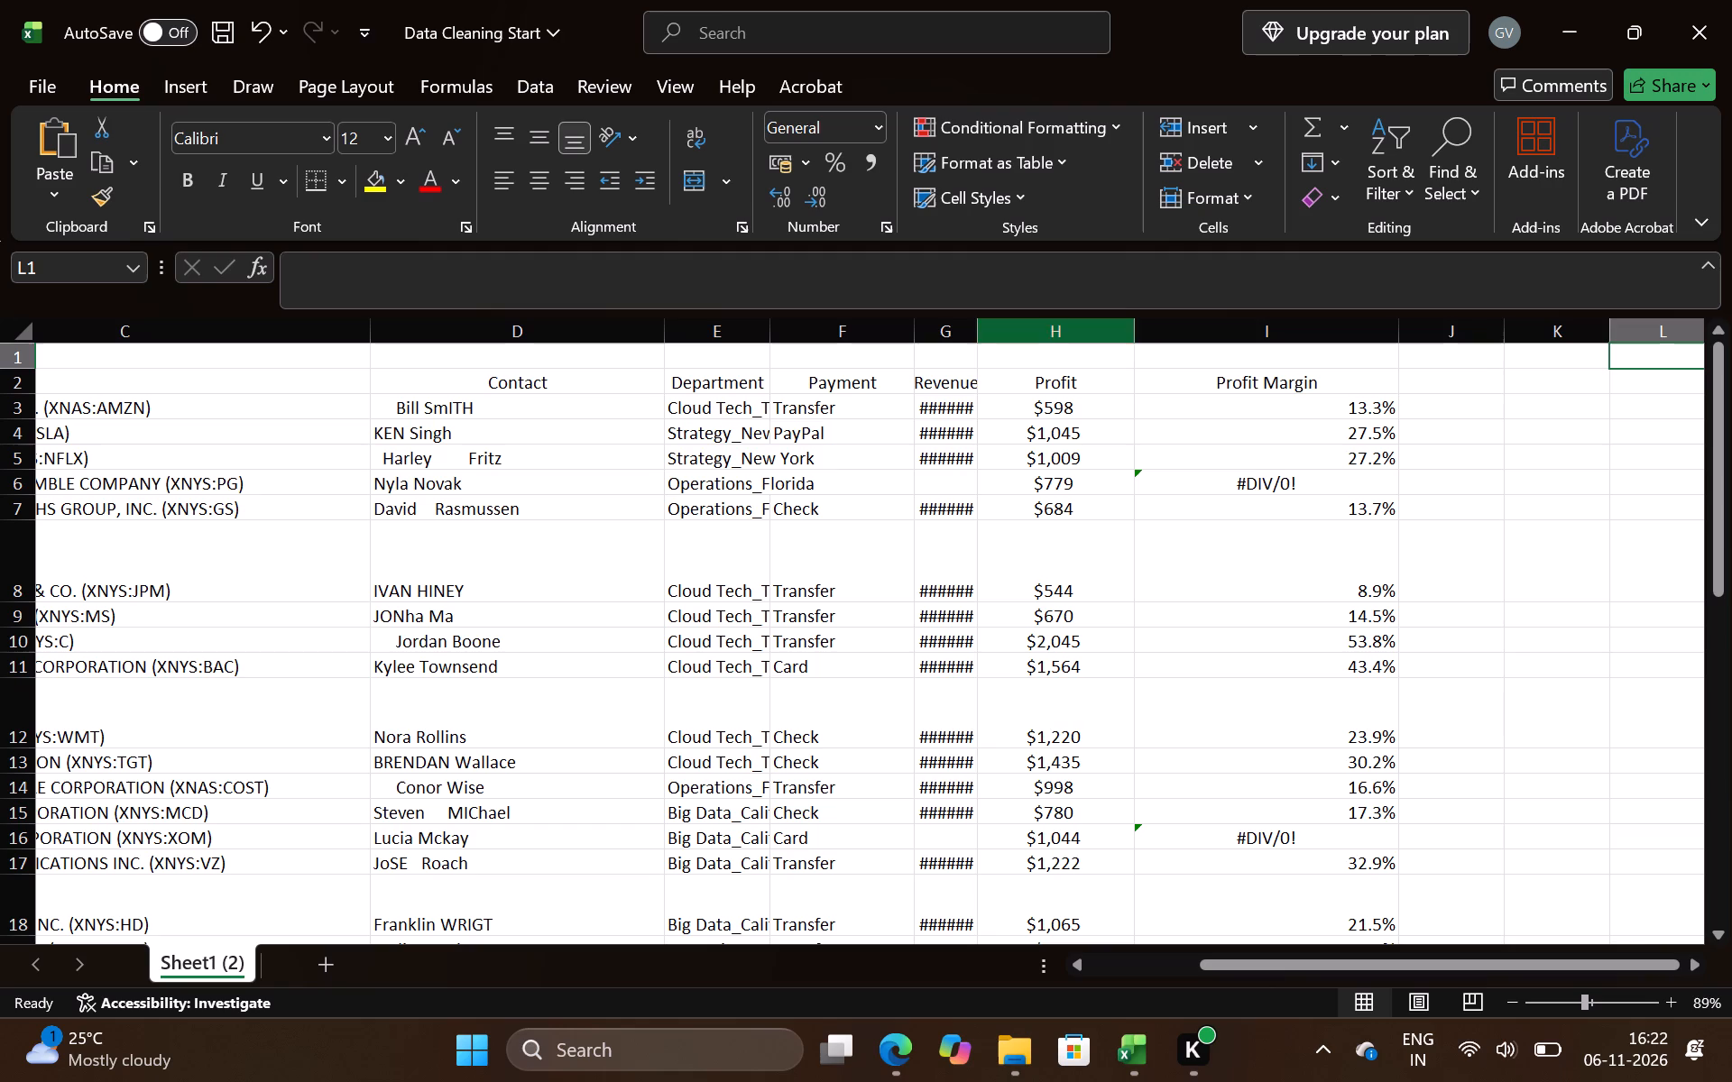
pyautogui.moveTo(978, 335); pyautogui.dragTo(1111, 320)
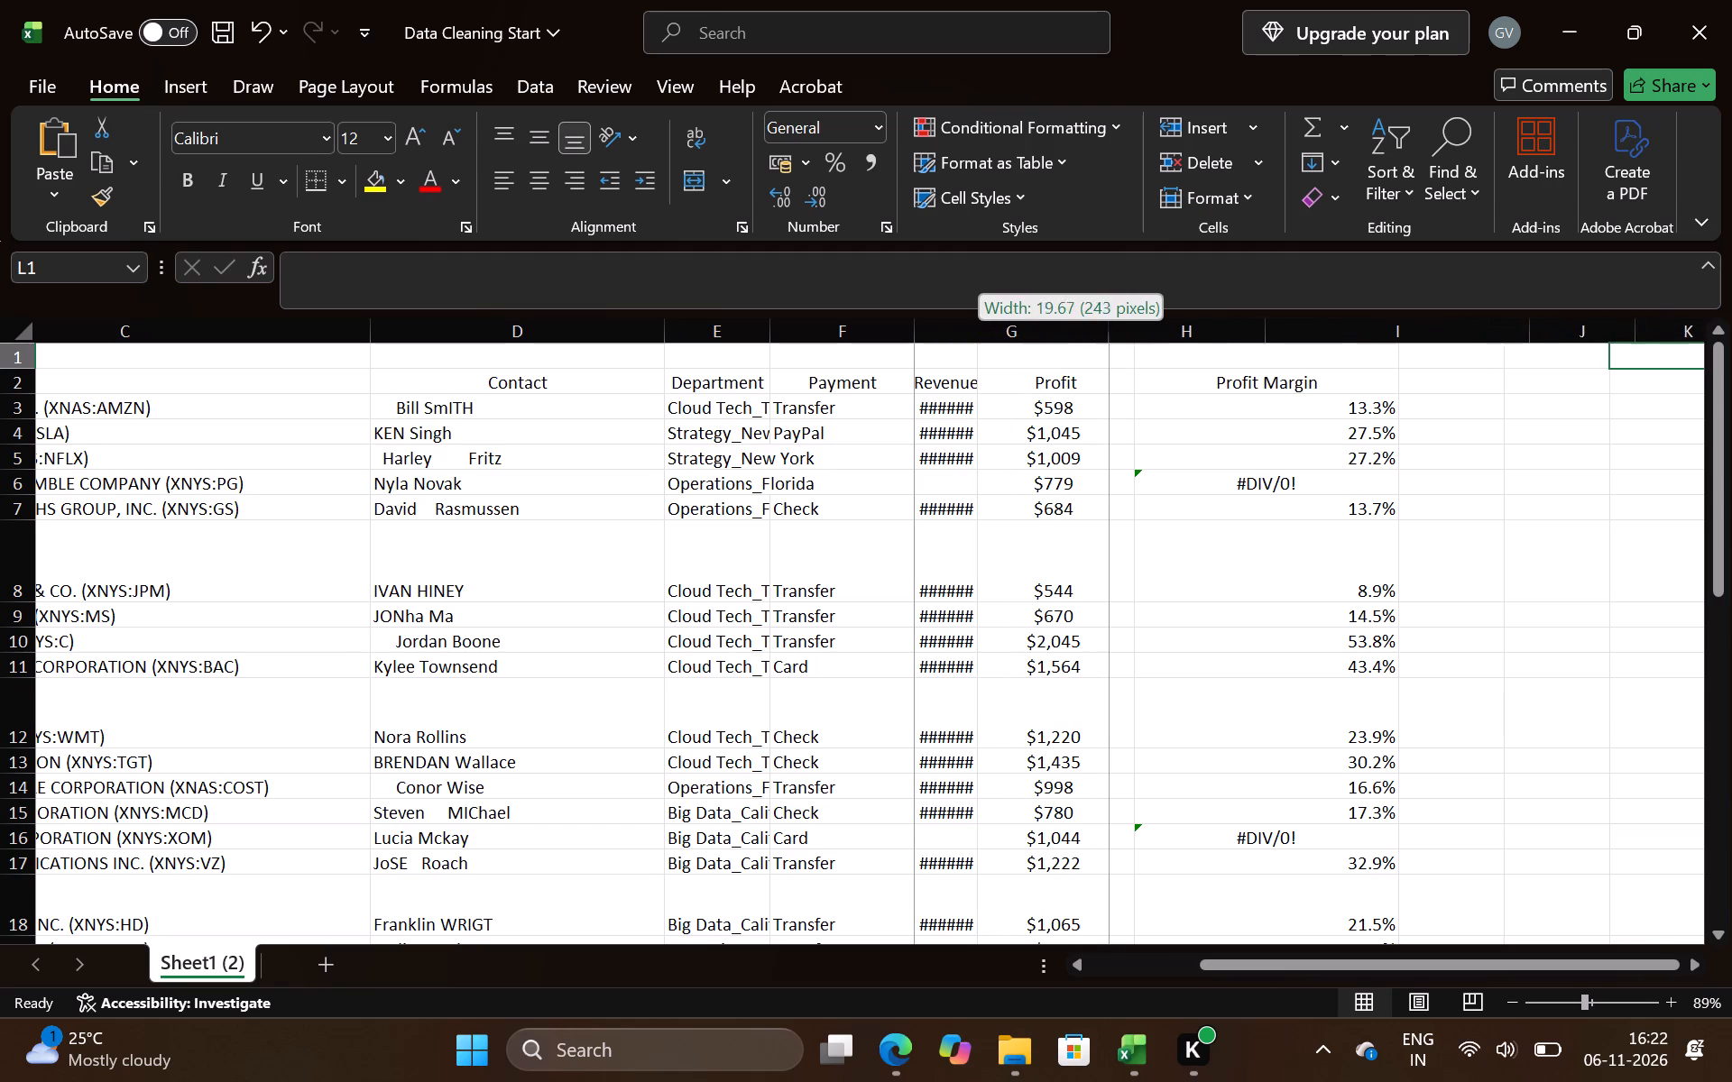
pyautogui.moveTo(1111, 320); pyautogui.dragTo(1114, 320)
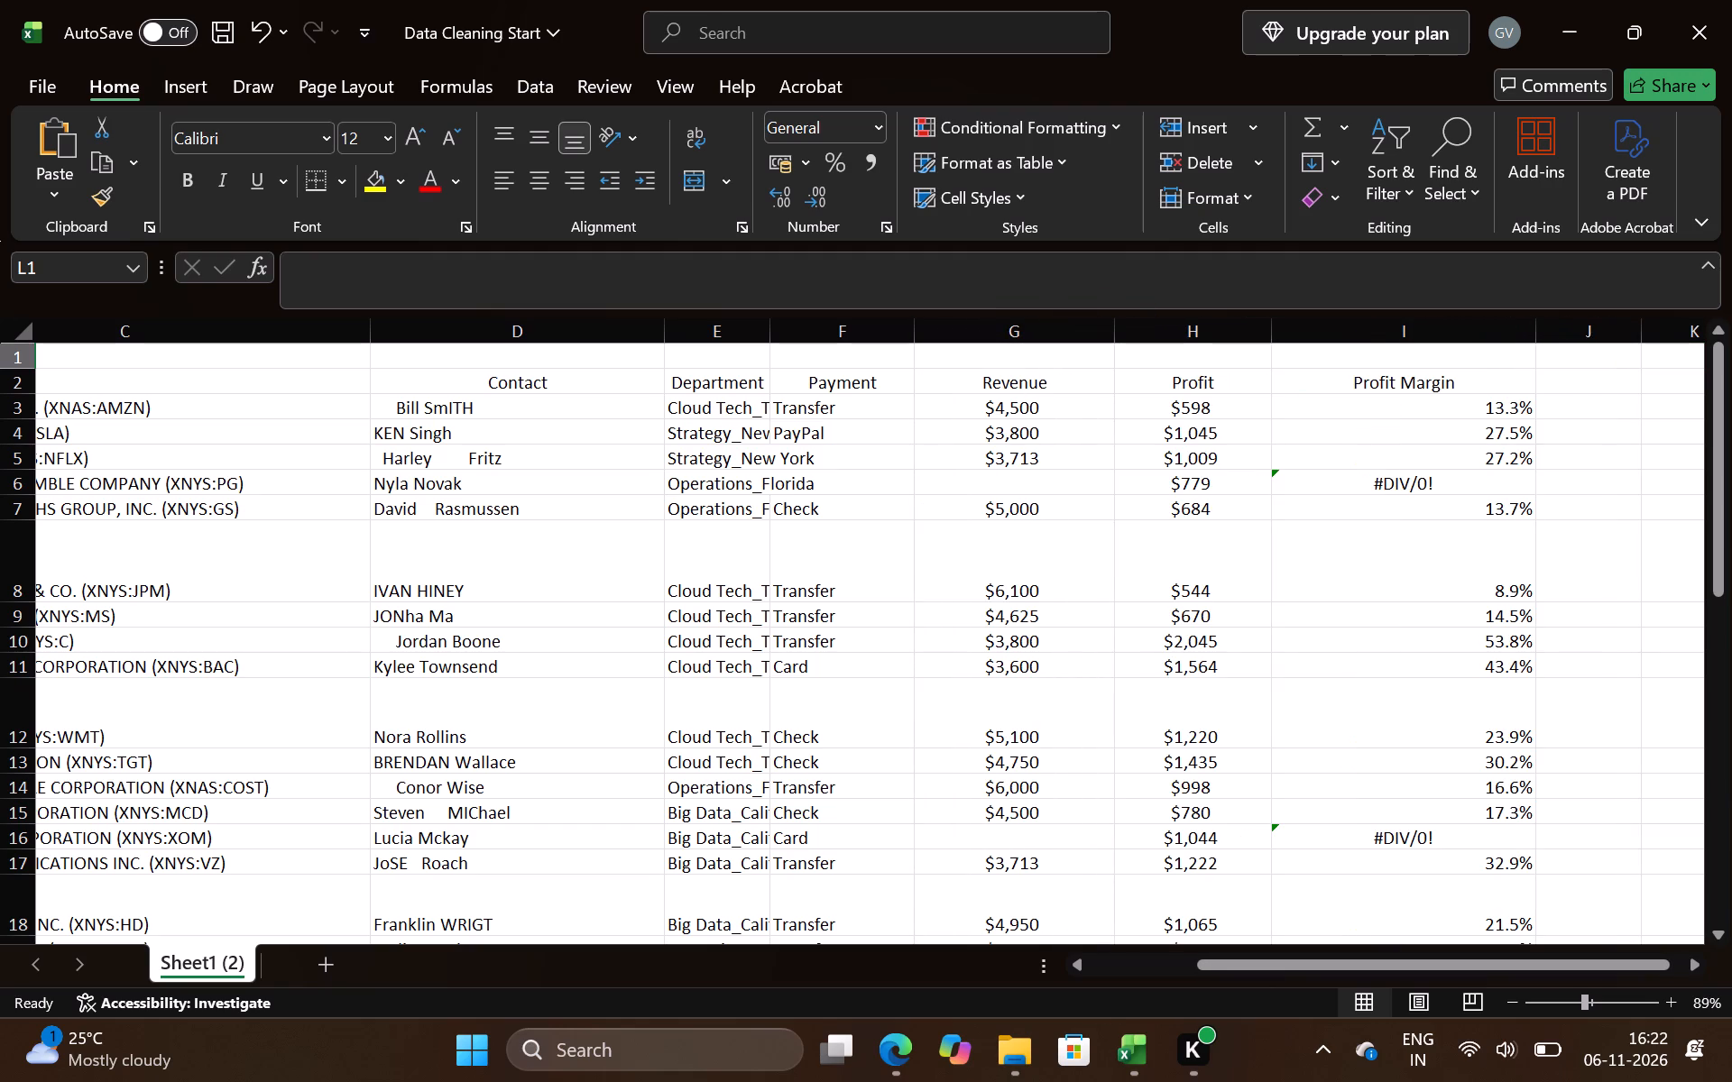
pyautogui.moveTo(915, 339); pyautogui.dragTo(988, 333)
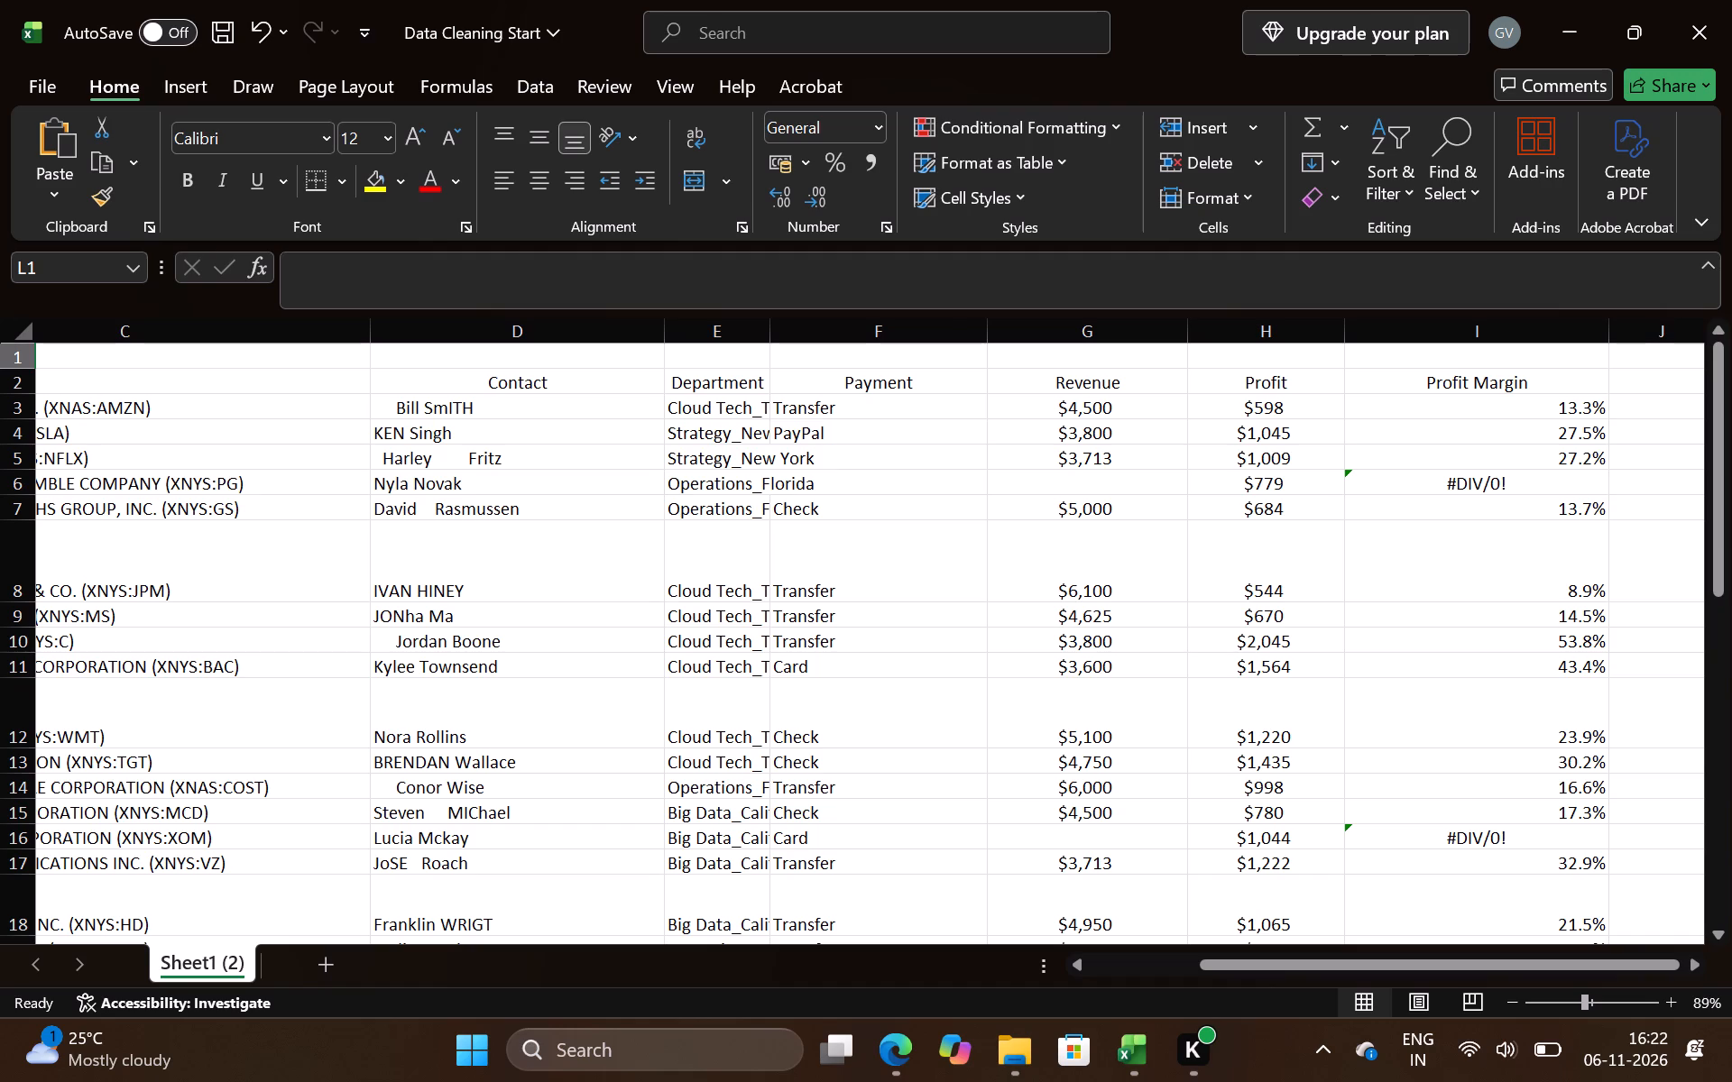
pyautogui.moveTo(769, 330); pyautogui.dragTo(933, 316)
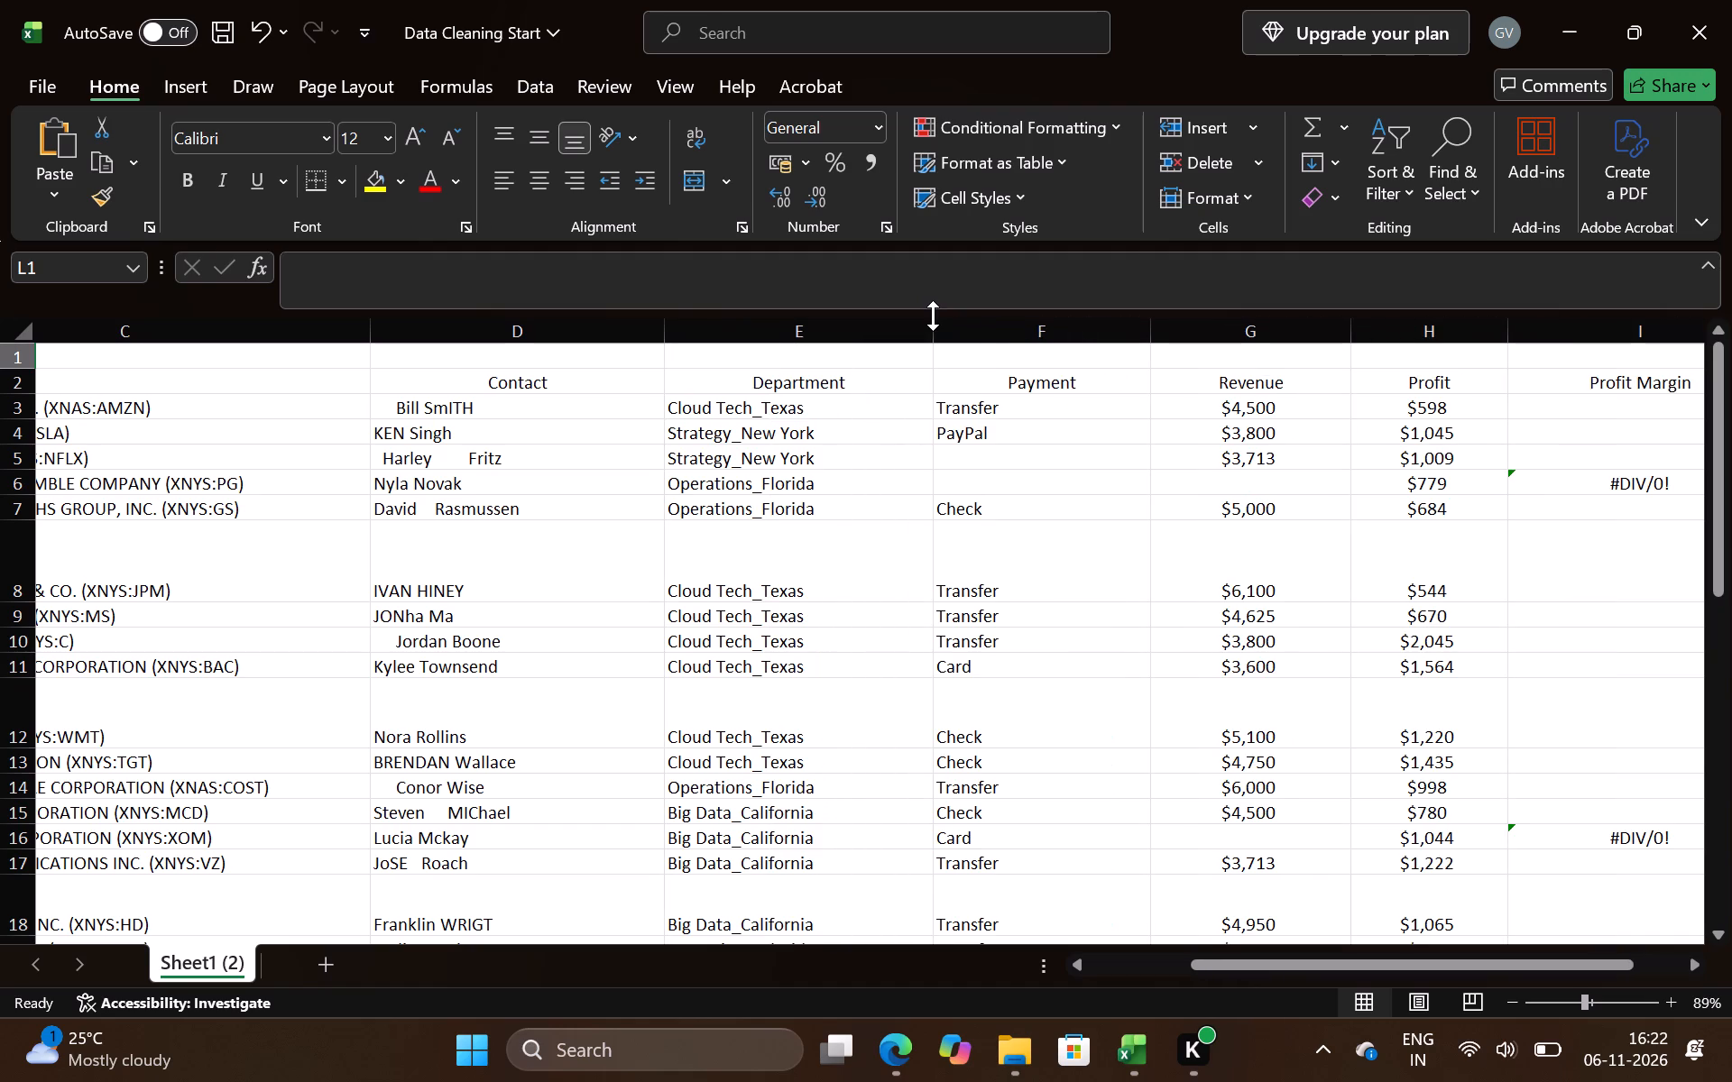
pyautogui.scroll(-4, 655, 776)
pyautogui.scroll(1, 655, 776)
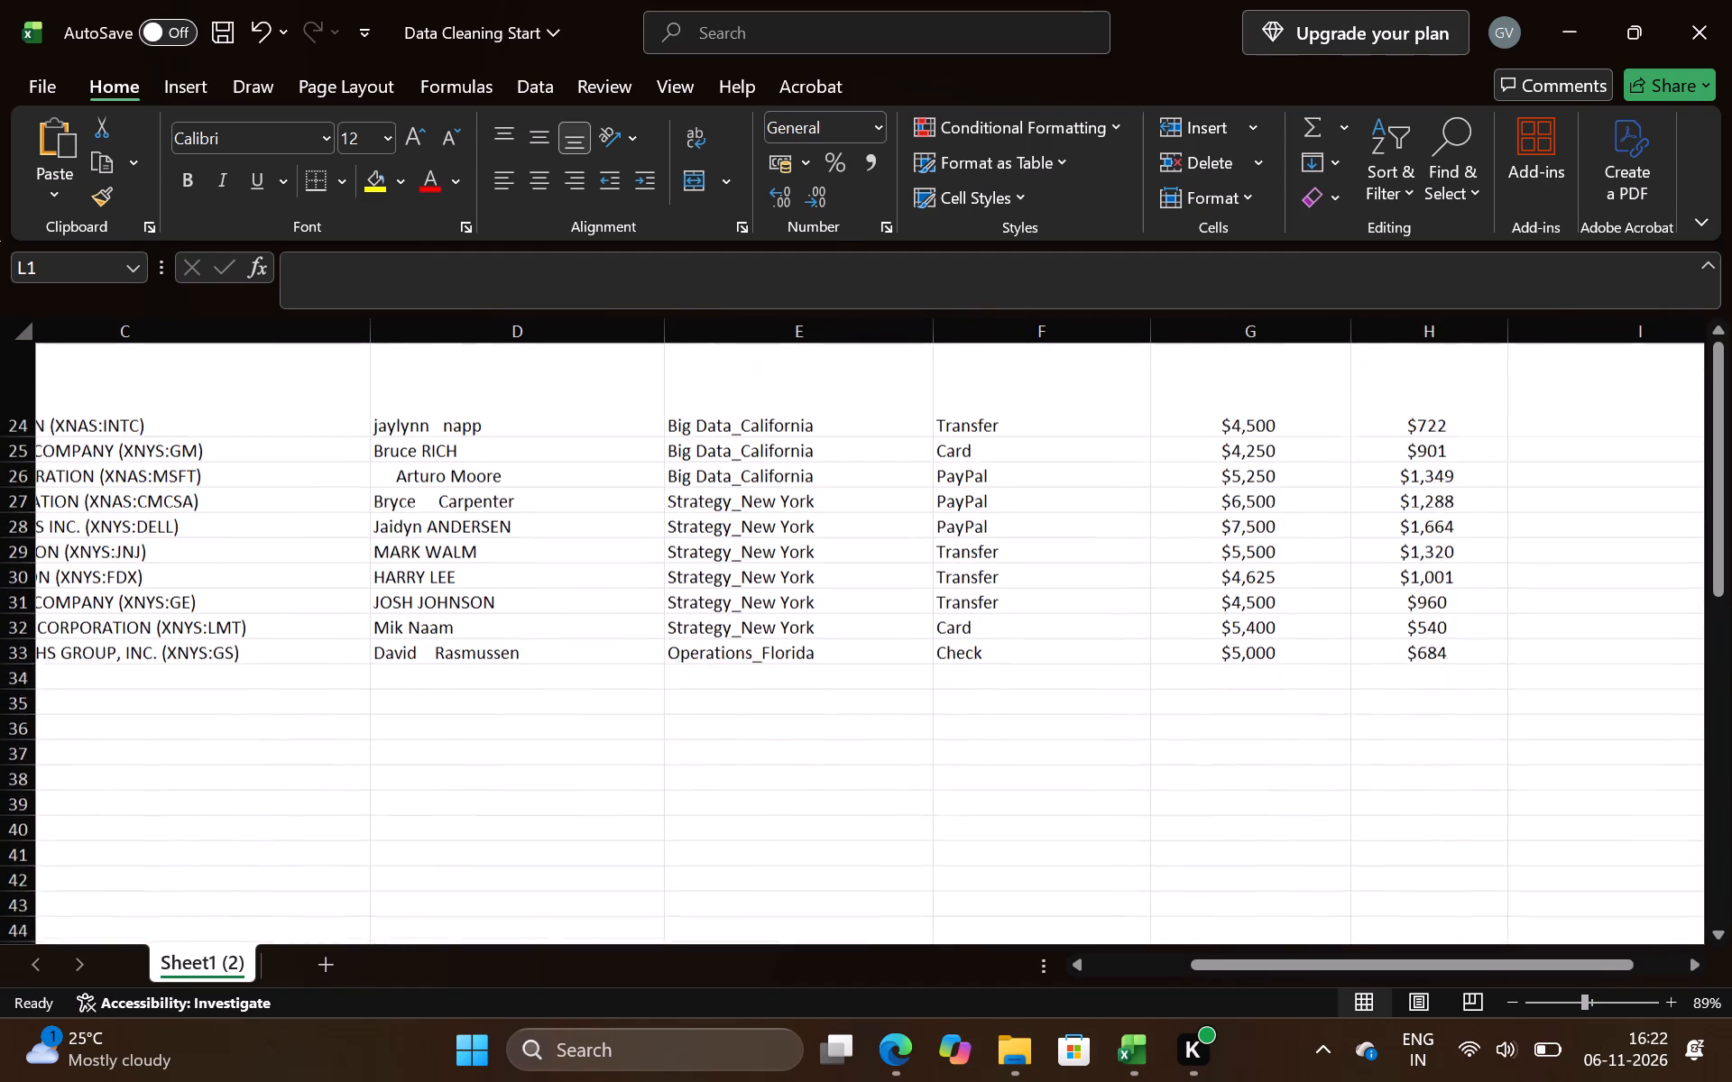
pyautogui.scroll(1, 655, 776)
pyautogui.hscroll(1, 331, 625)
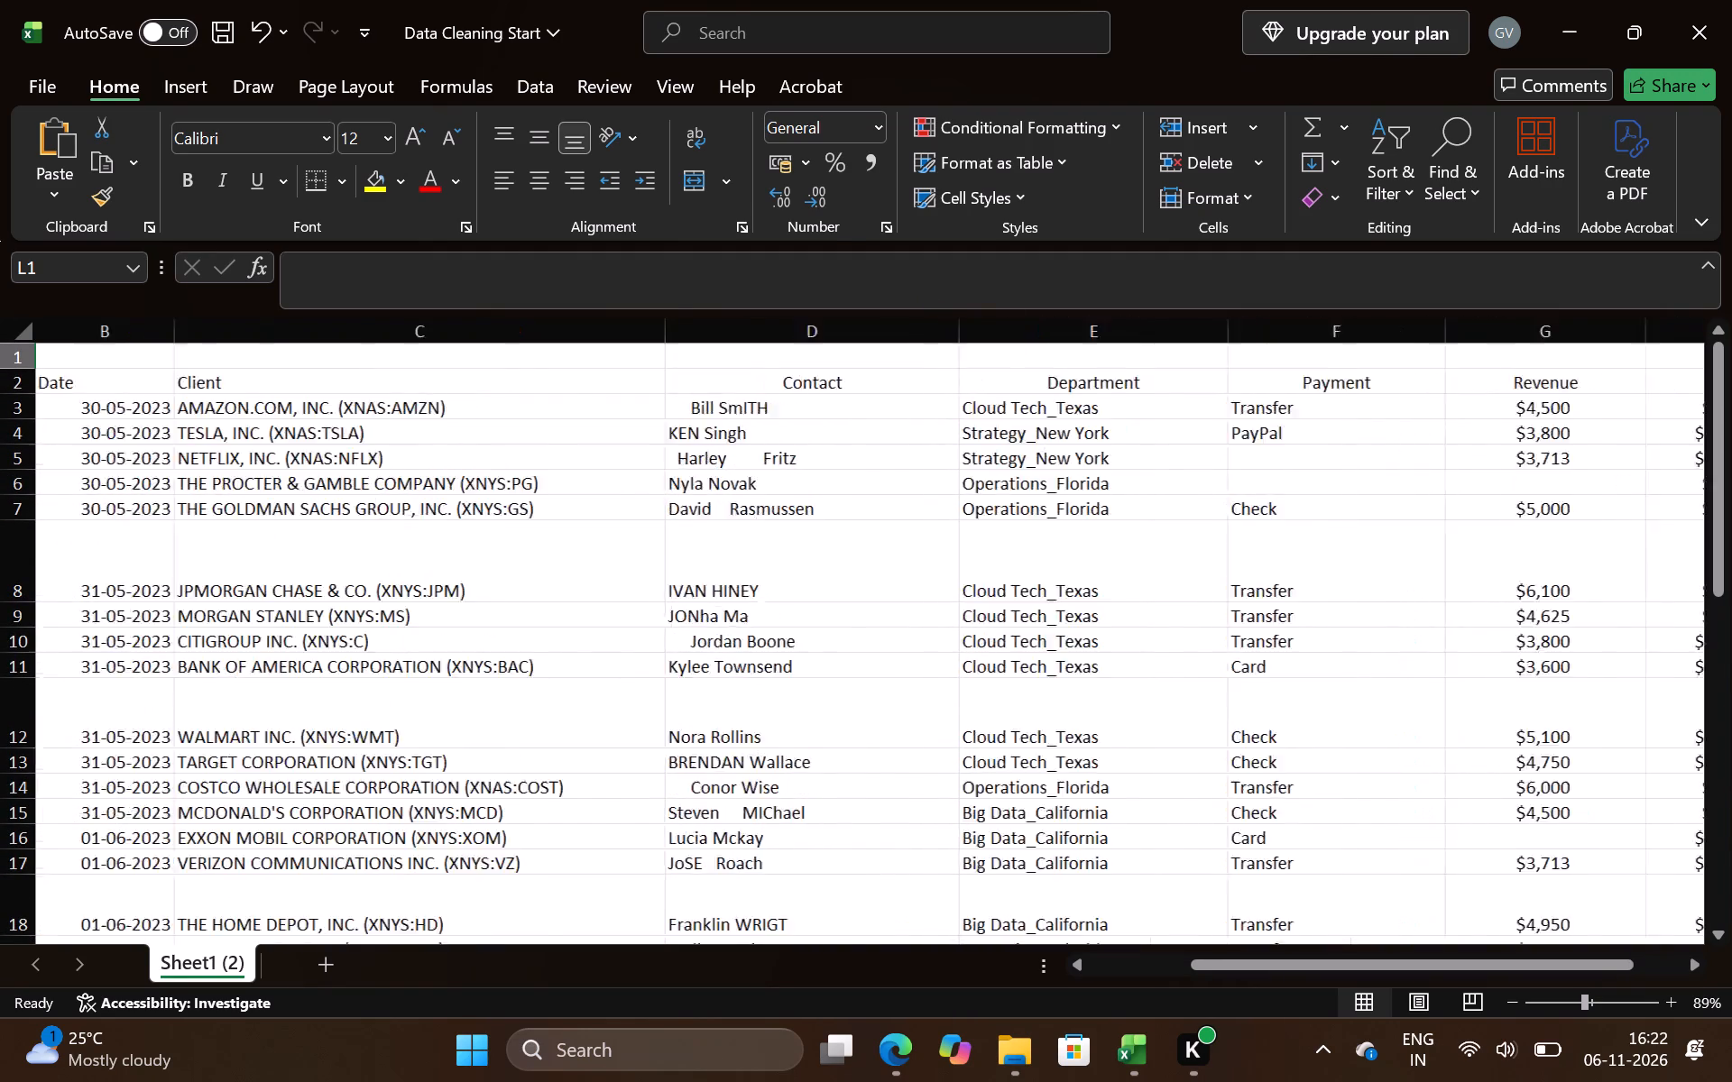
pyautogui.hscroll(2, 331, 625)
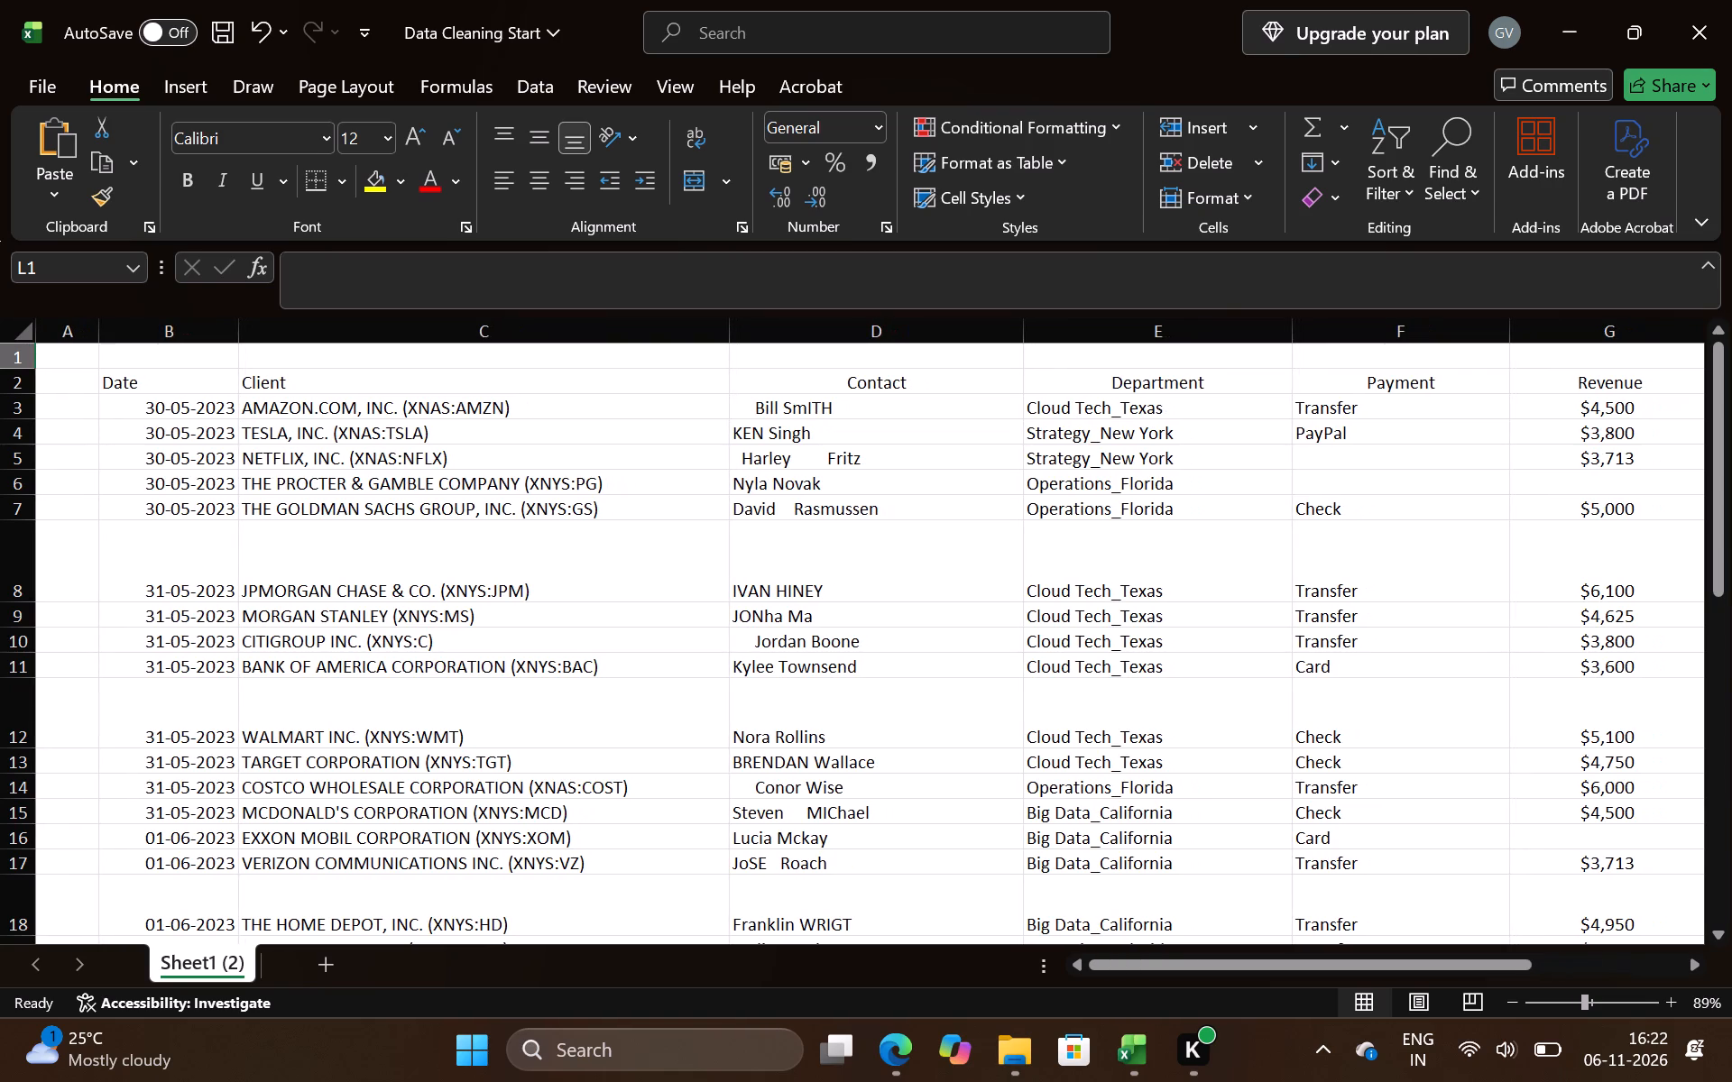
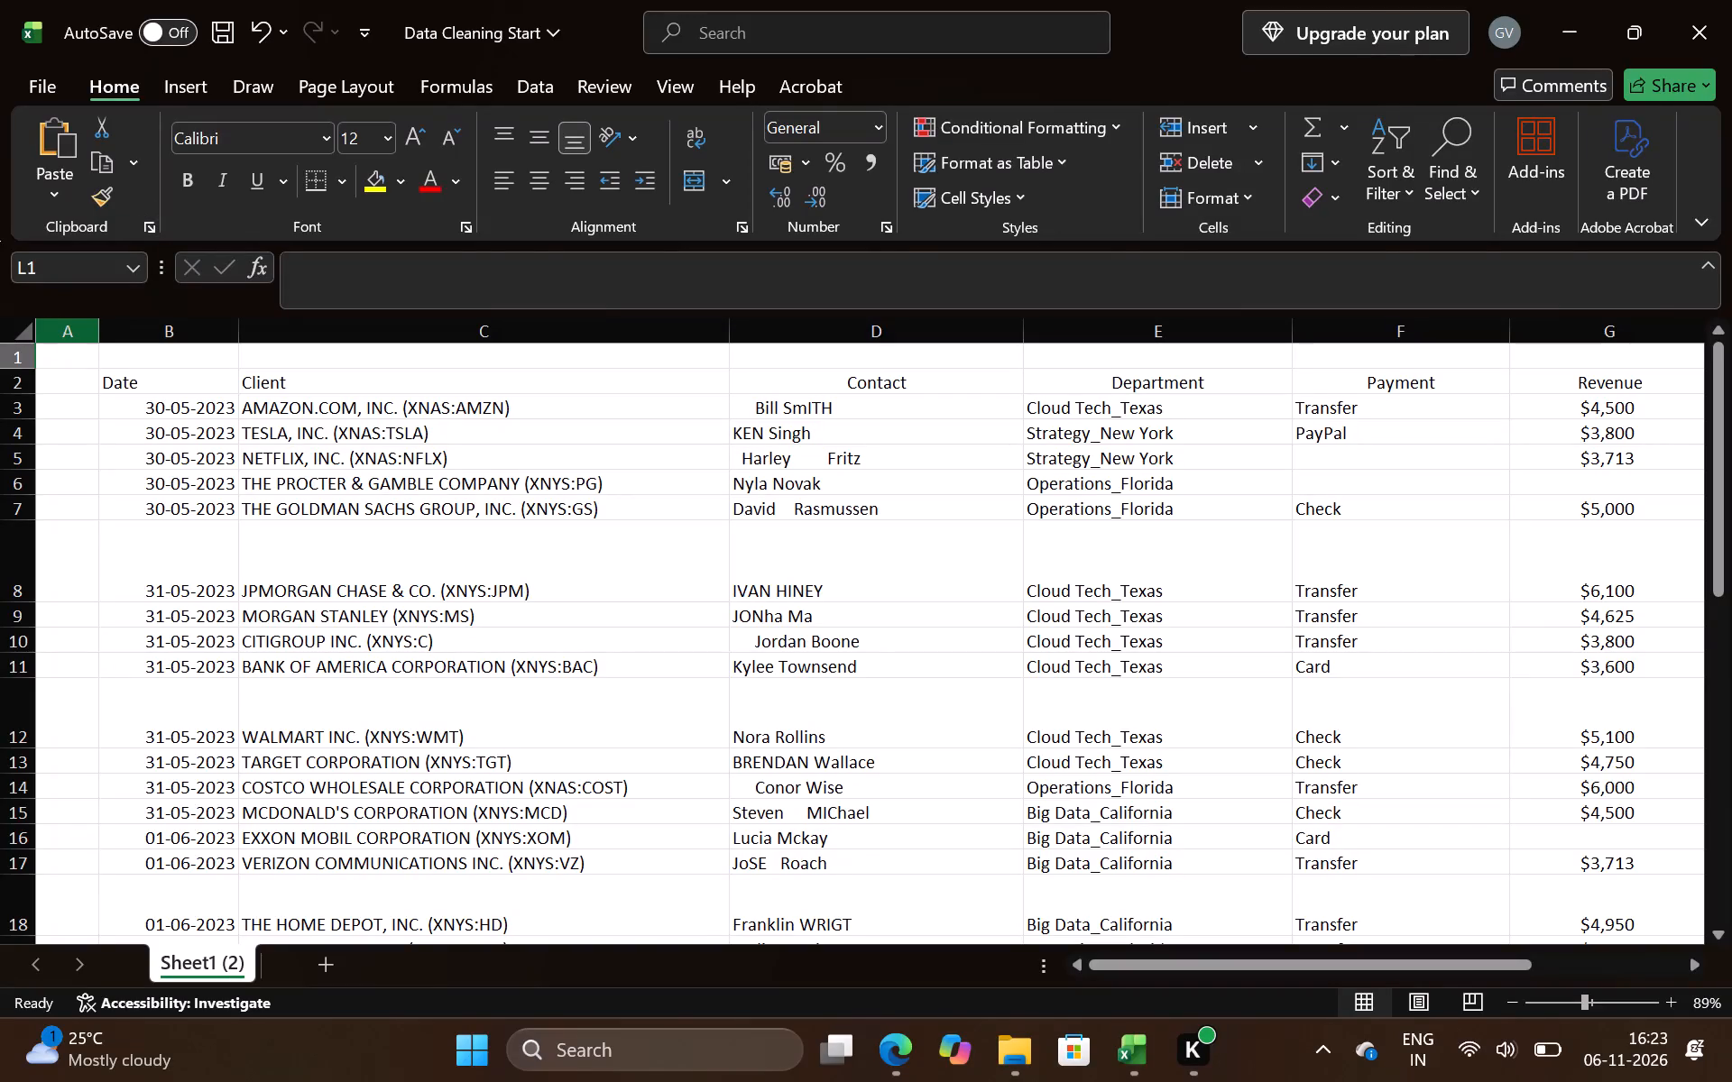
# Delete the empty column A so the table starts with the Date column.
pyautogui.click(55, 325)
pyautogui.press('Delete')
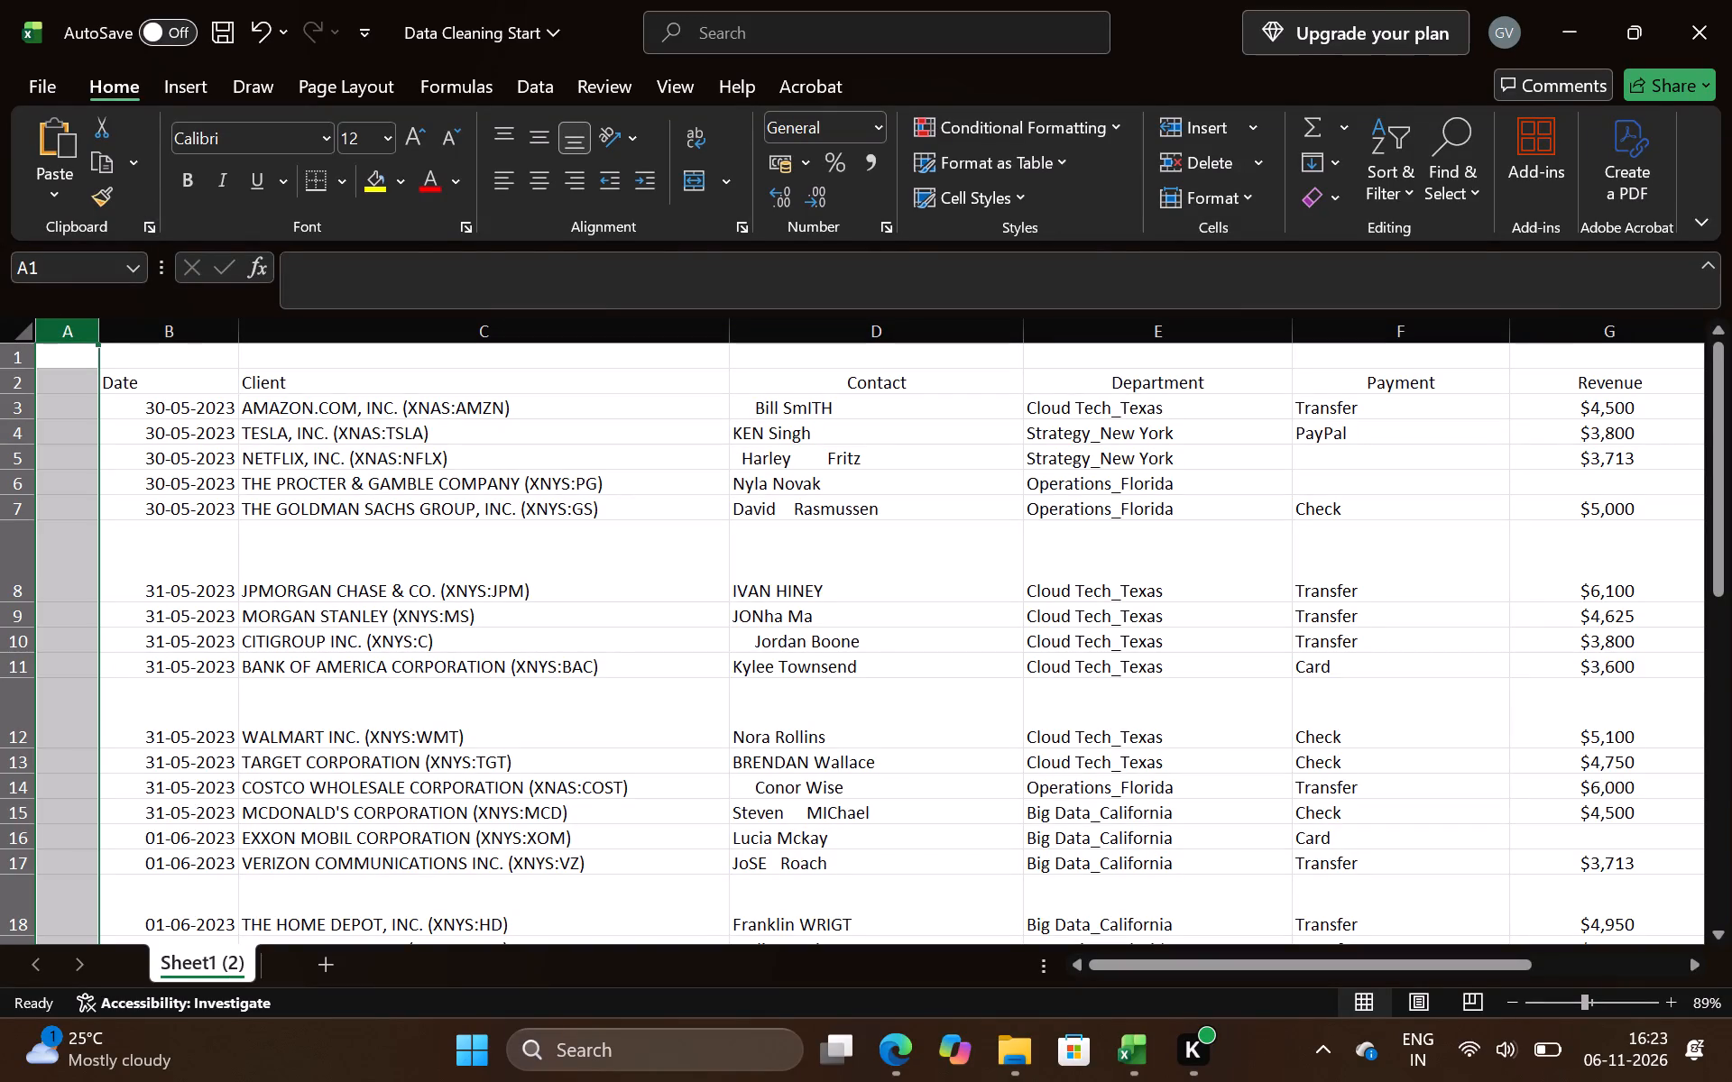
pyautogui.hotkey('ctrl', '-')
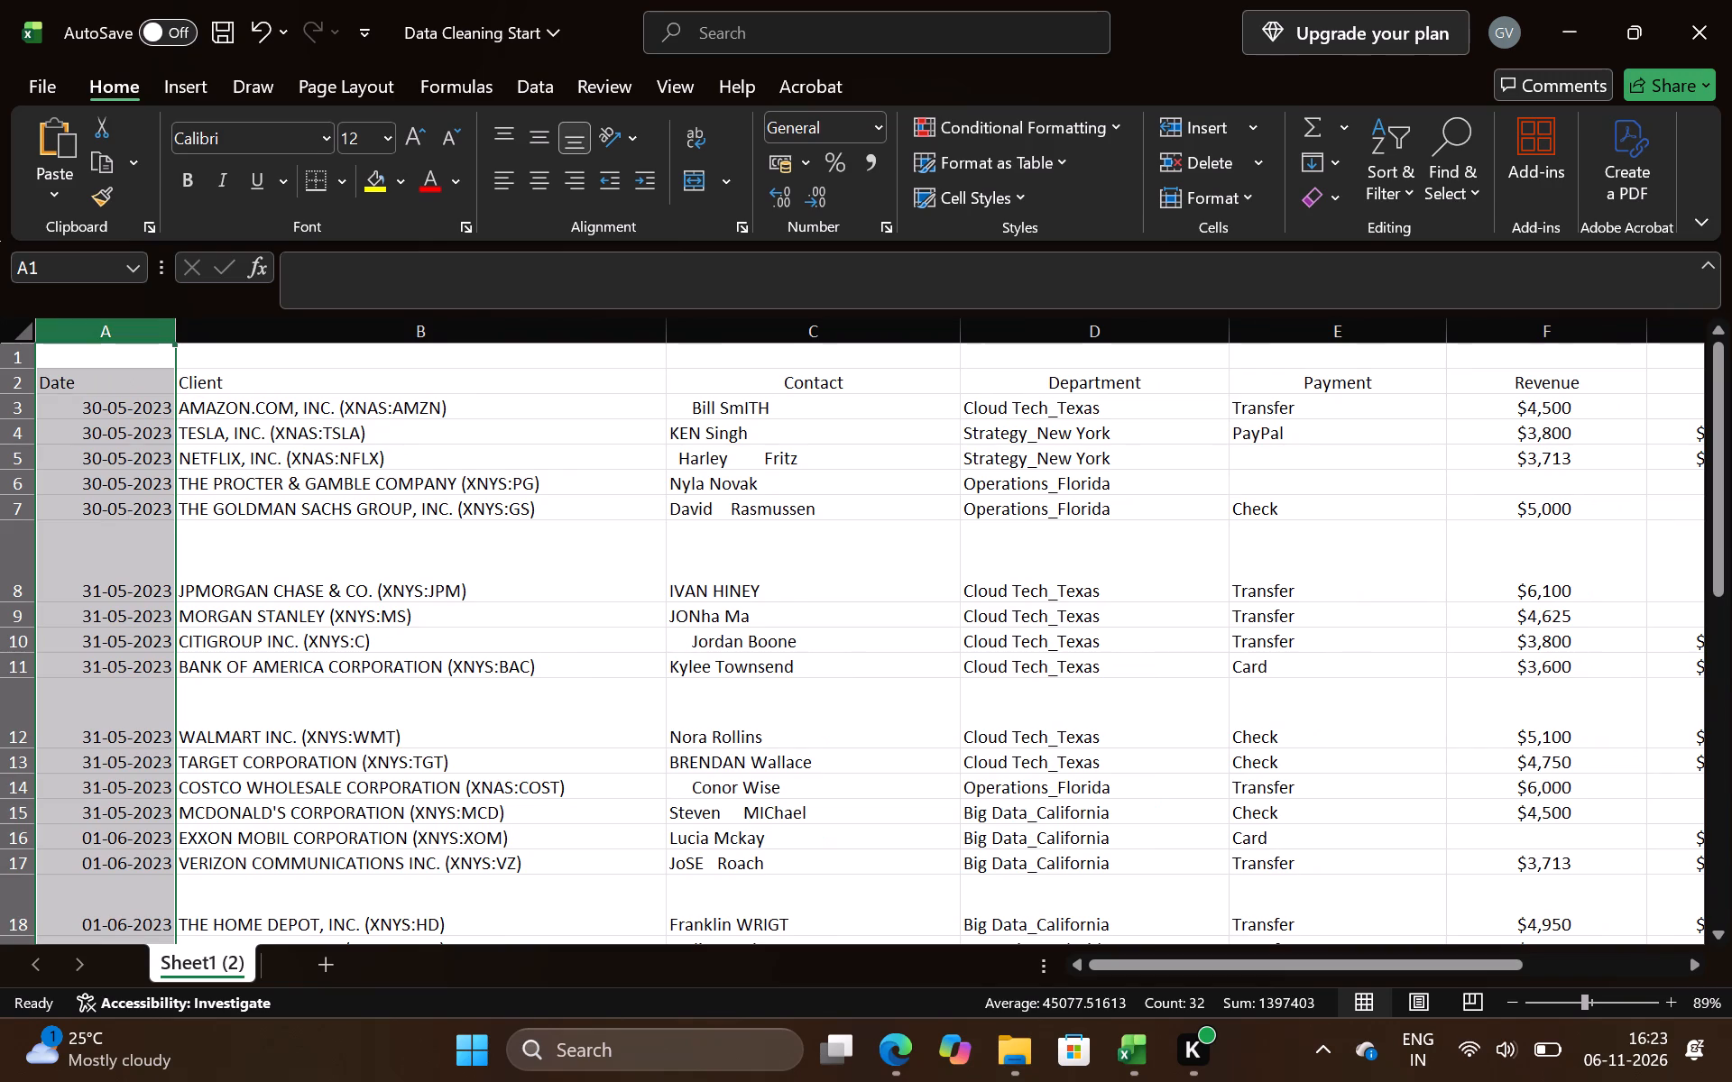
pyautogui.click(576, 492)
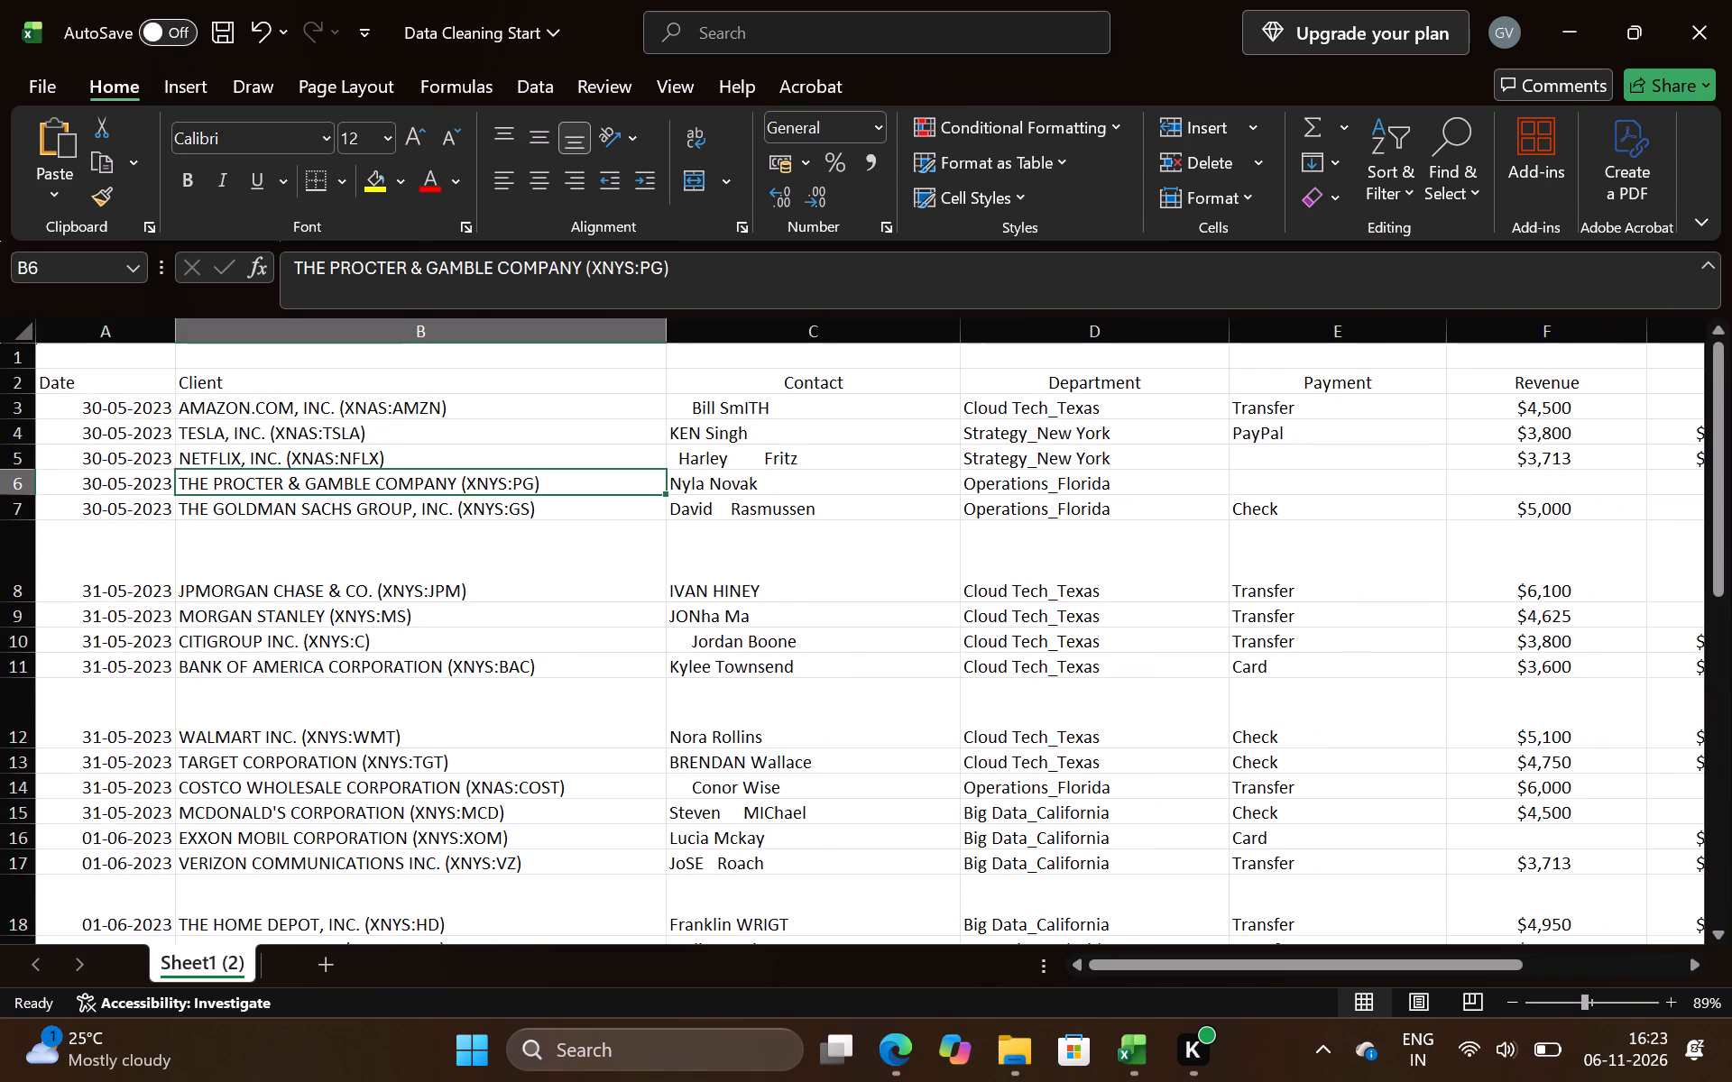
# Delete the empty row 1 above the header row.
pyautogui.click(25, 353)
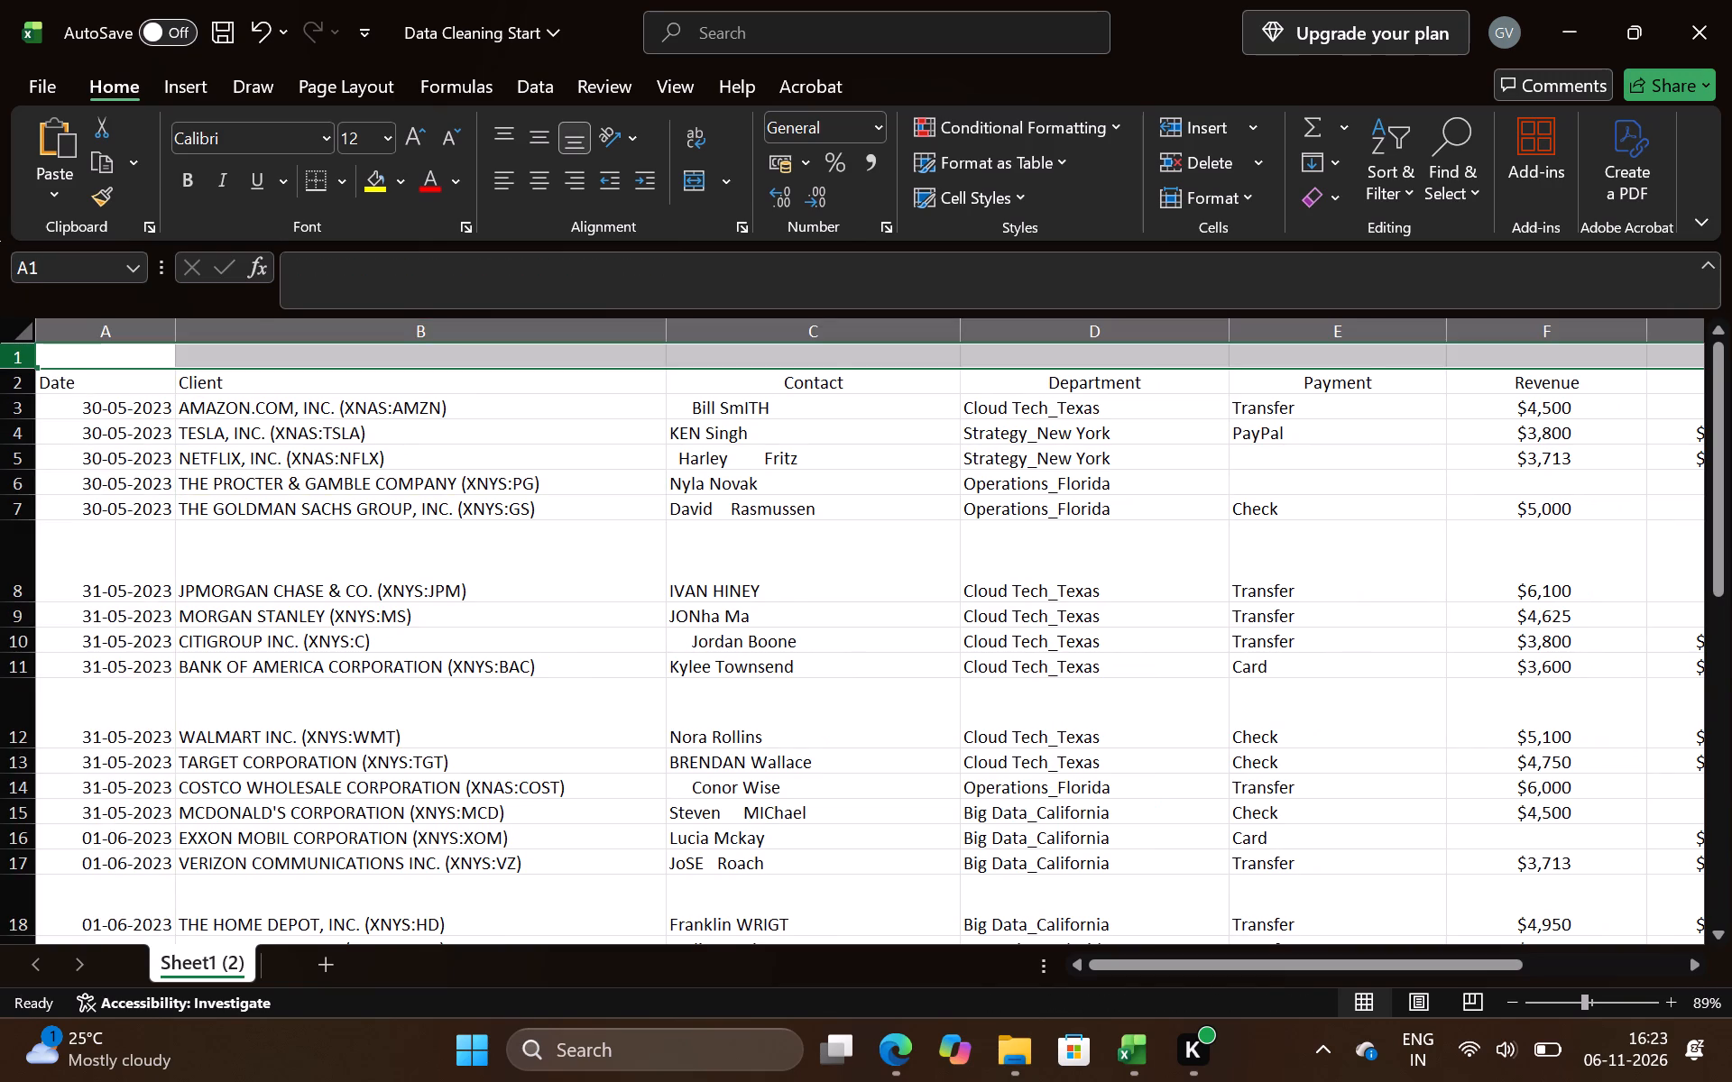
pyautogui.hotkey('ctrl', '-')
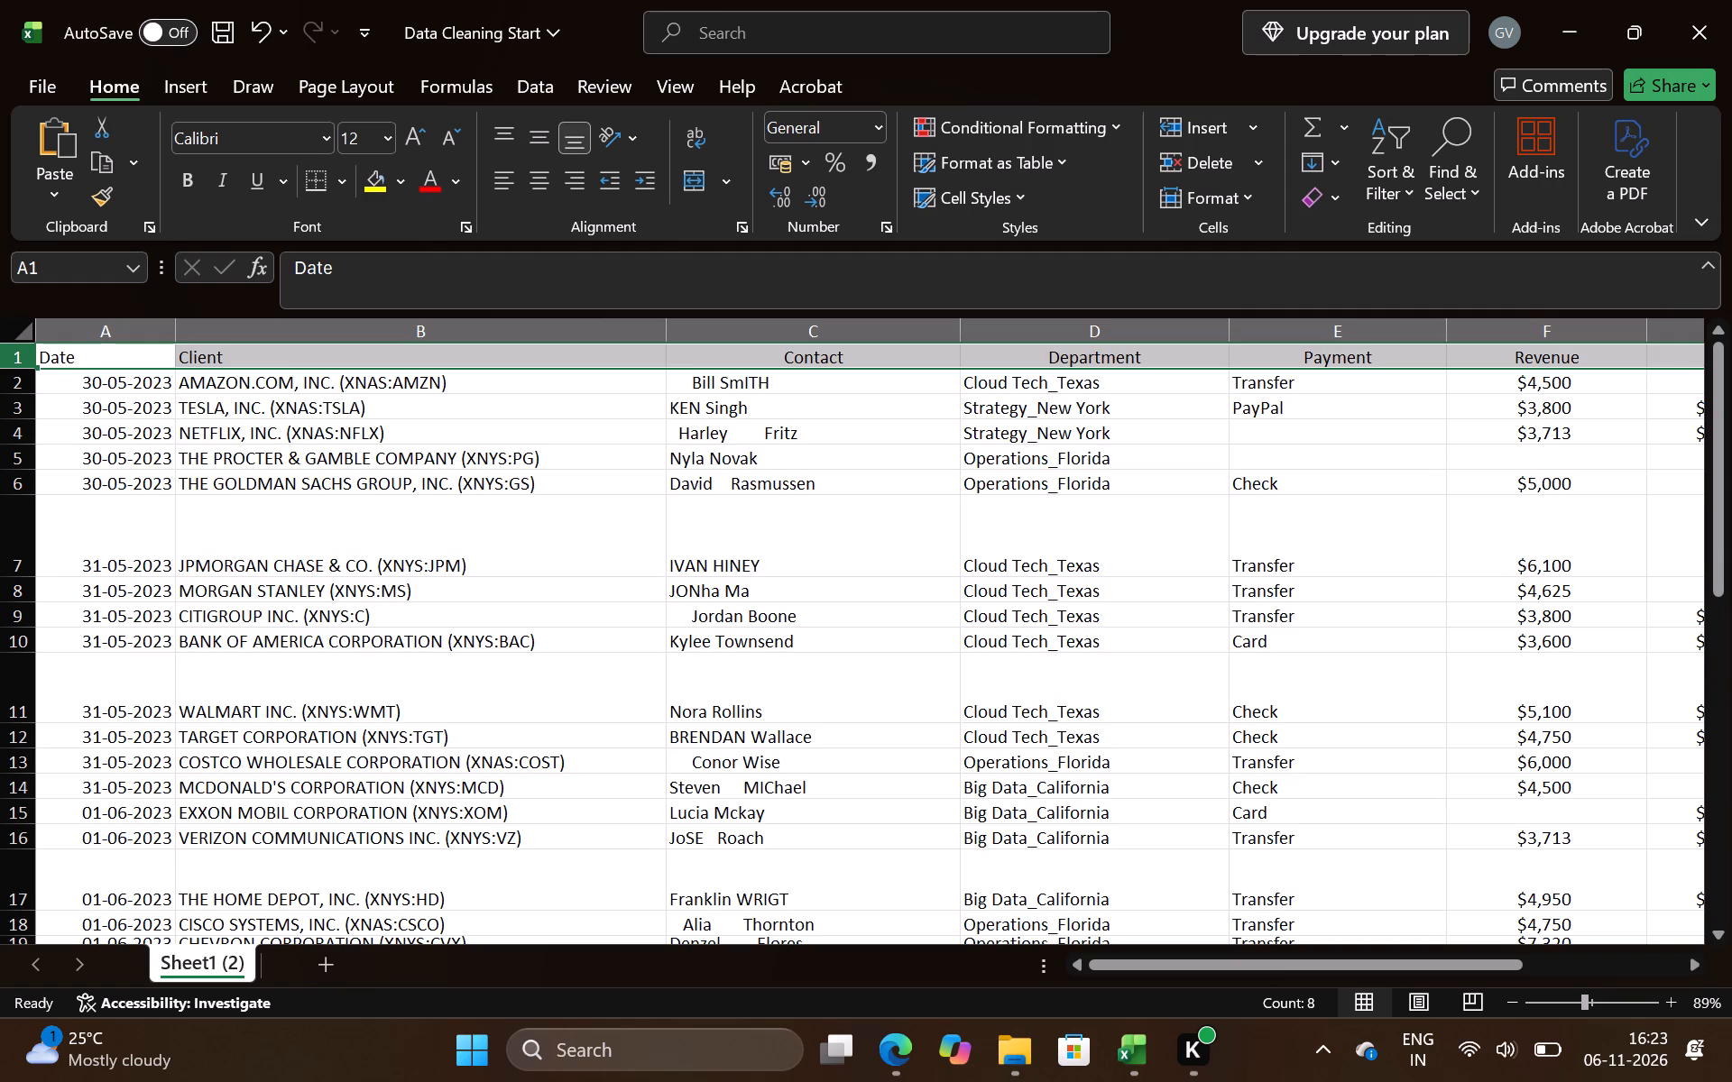
pyautogui.click(618, 540)
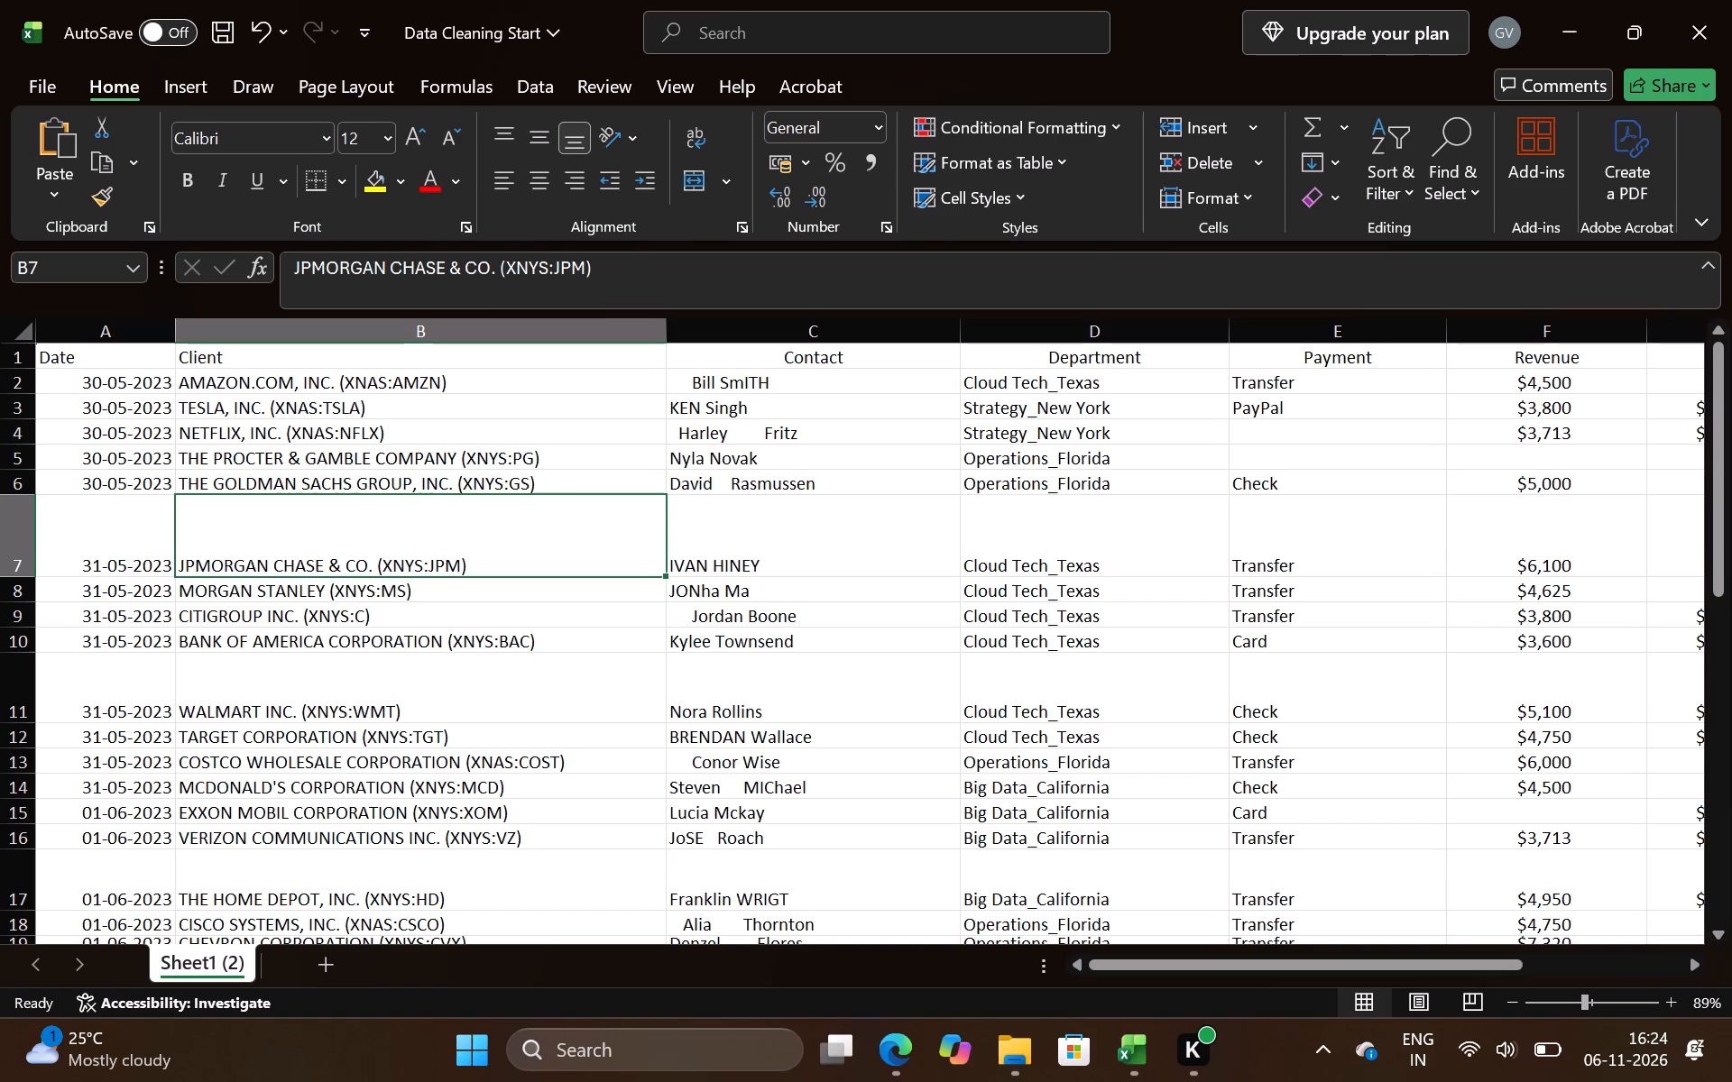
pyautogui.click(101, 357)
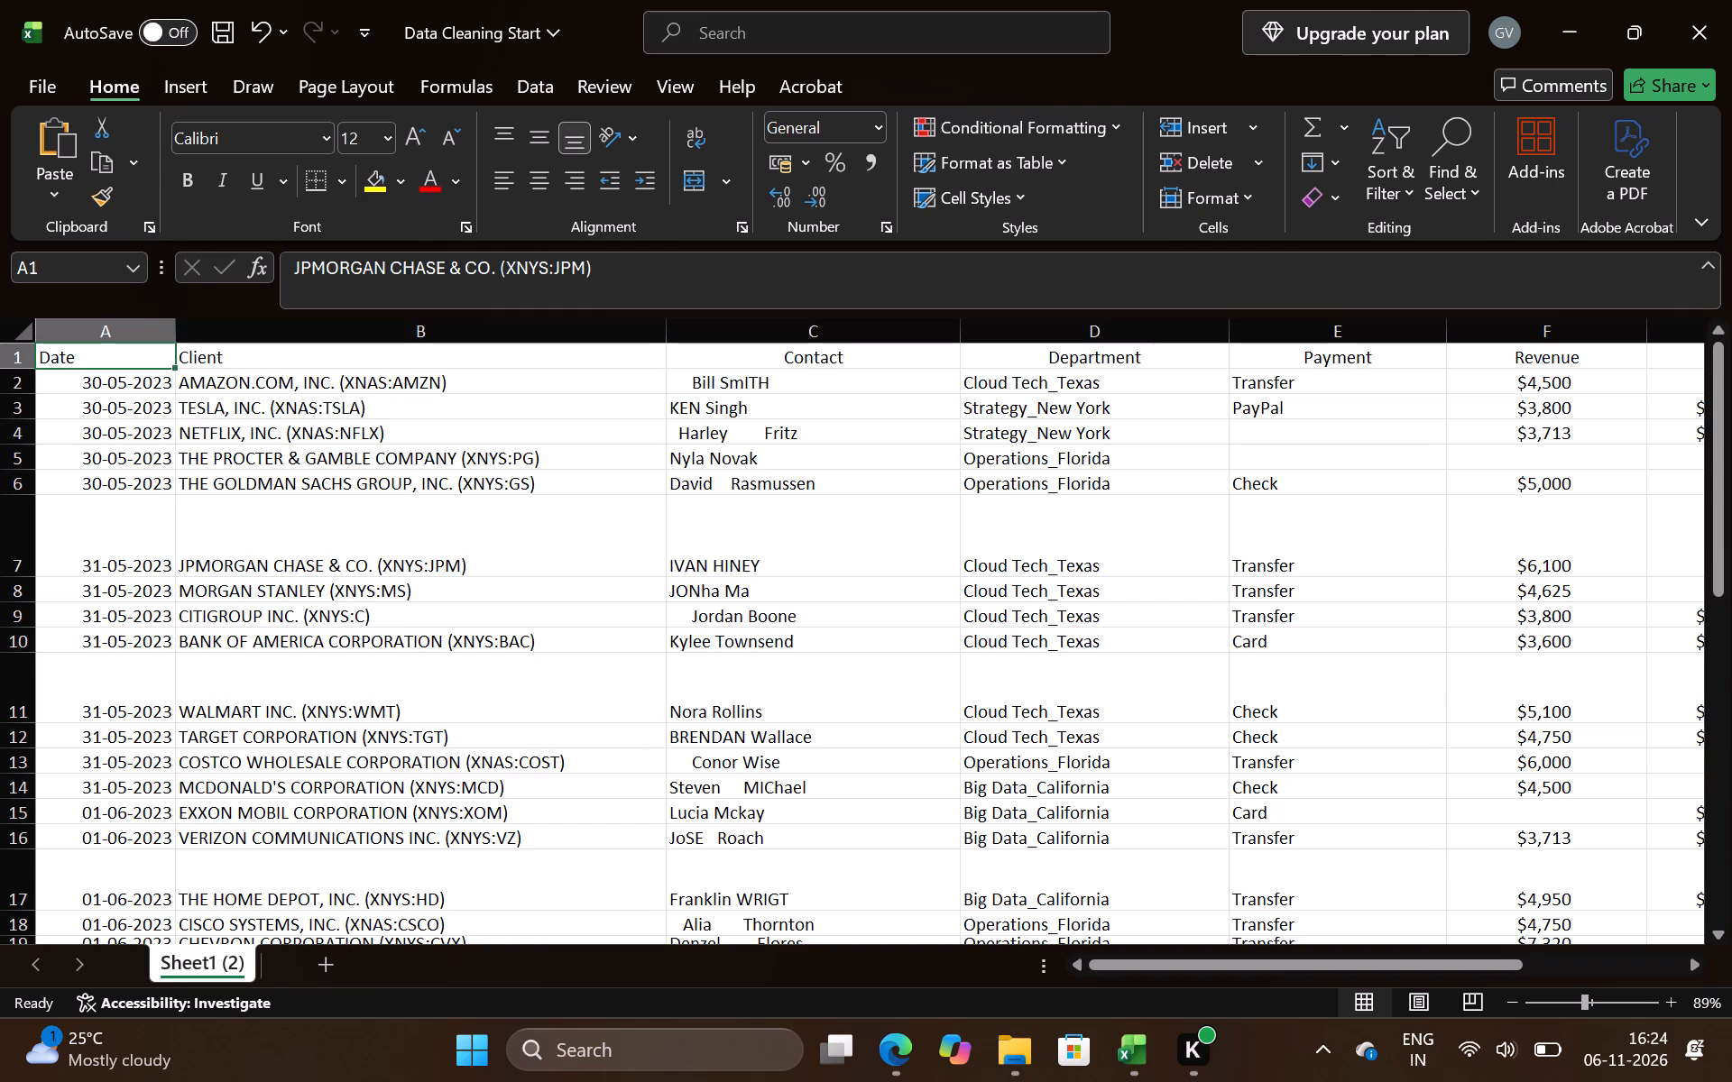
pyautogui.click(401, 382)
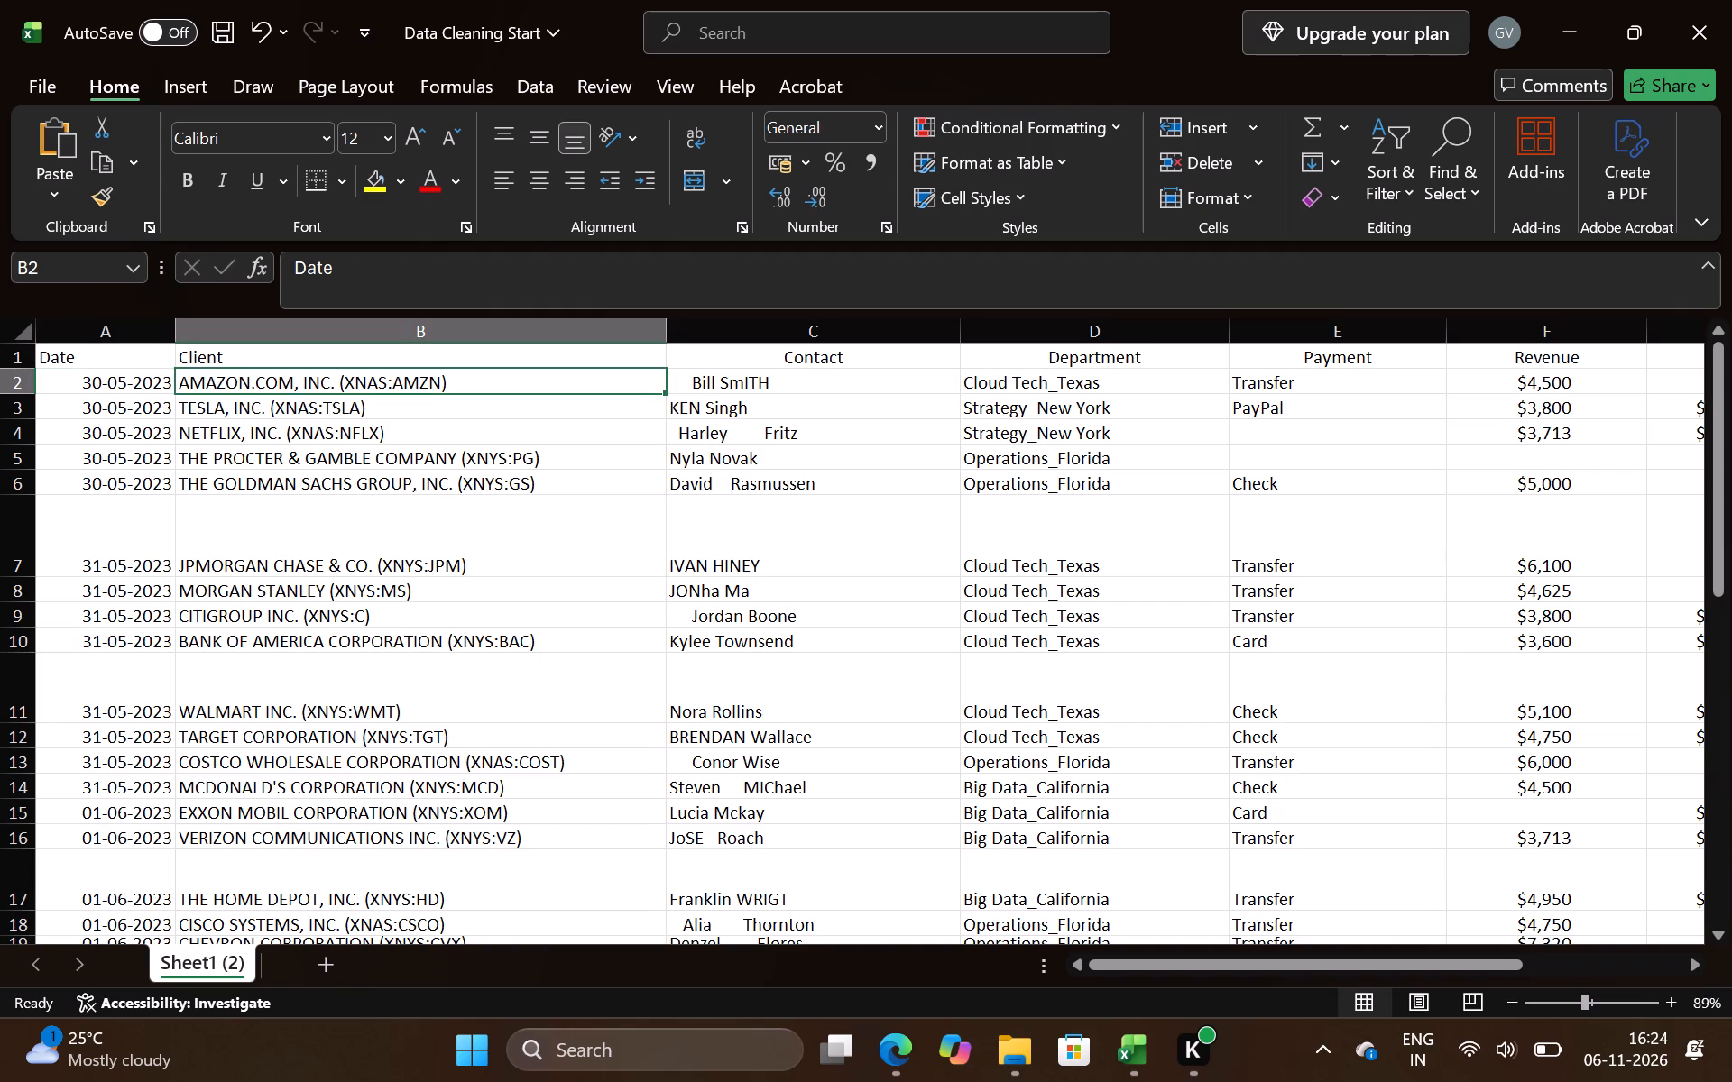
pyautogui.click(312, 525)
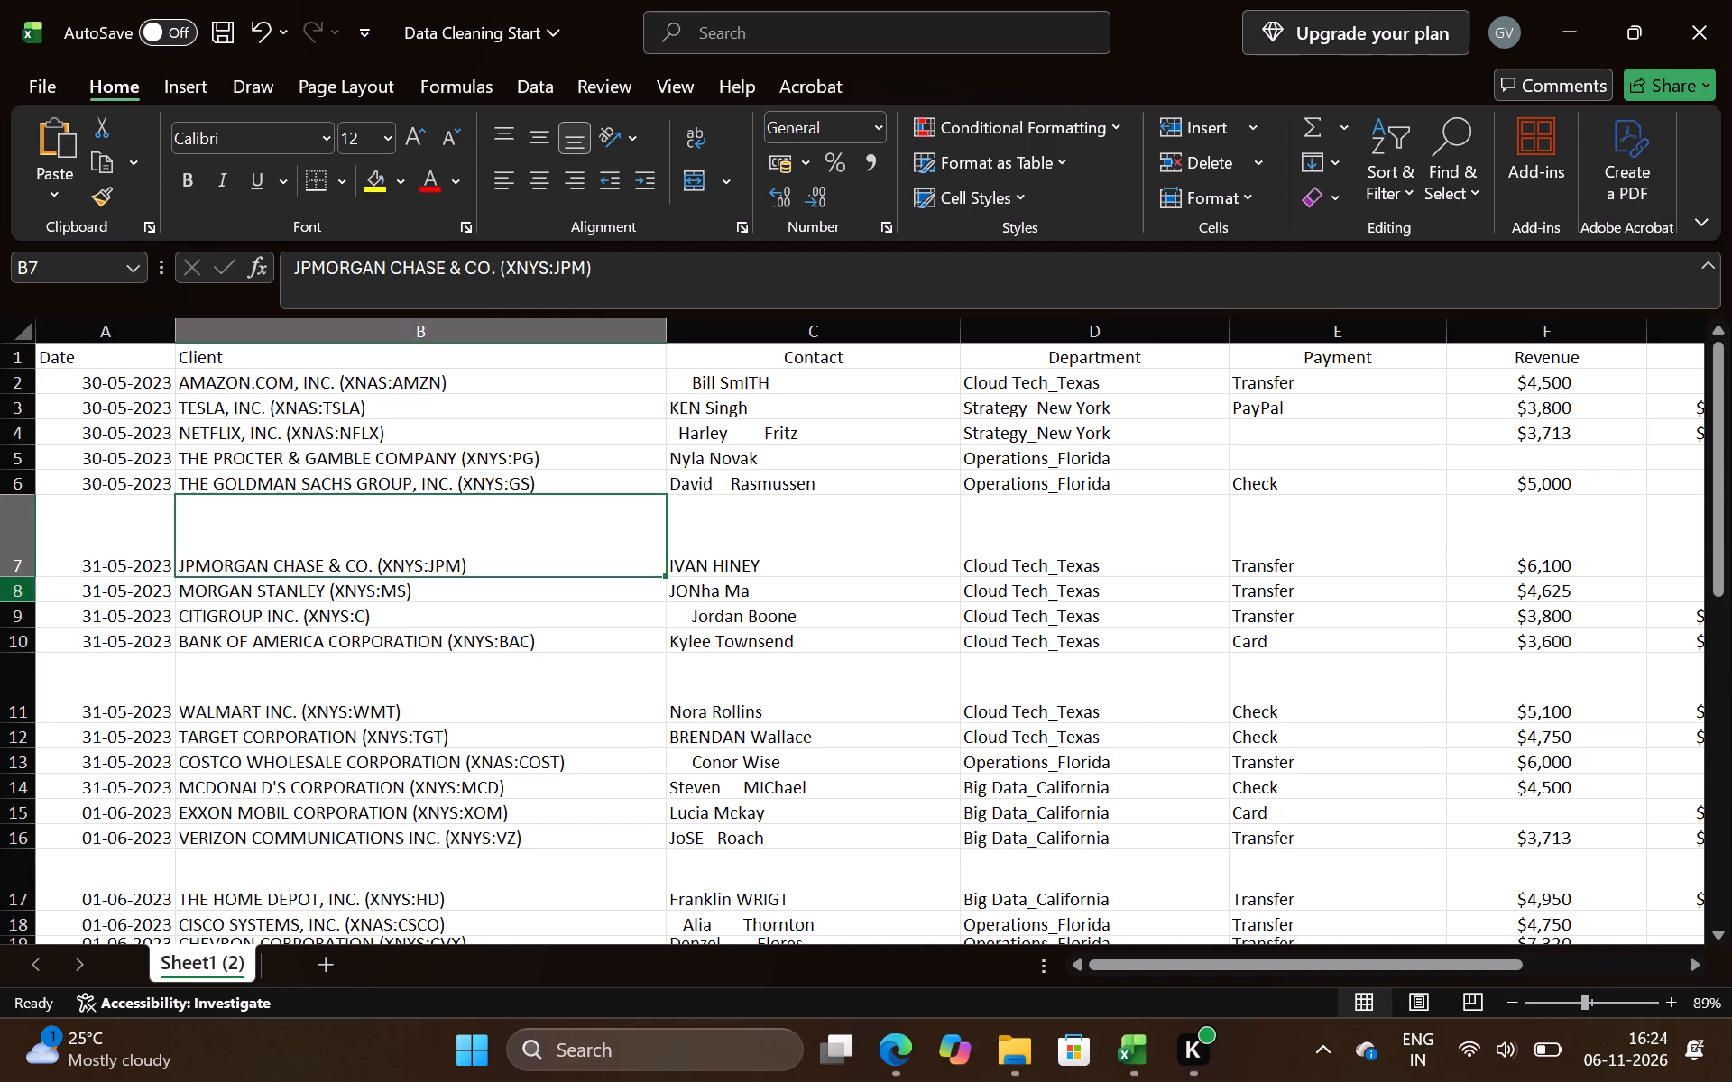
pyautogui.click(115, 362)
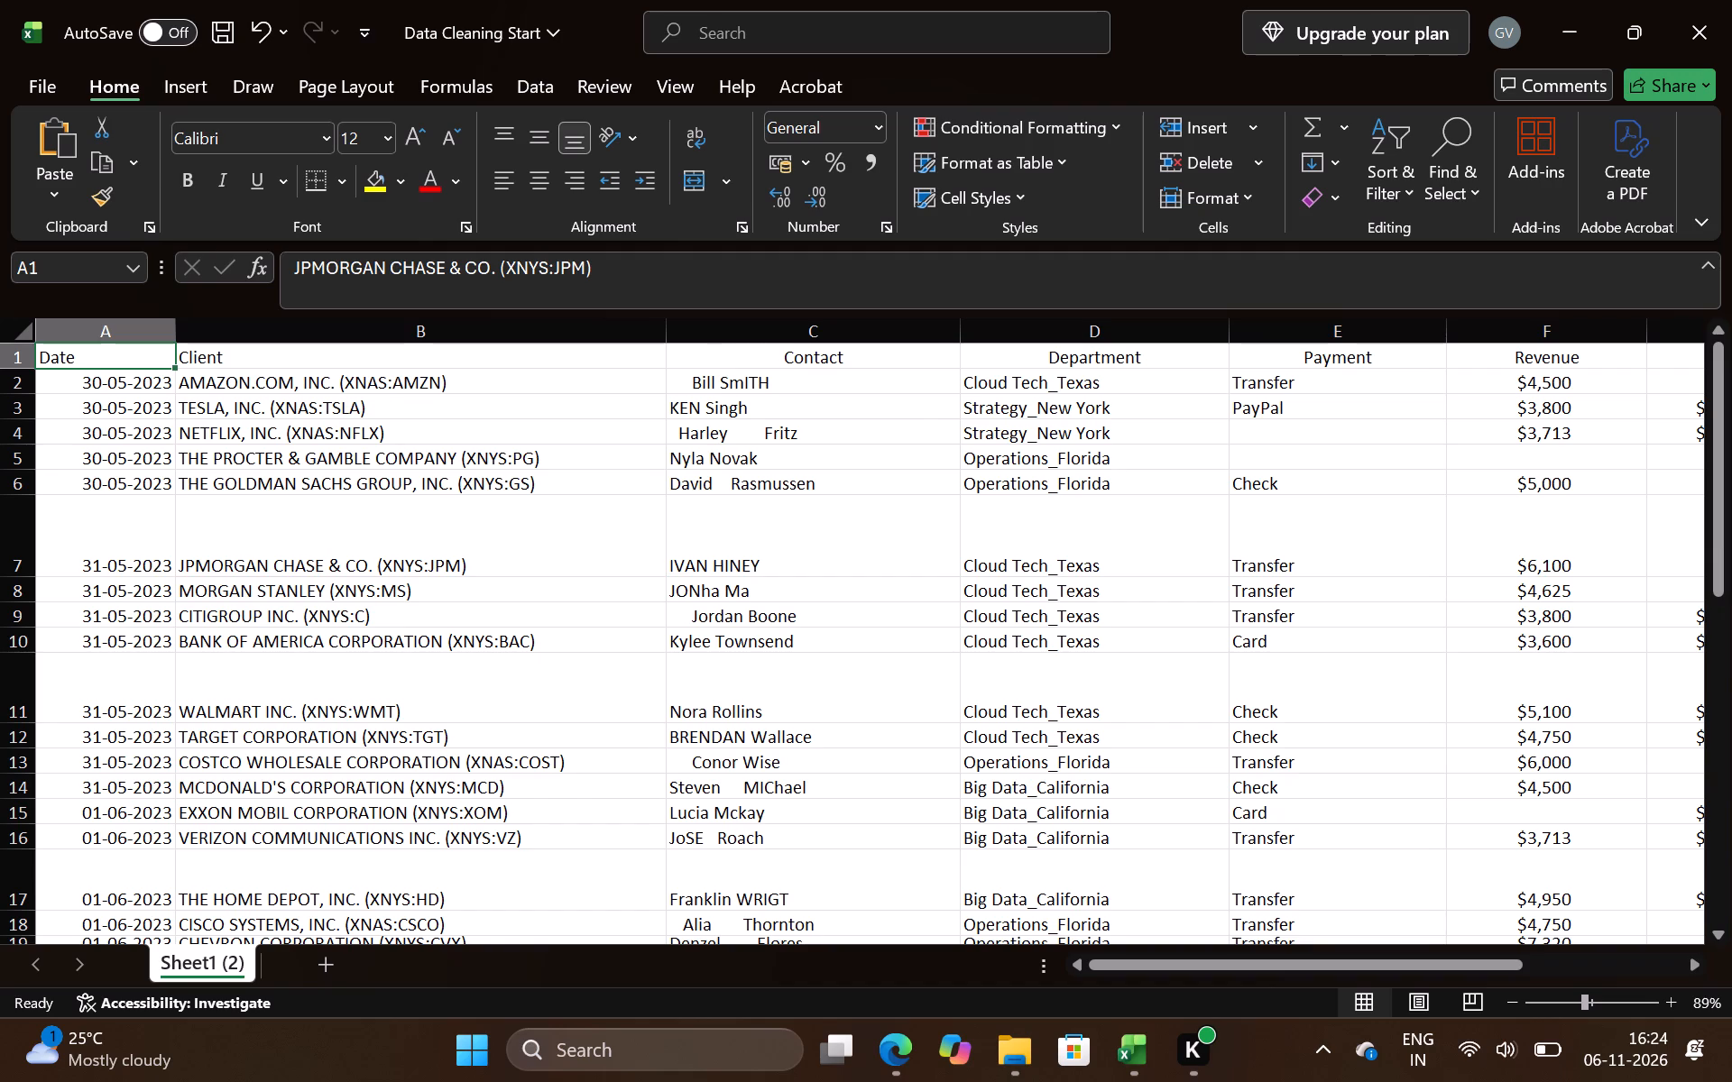
# Narrow the Profit, Profit Margin and Revenue columns so they closely fit their headers and values.
pyautogui.hscroll(-4, 1234, 692)
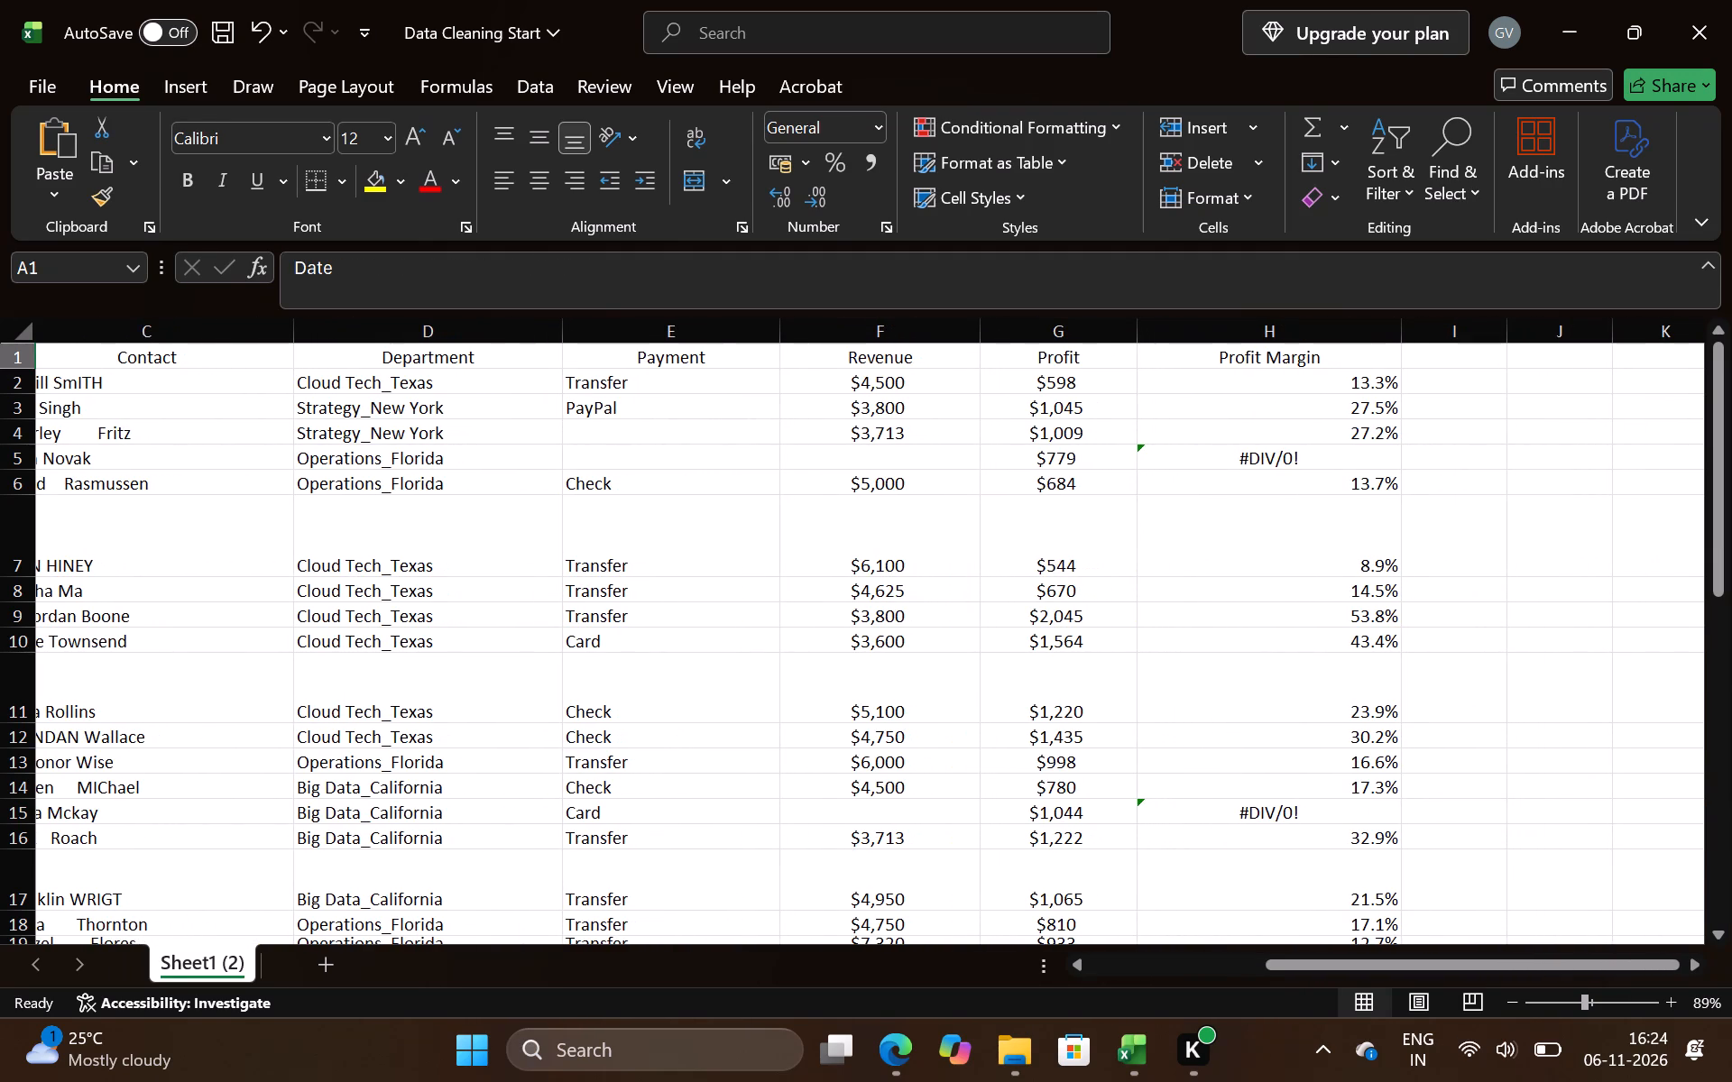
pyautogui.moveTo(1138, 334); pyautogui.dragTo(941, 381)
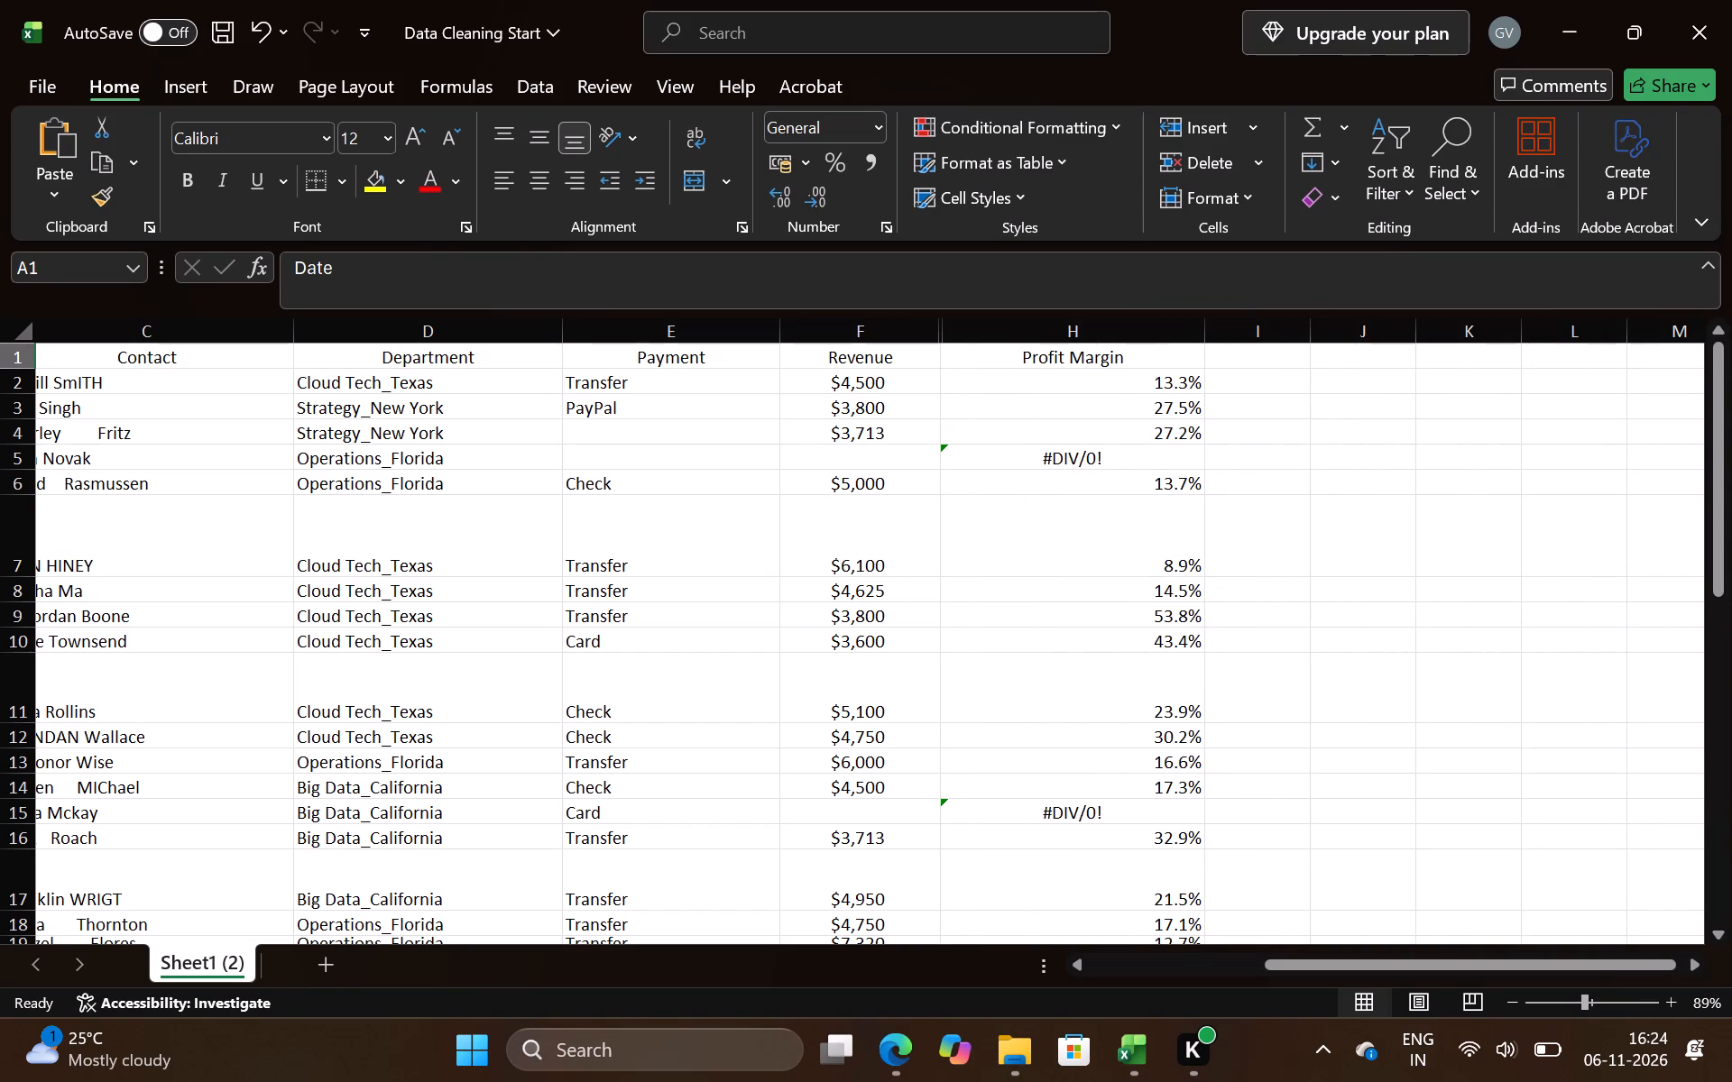
pyautogui.moveTo(944, 330); pyautogui.dragTo(962, 330)
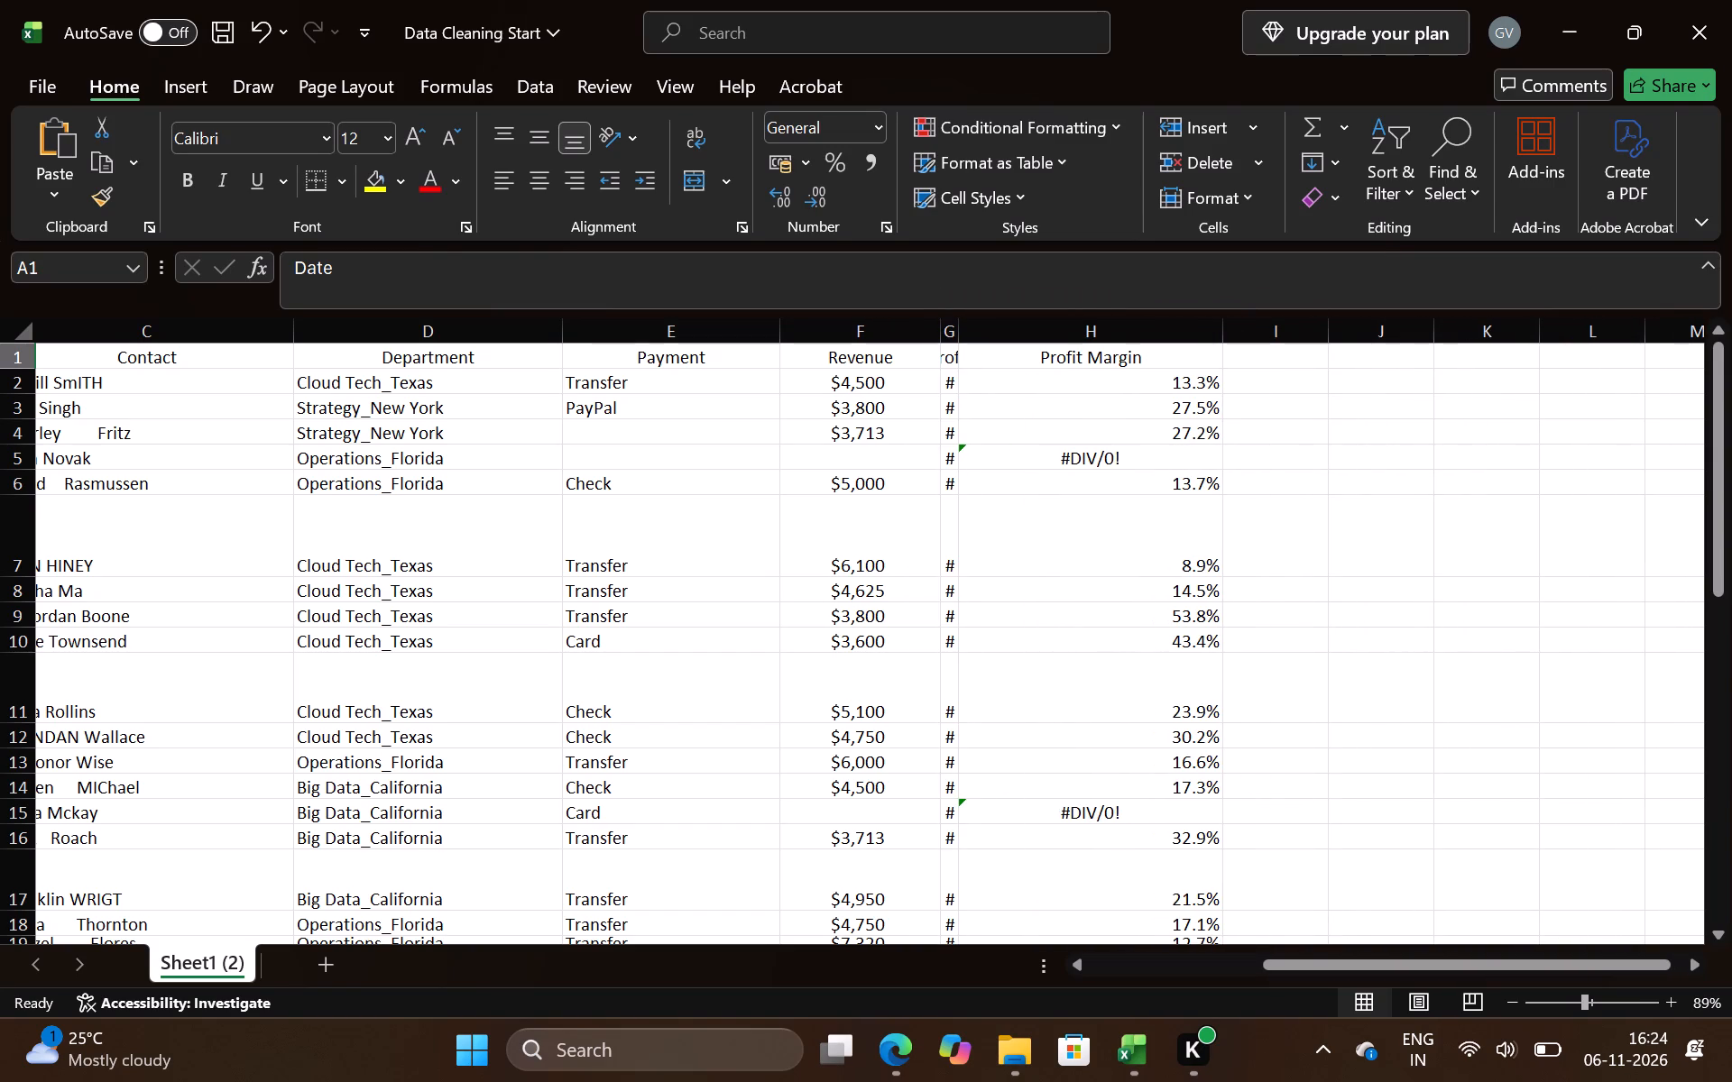
pyautogui.moveTo(963, 333); pyautogui.dragTo(1018, 332)
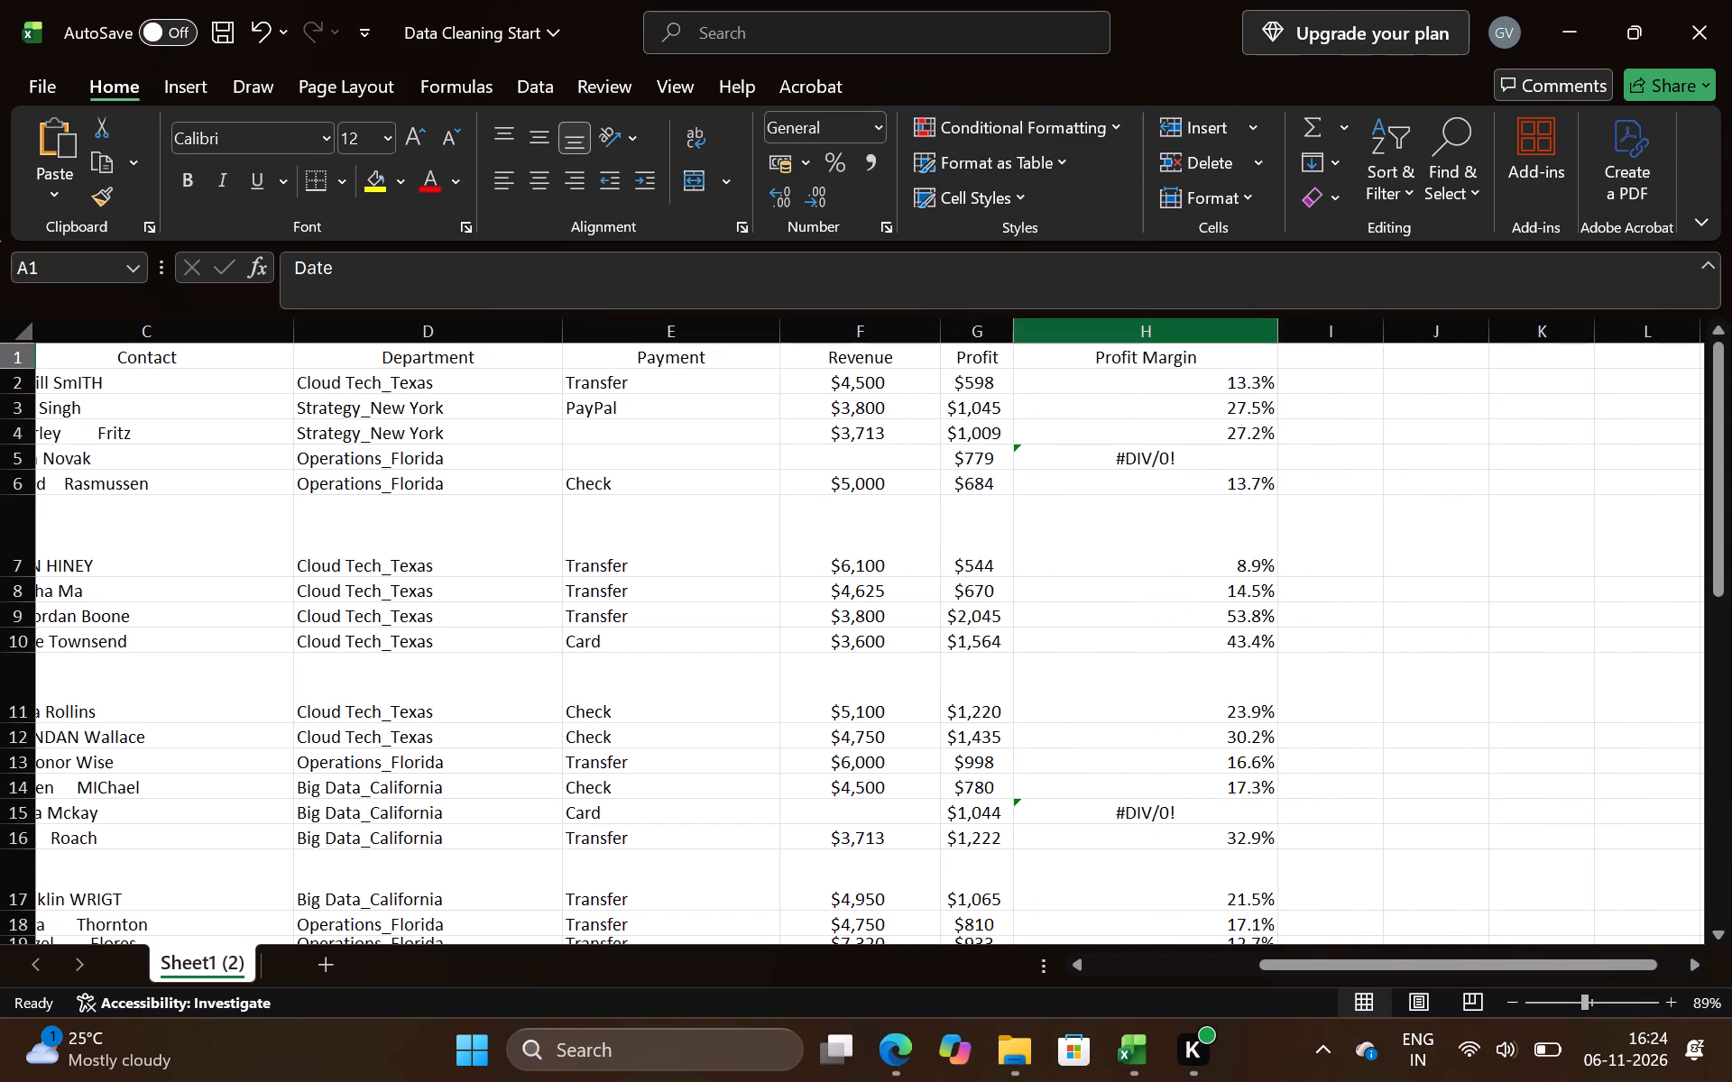
pyautogui.moveTo(1283, 321); pyautogui.dragTo(1138, 331)
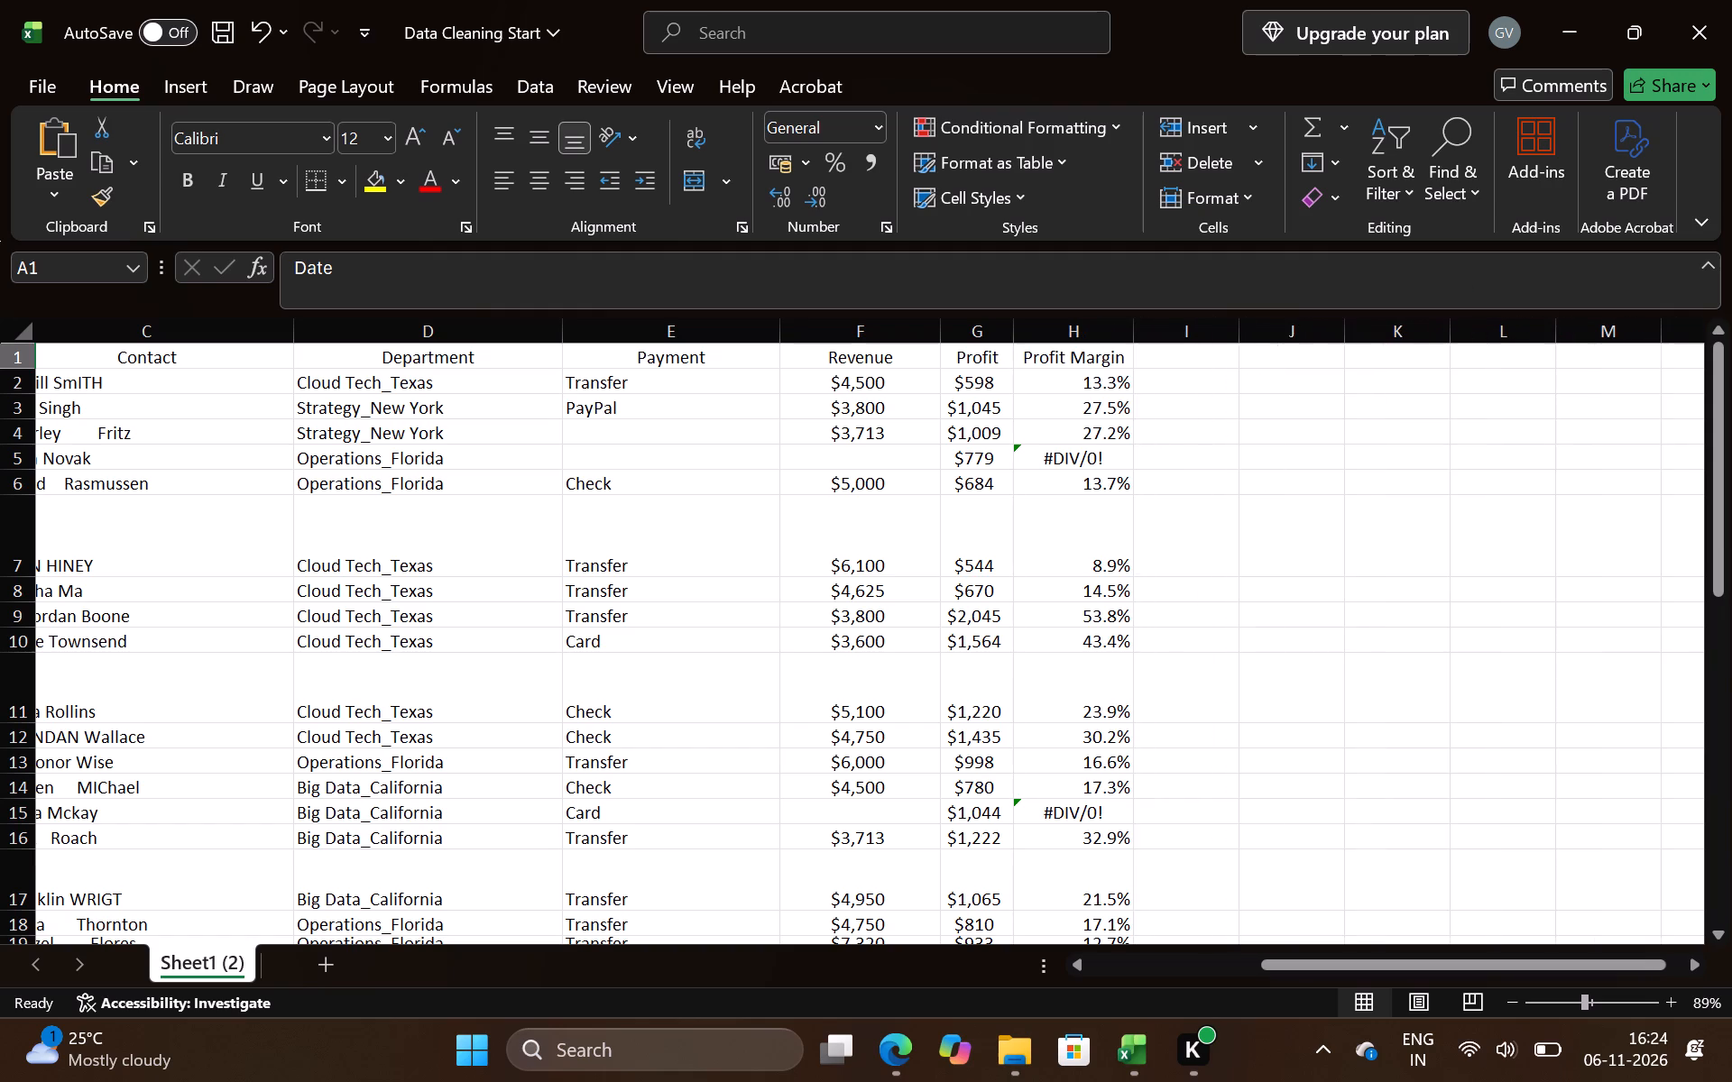
pyautogui.moveTo(941, 331); pyautogui.dragTo(866, 343)
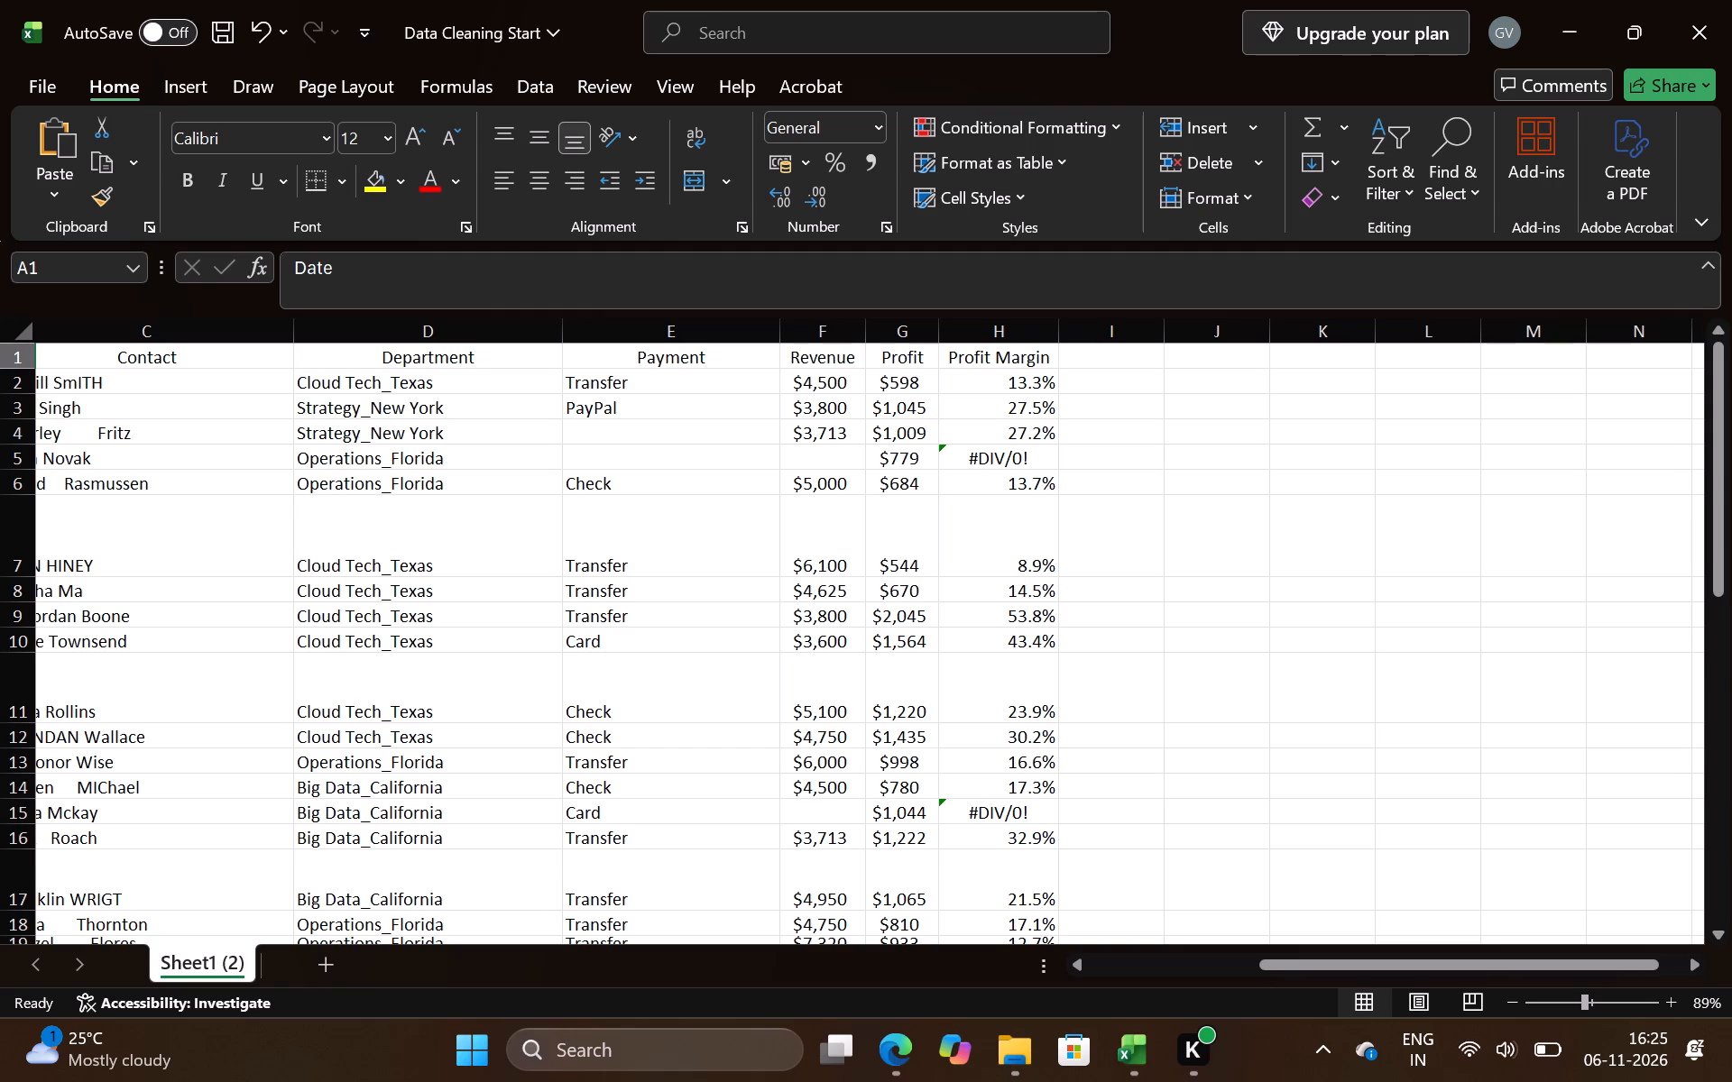
pyautogui.hscroll(4, 693, 549)
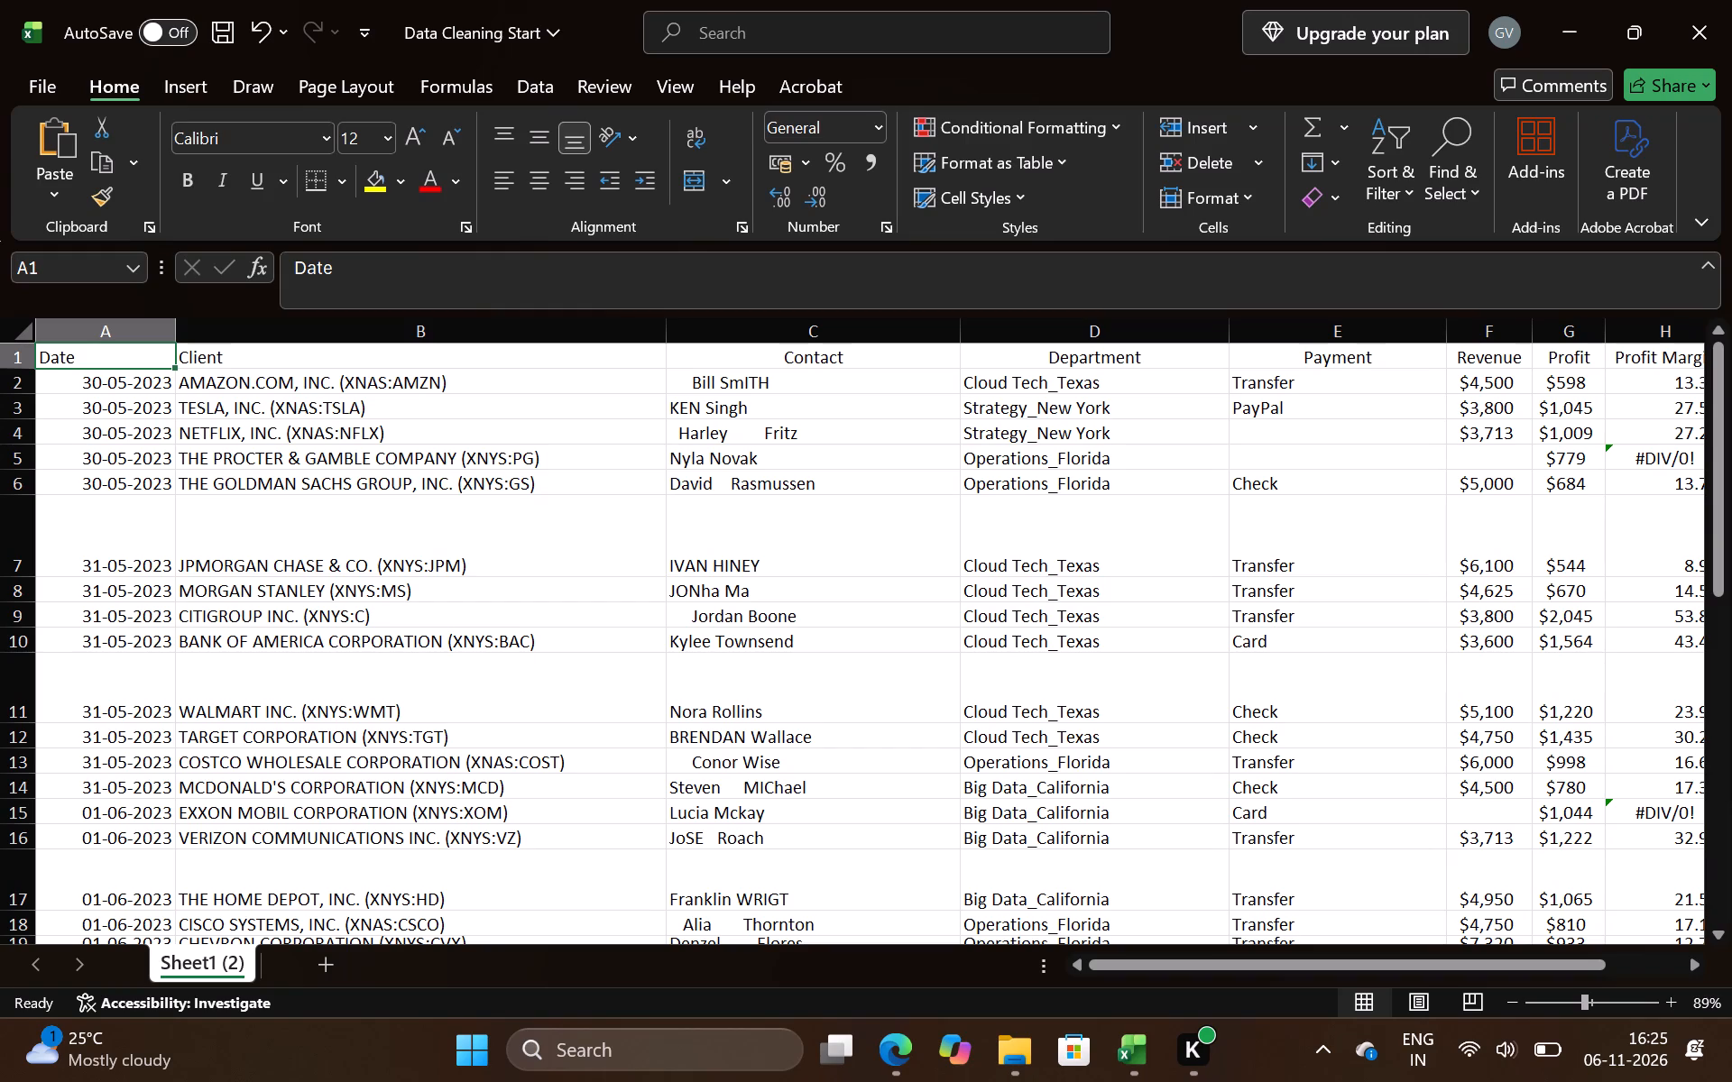
# Replace all text matching (*) with nothing across the sheet to strip the bracketed ticker codes from the Client names.
pyautogui.click(466, 378)
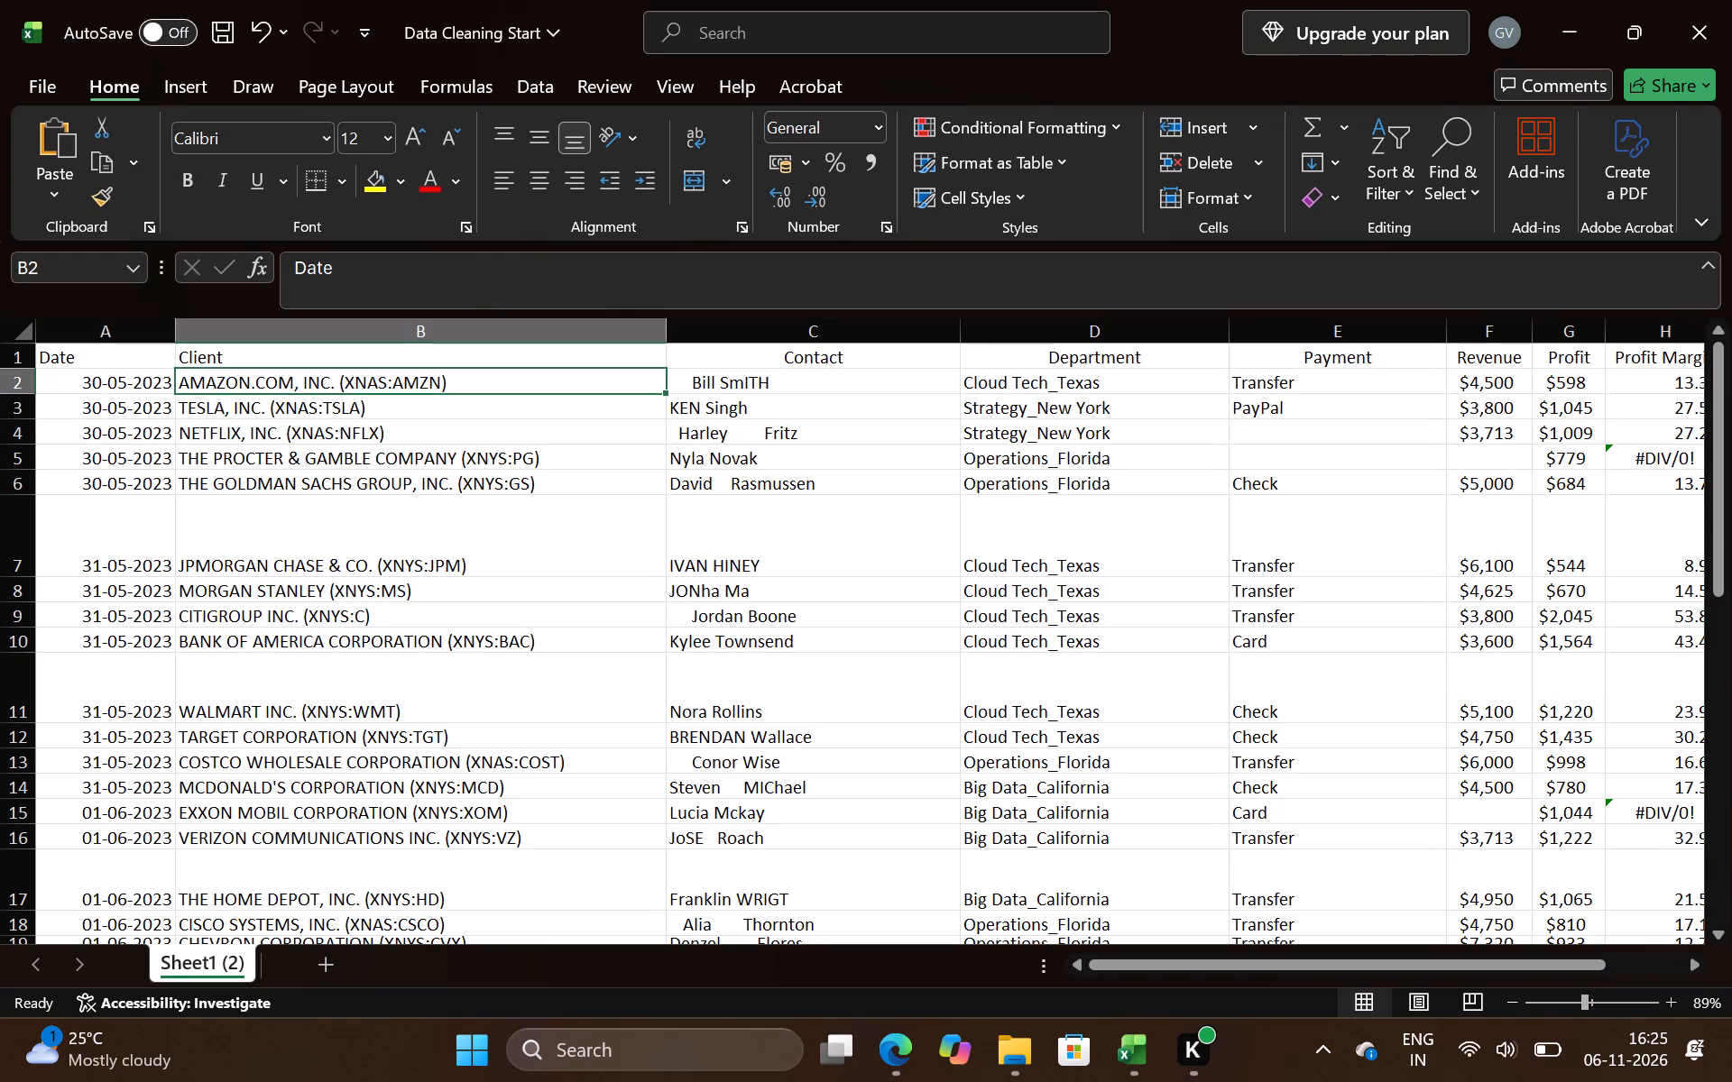
pyautogui.click(55, 353)
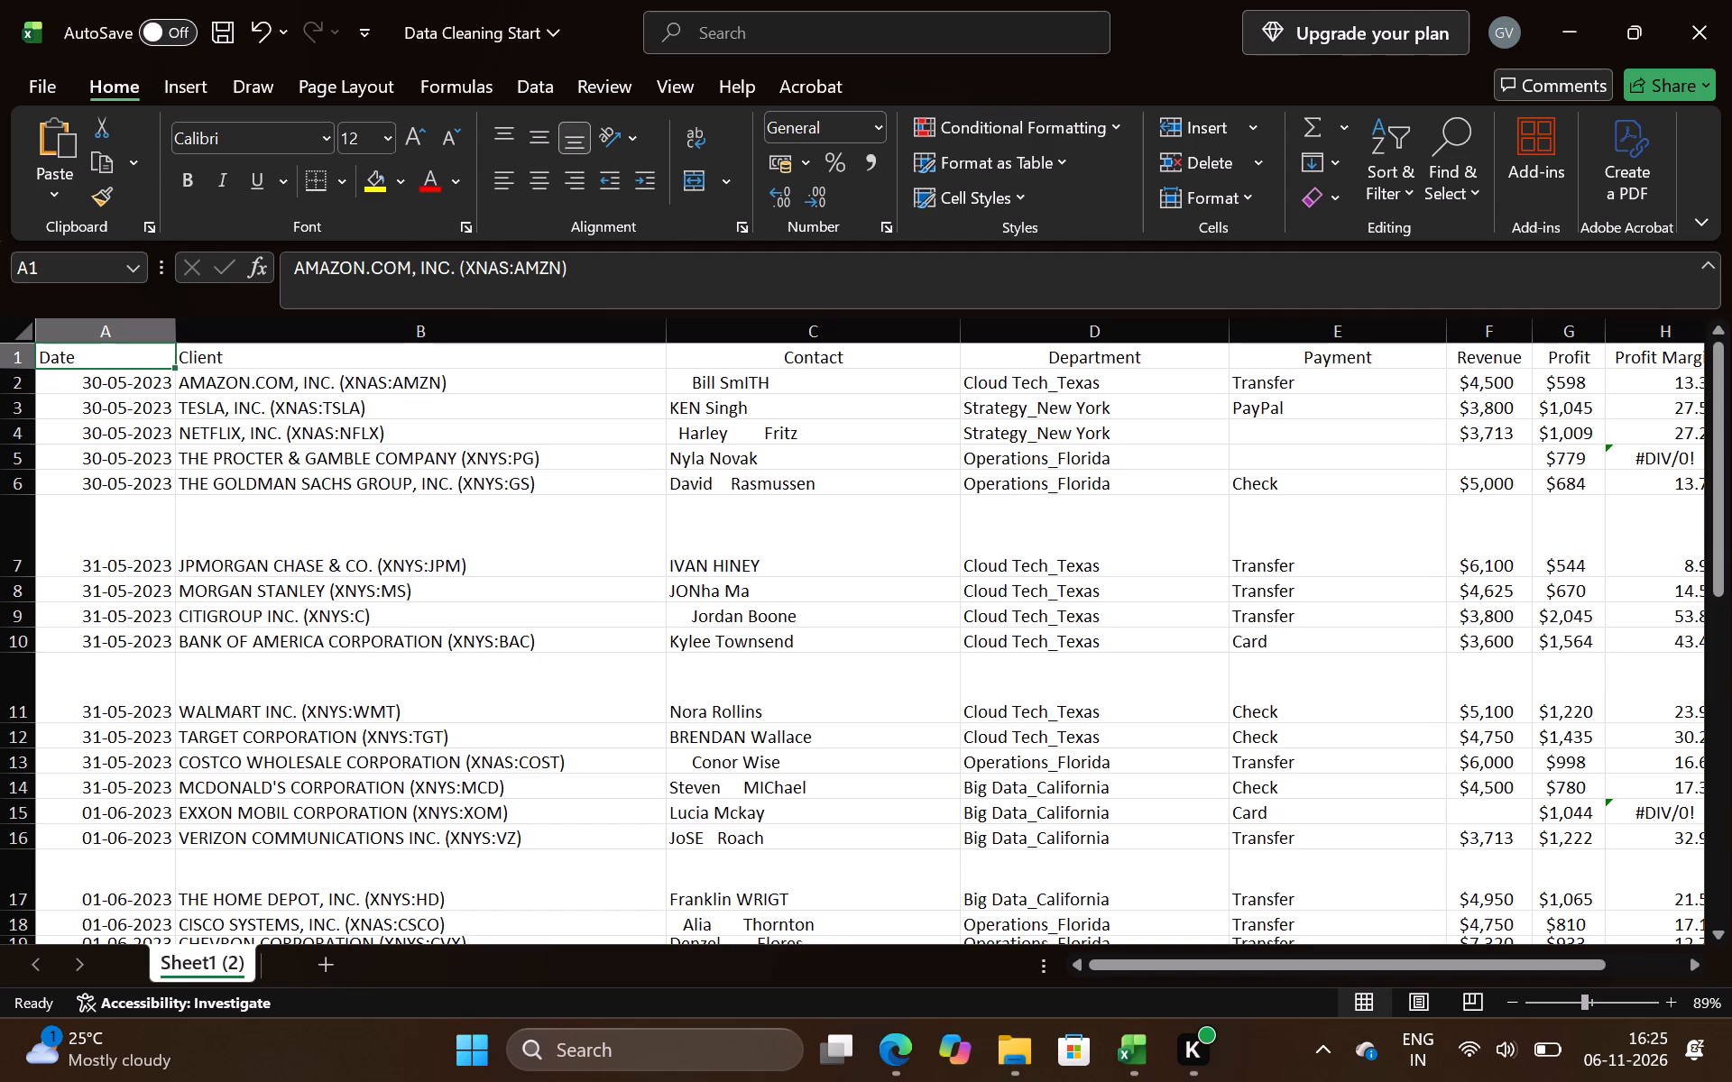
pyautogui.click(428, 375)
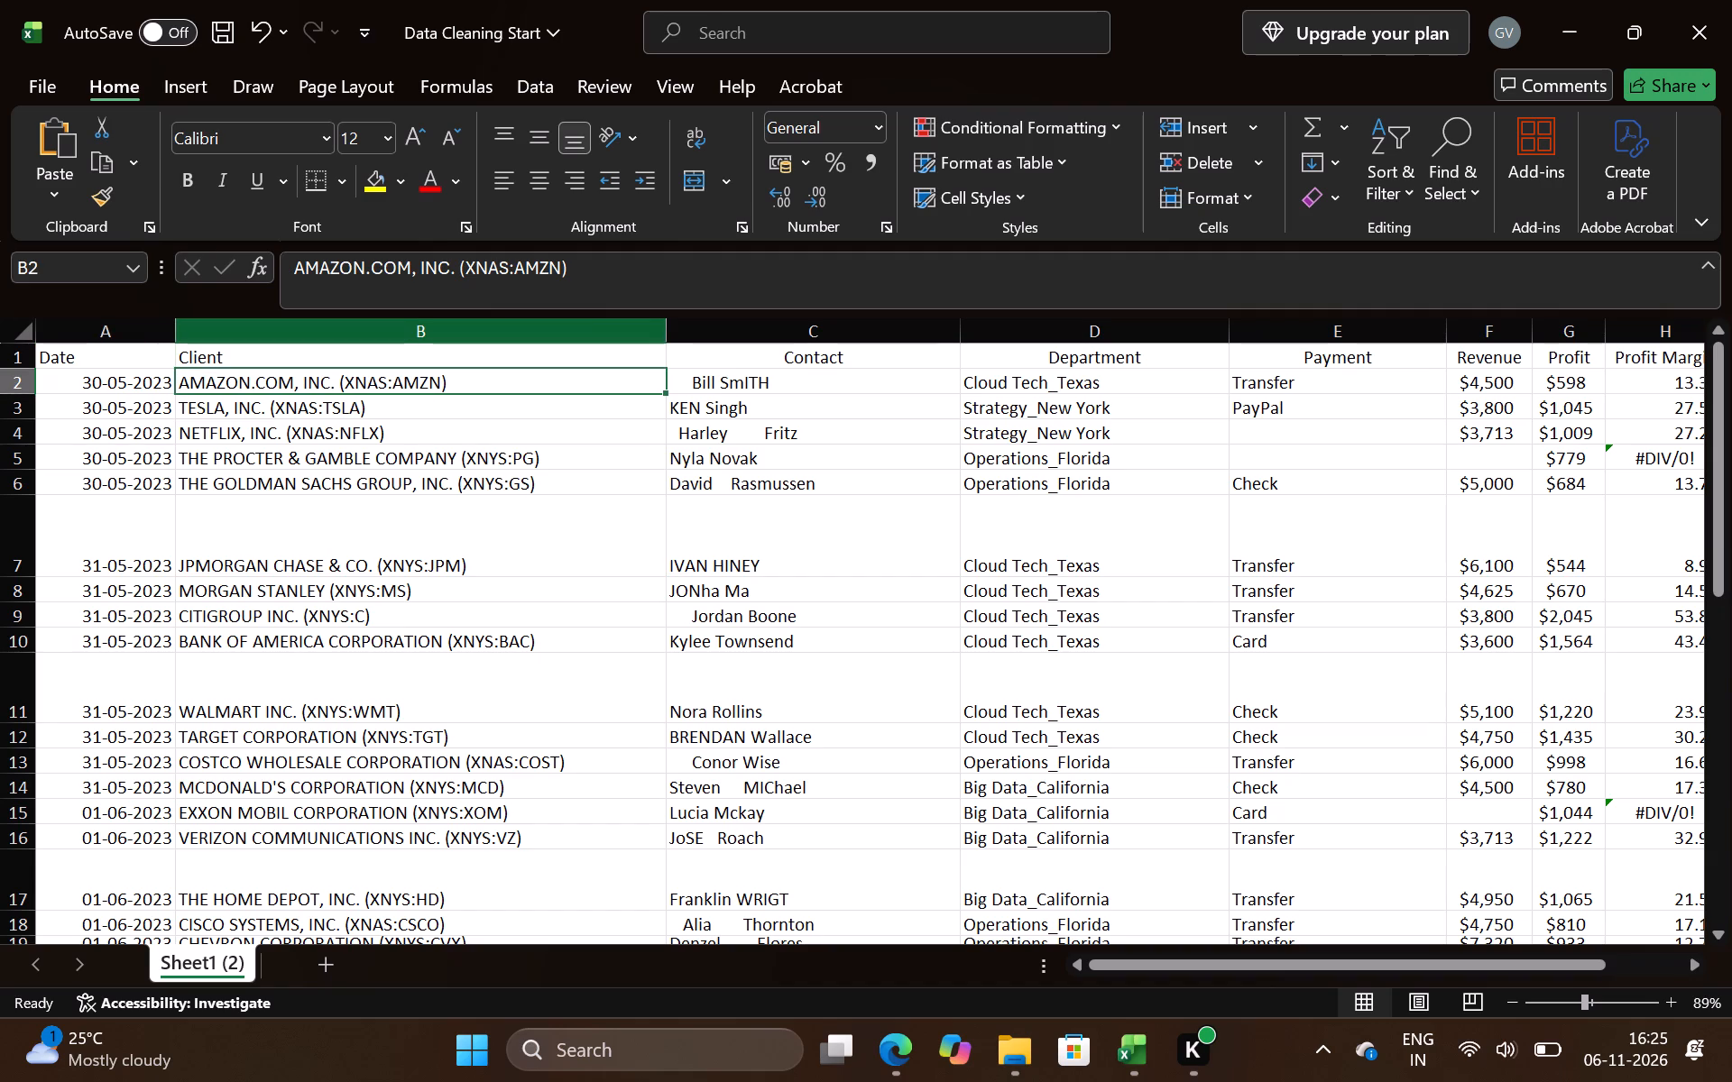
pyautogui.click(394, 324)
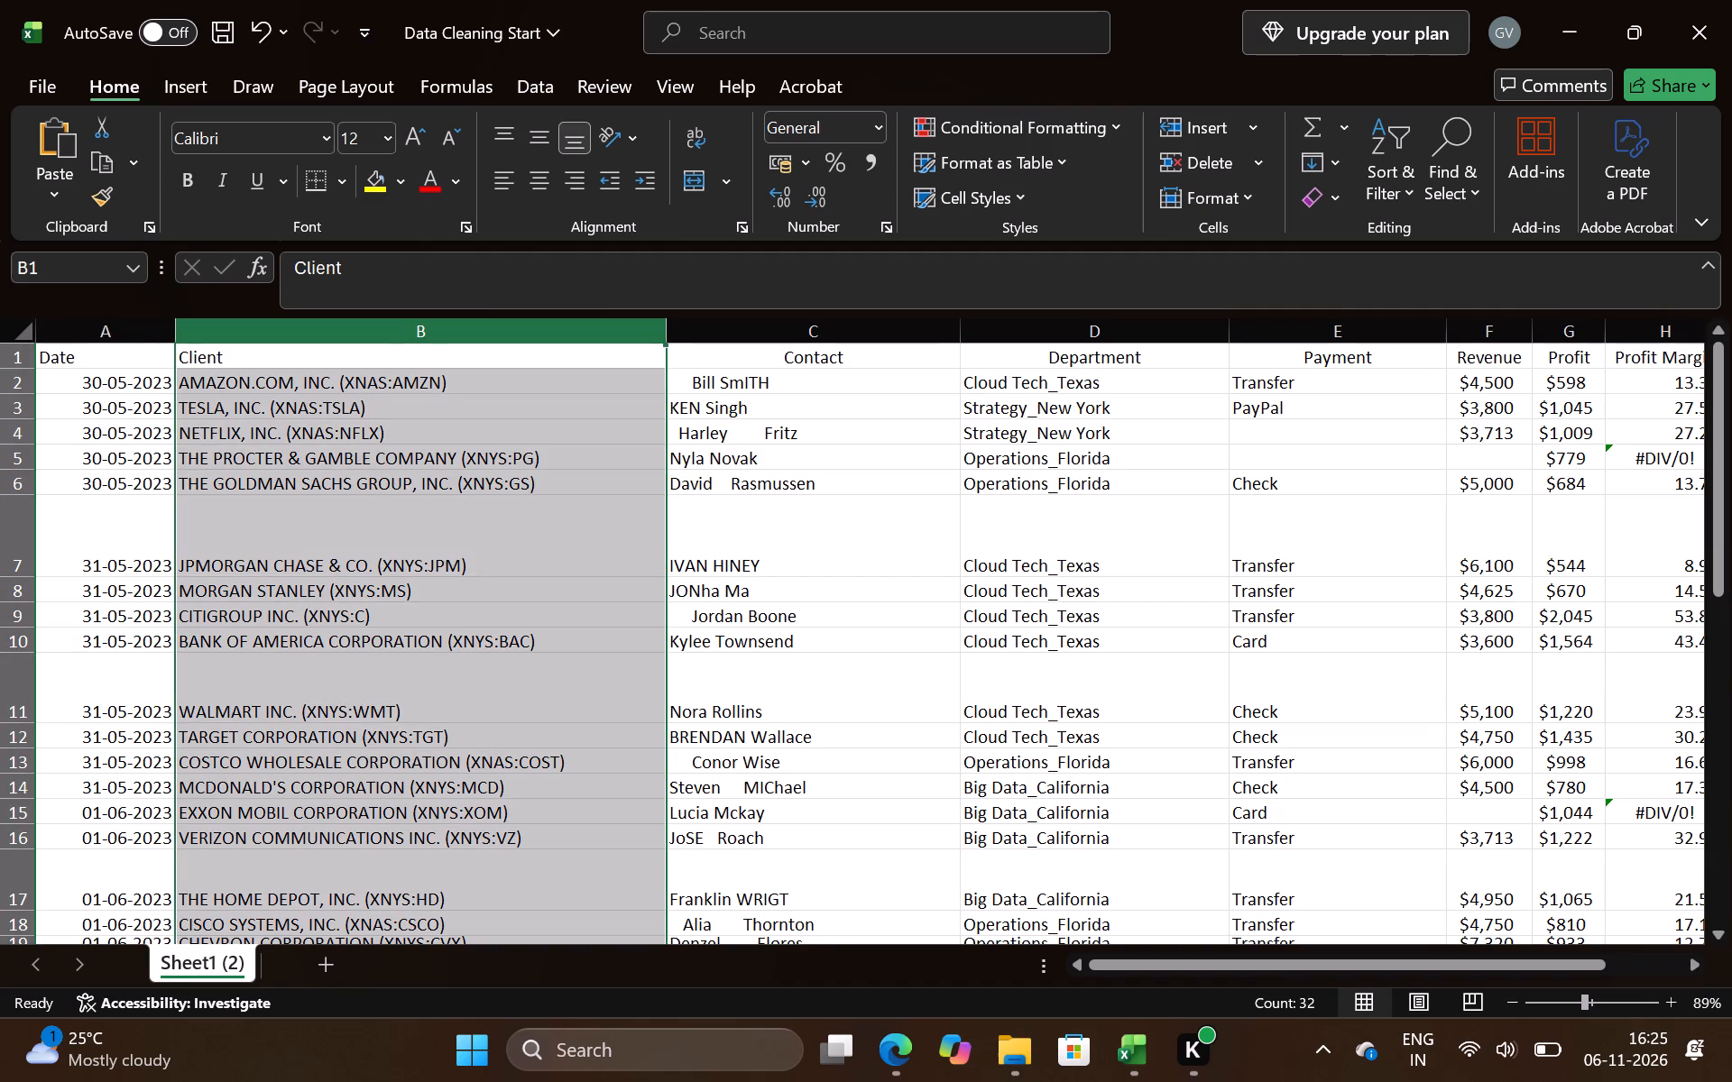
pyautogui.click(441, 378)
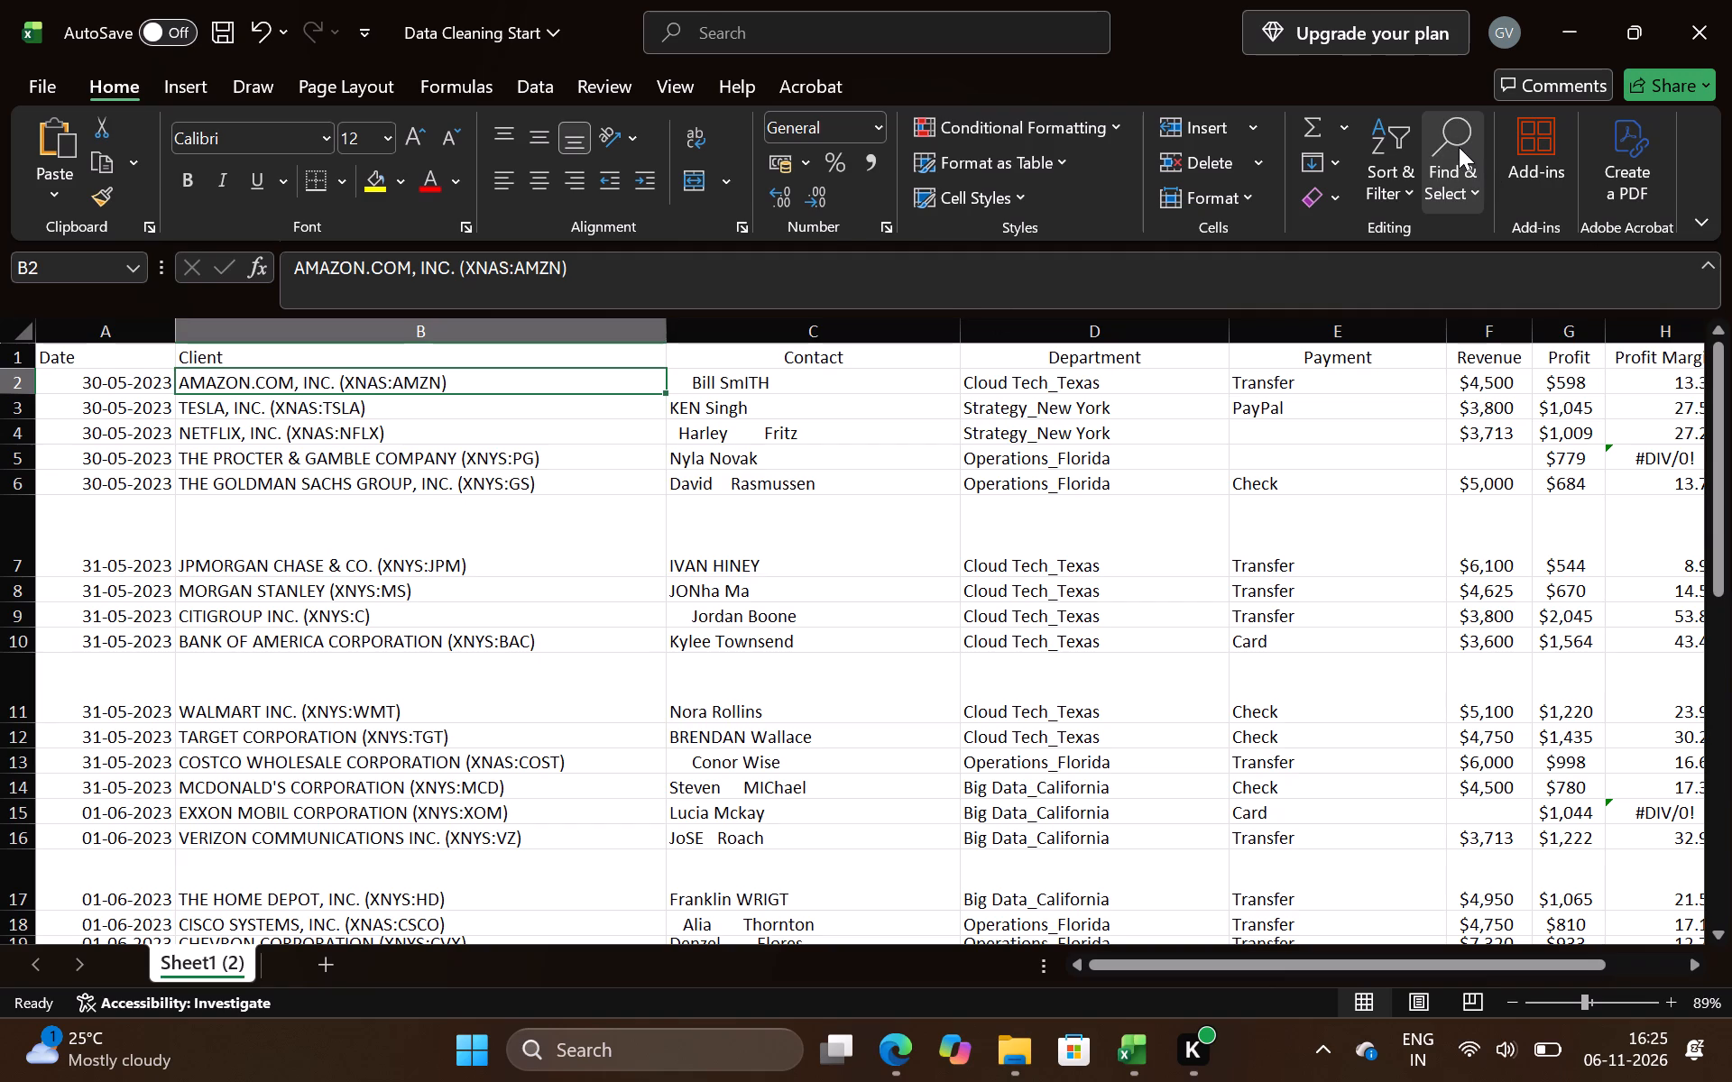
pyautogui.click(1451, 197)
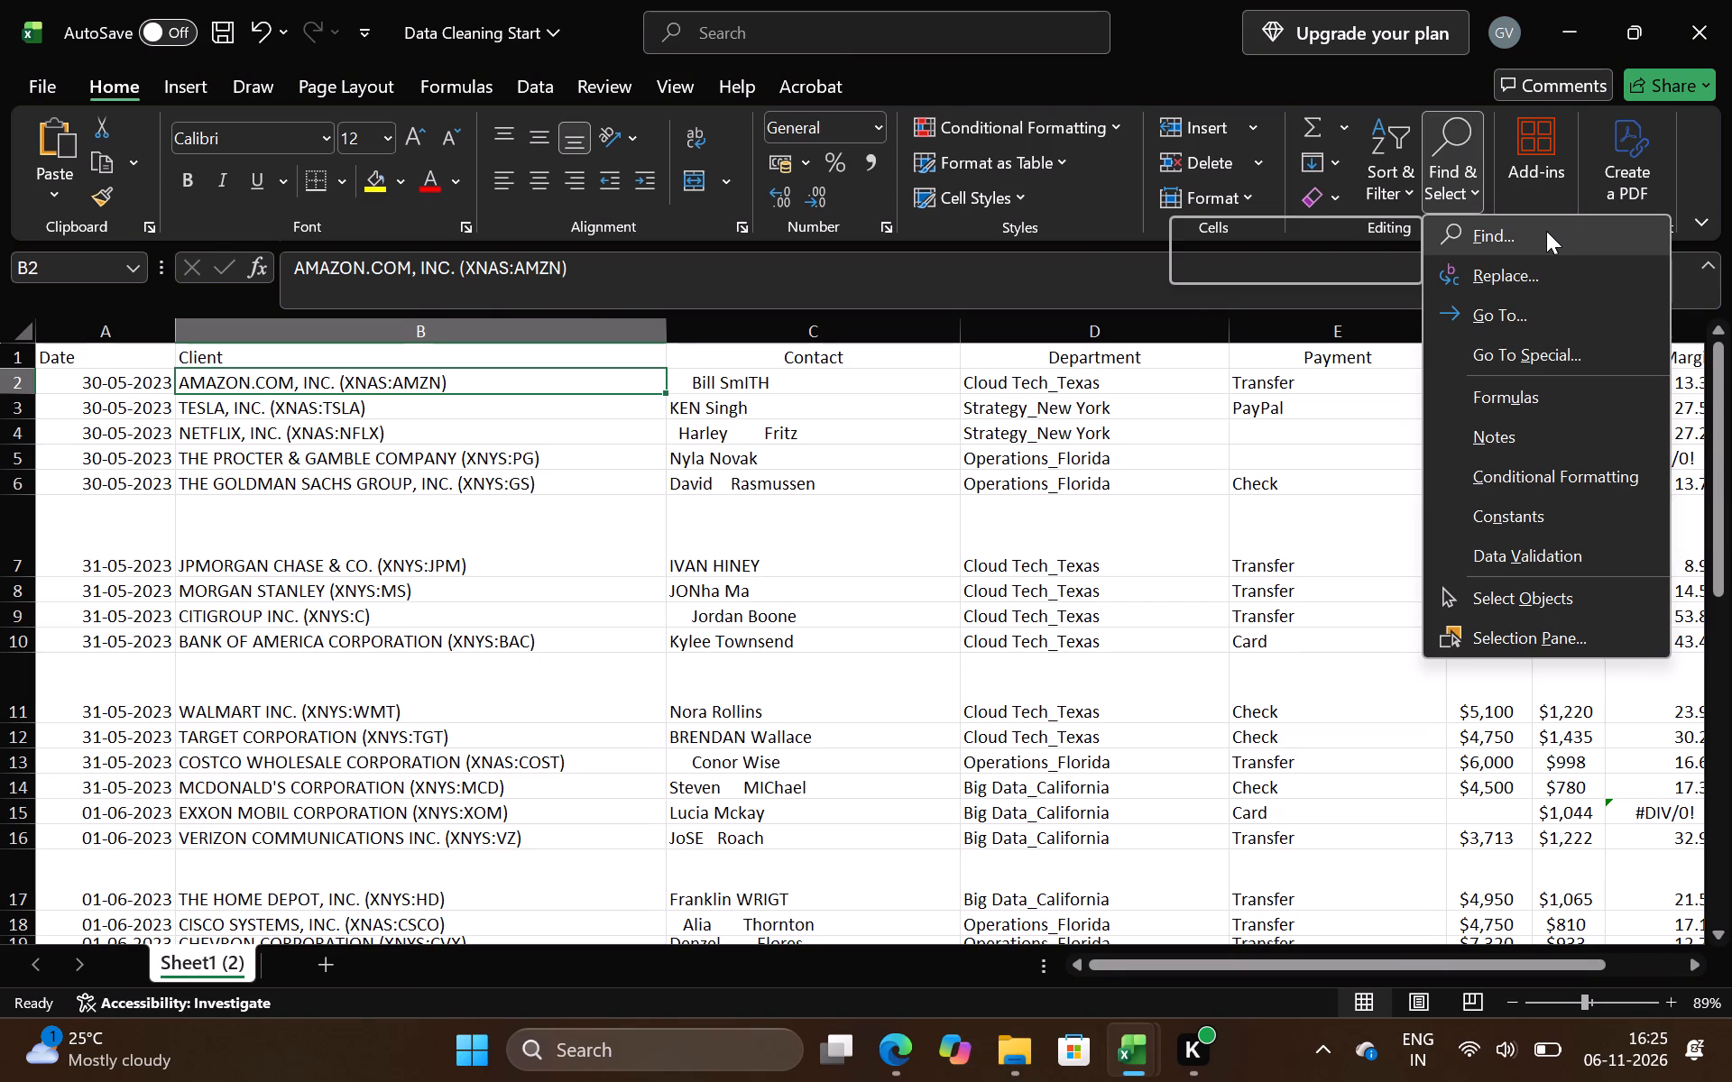
pyautogui.click(1530, 270)
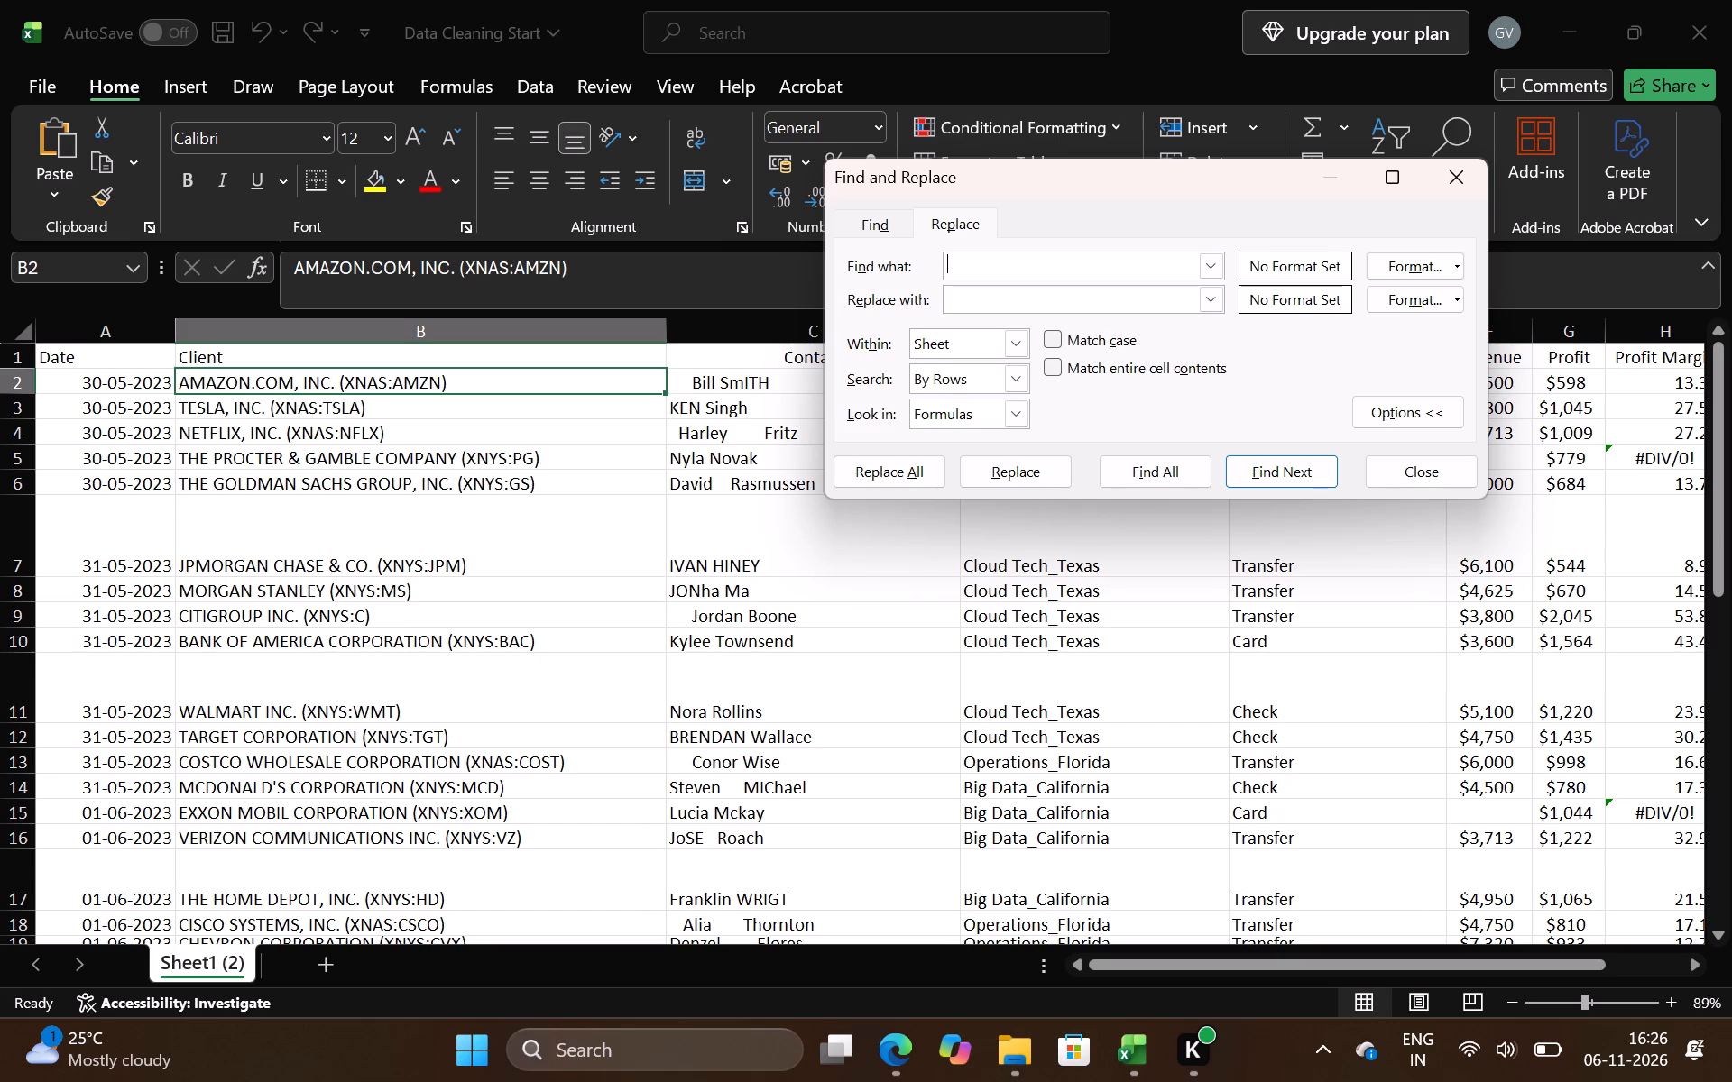
pyautogui.hotkey('shift', '(')
pyautogui.hotkey('shift', '*')
pyautogui.hotkey('shift', ')')
pyautogui.click(984, 290)
pyautogui.click(894, 462)
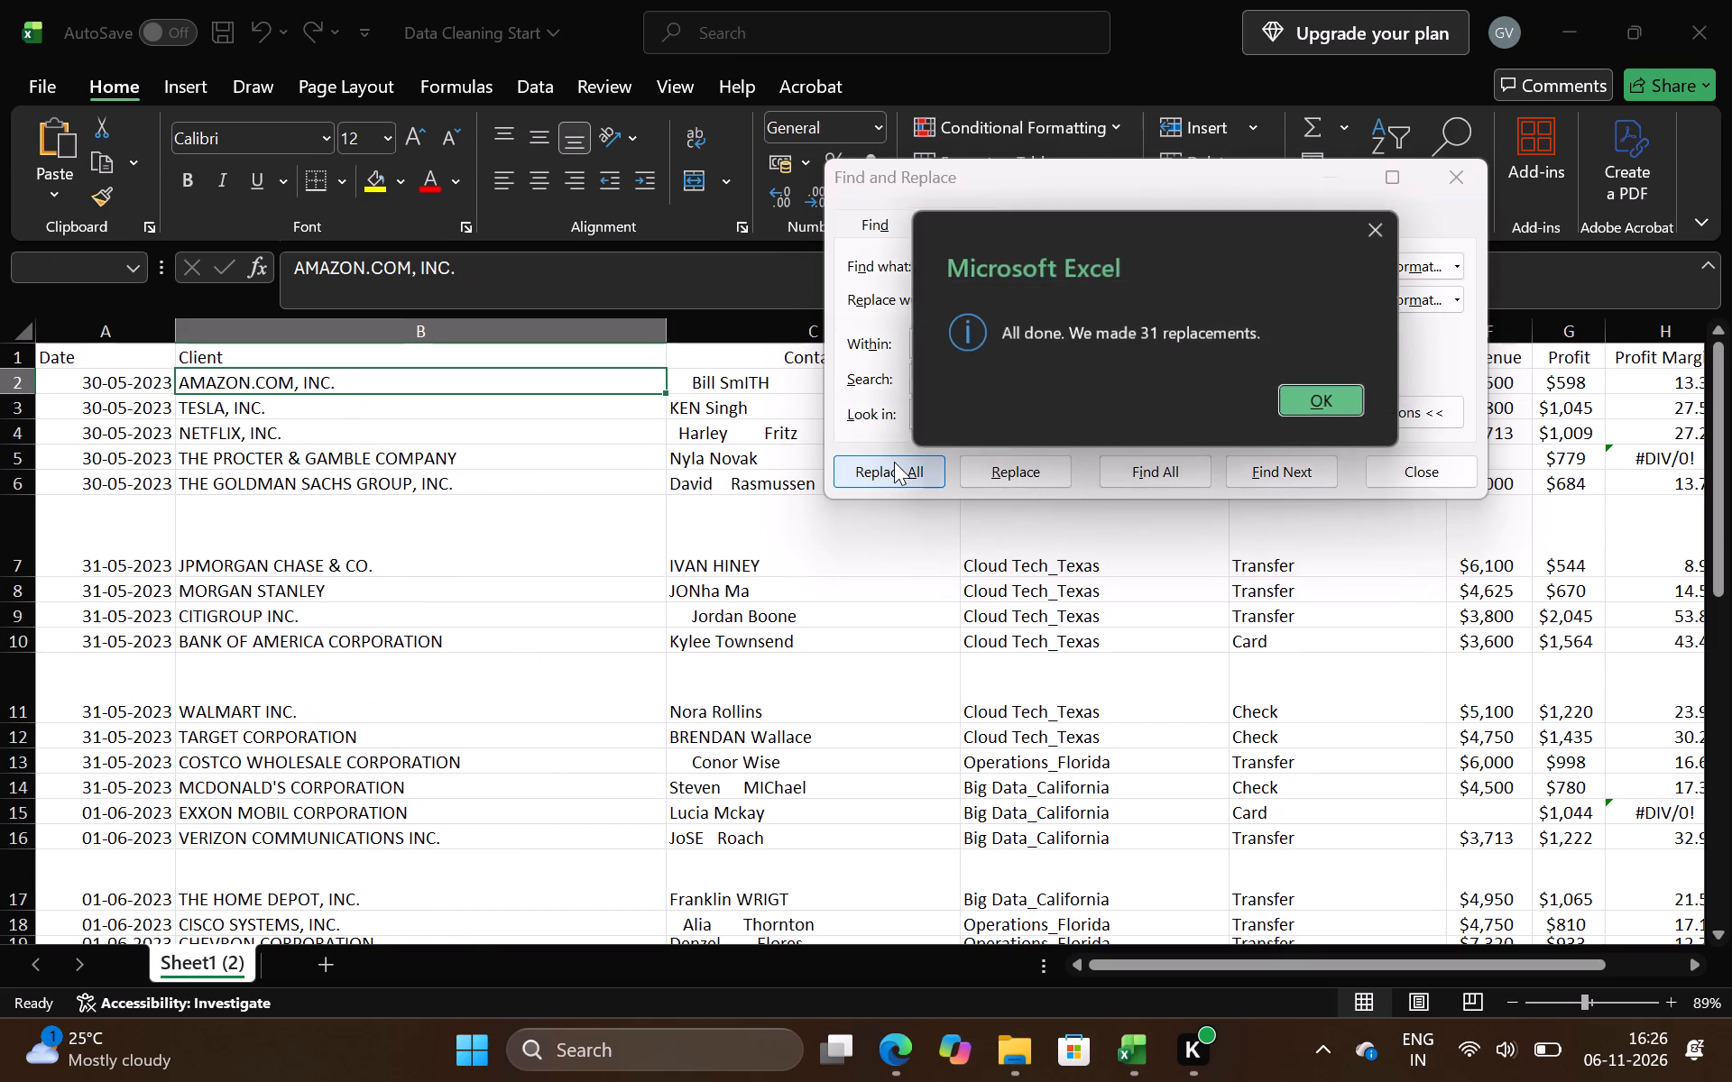
pyautogui.click(1327, 392)
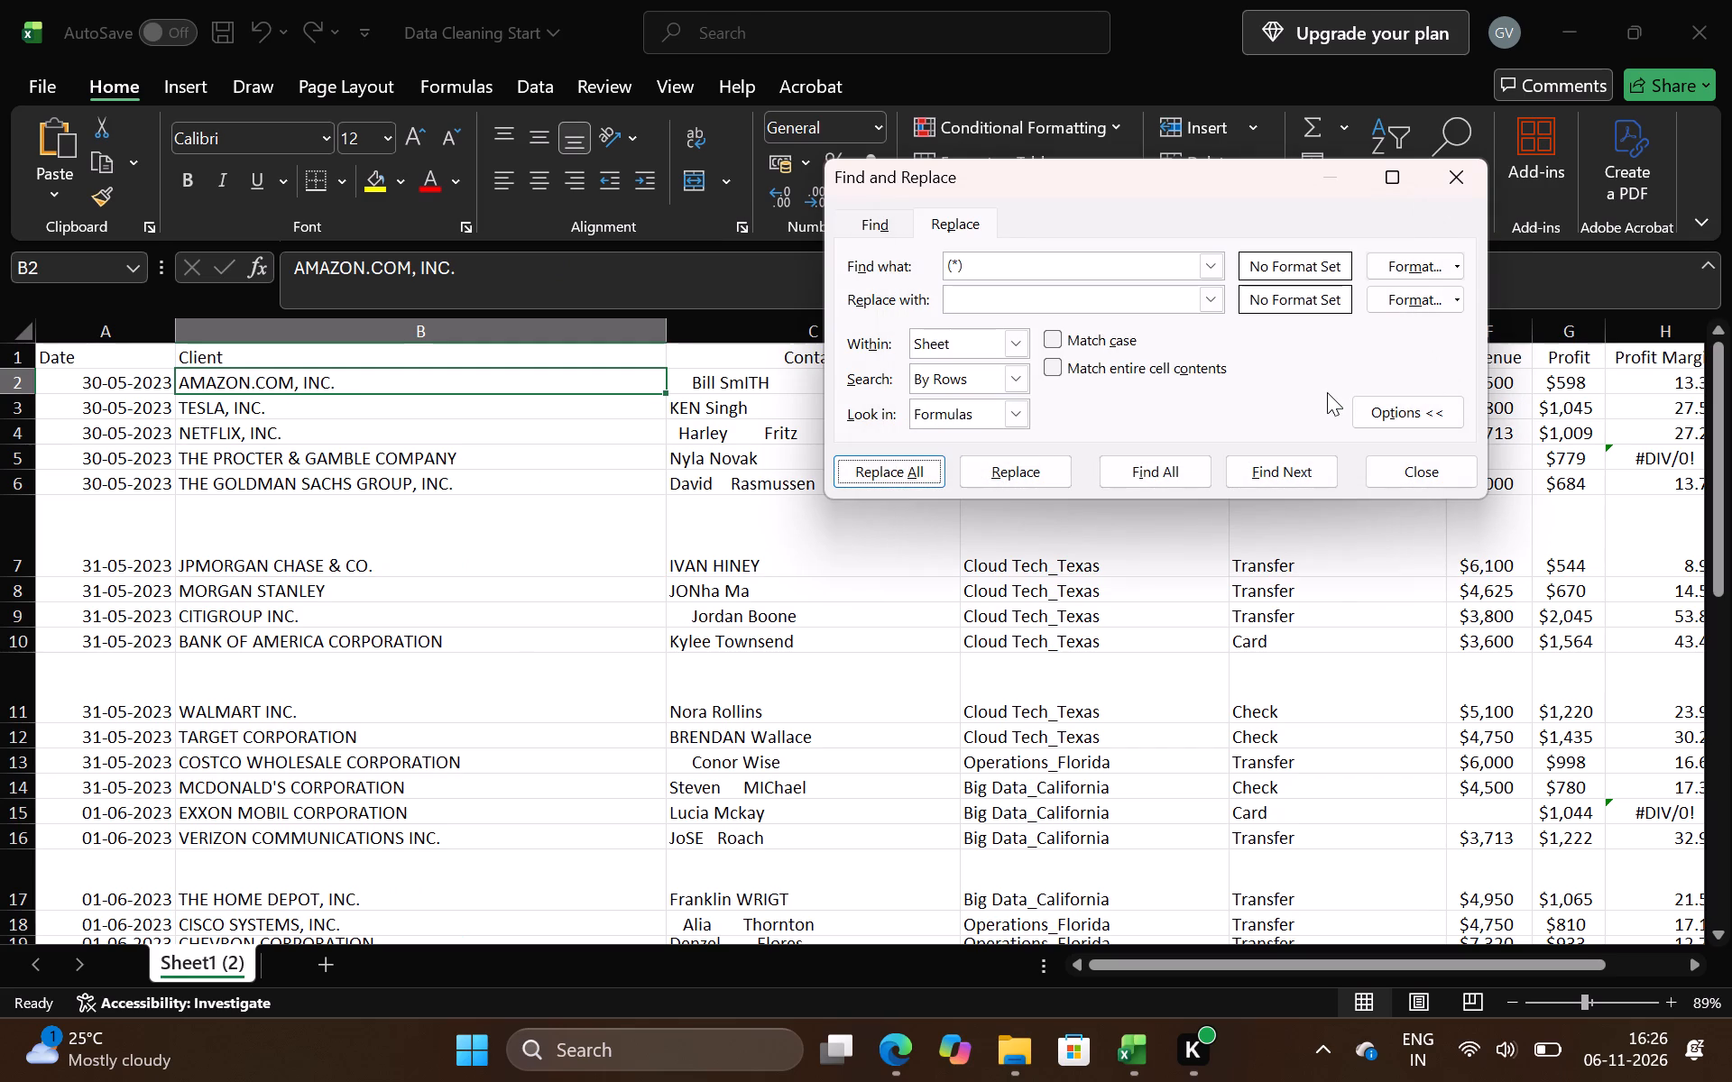
pyautogui.click(1455, 472)
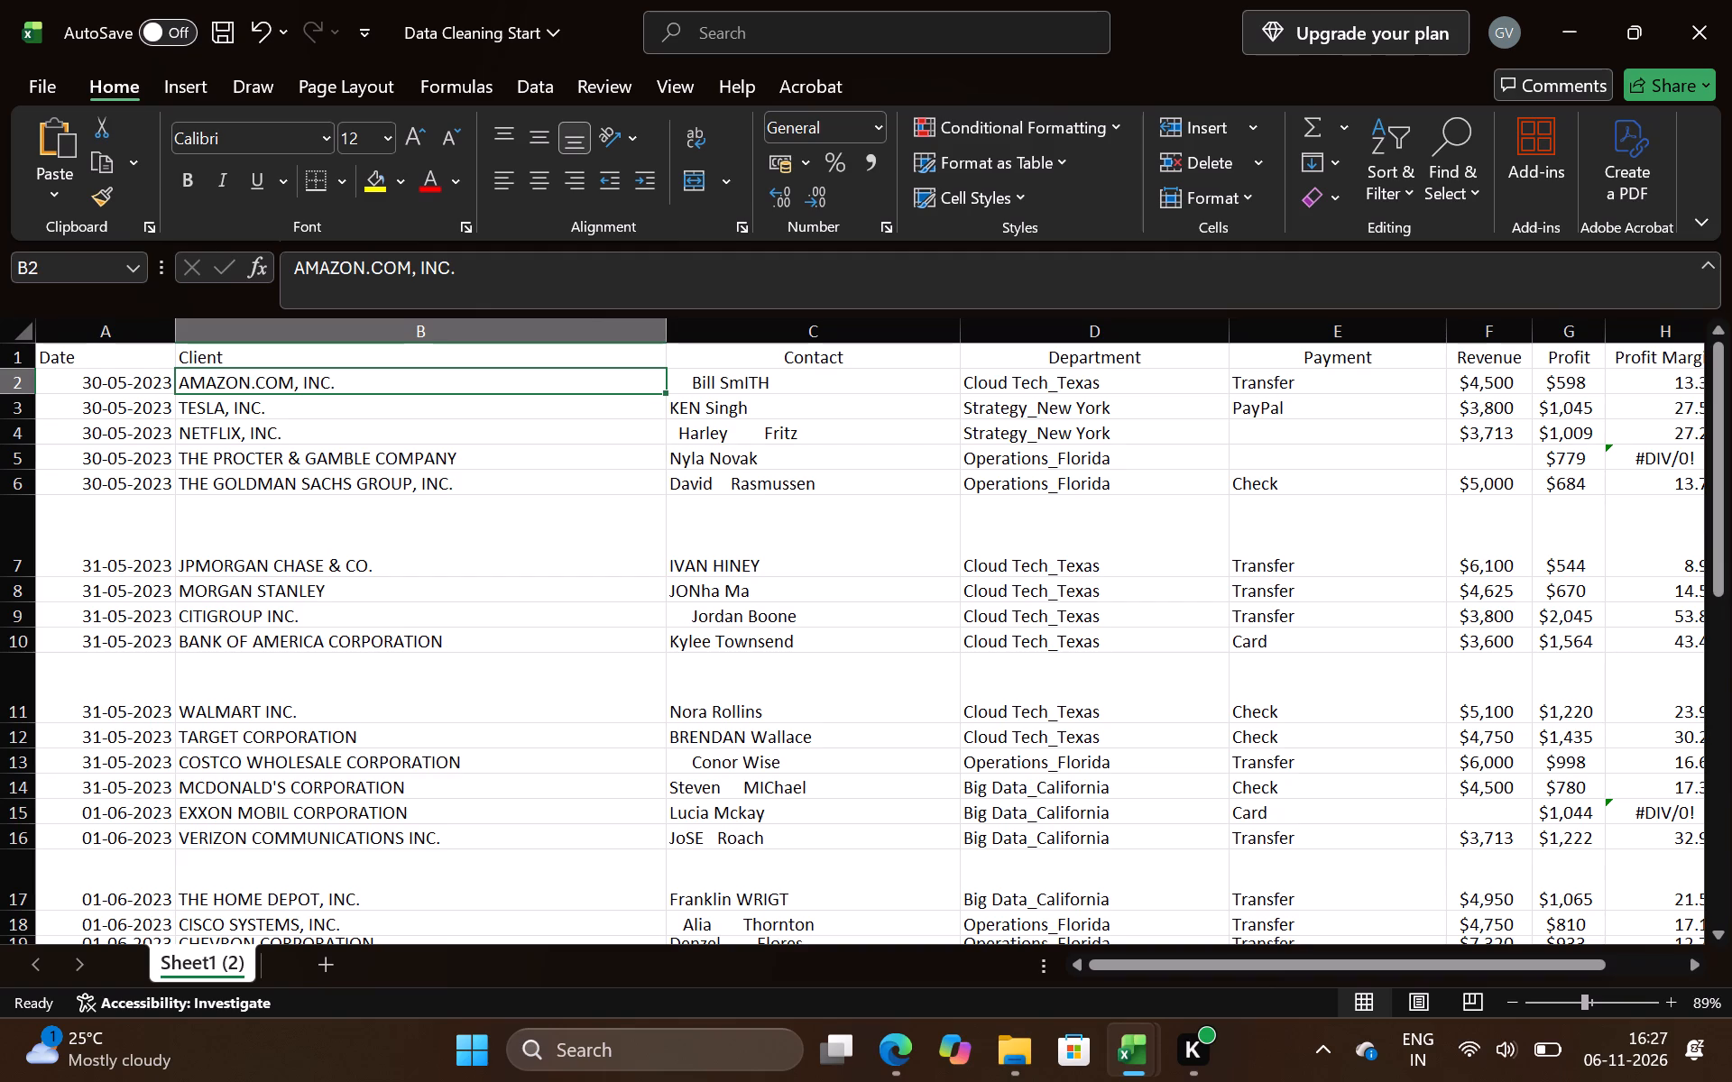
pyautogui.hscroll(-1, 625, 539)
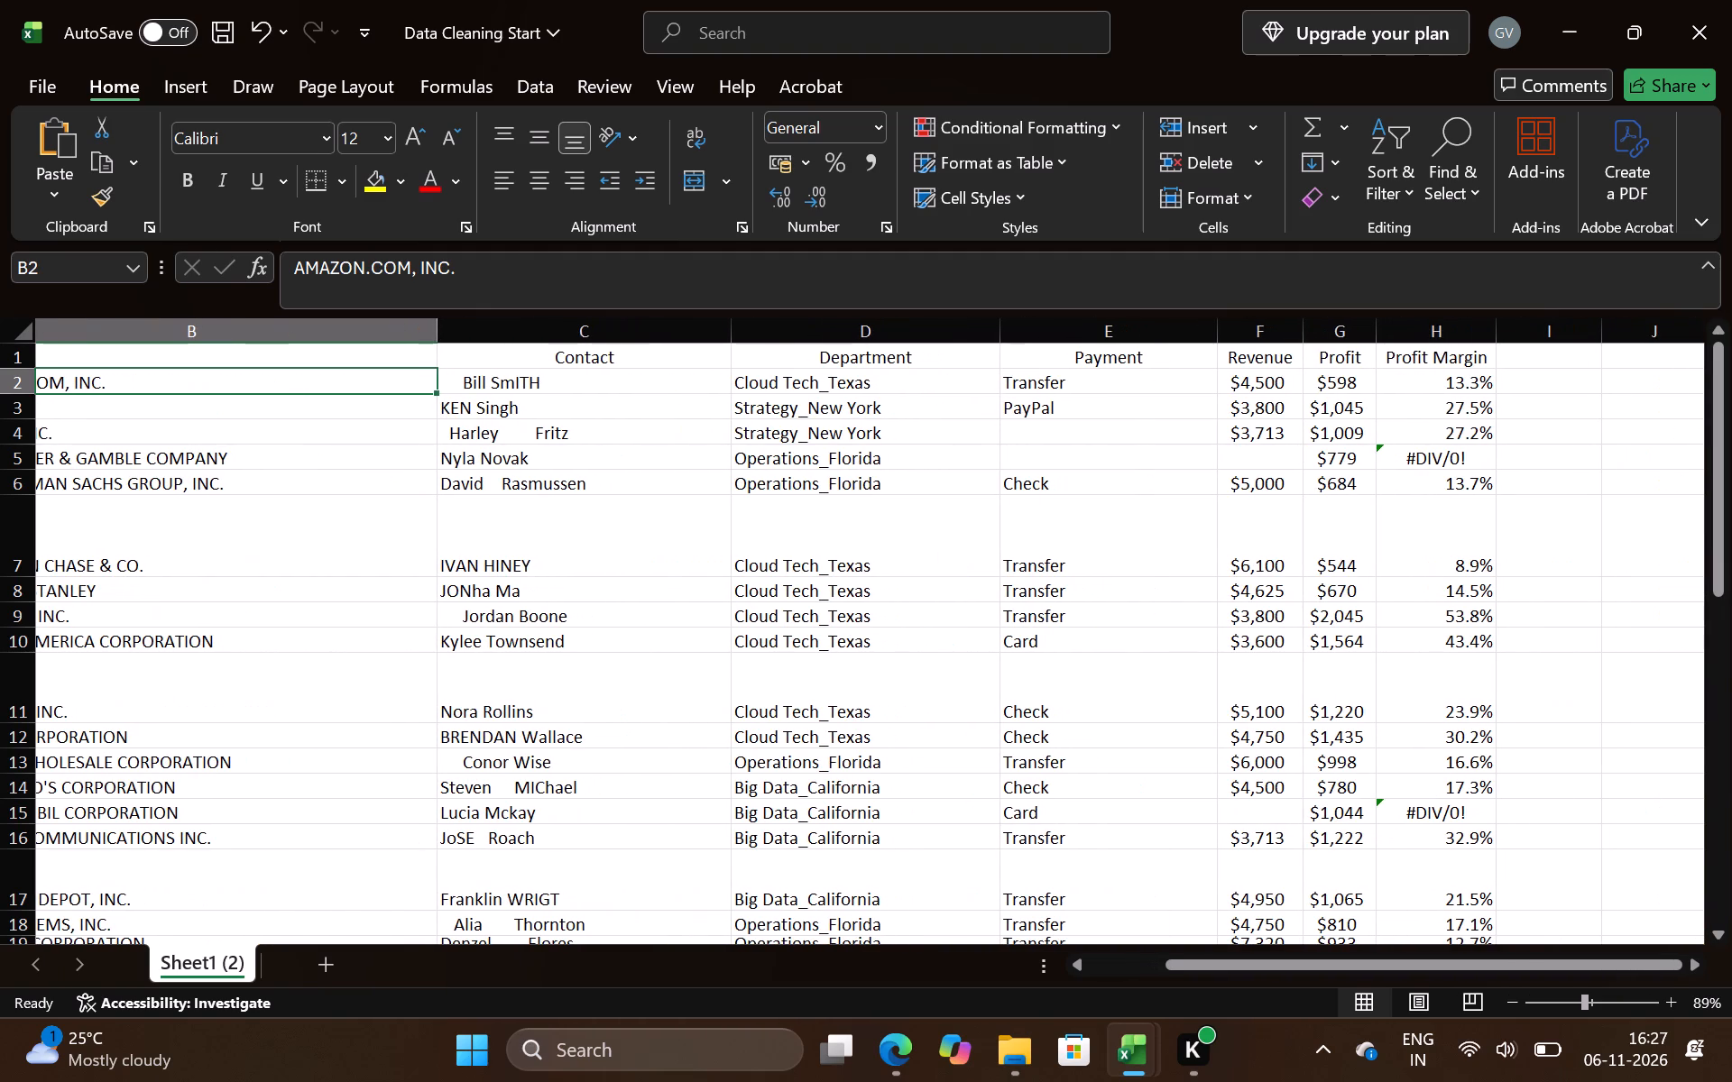
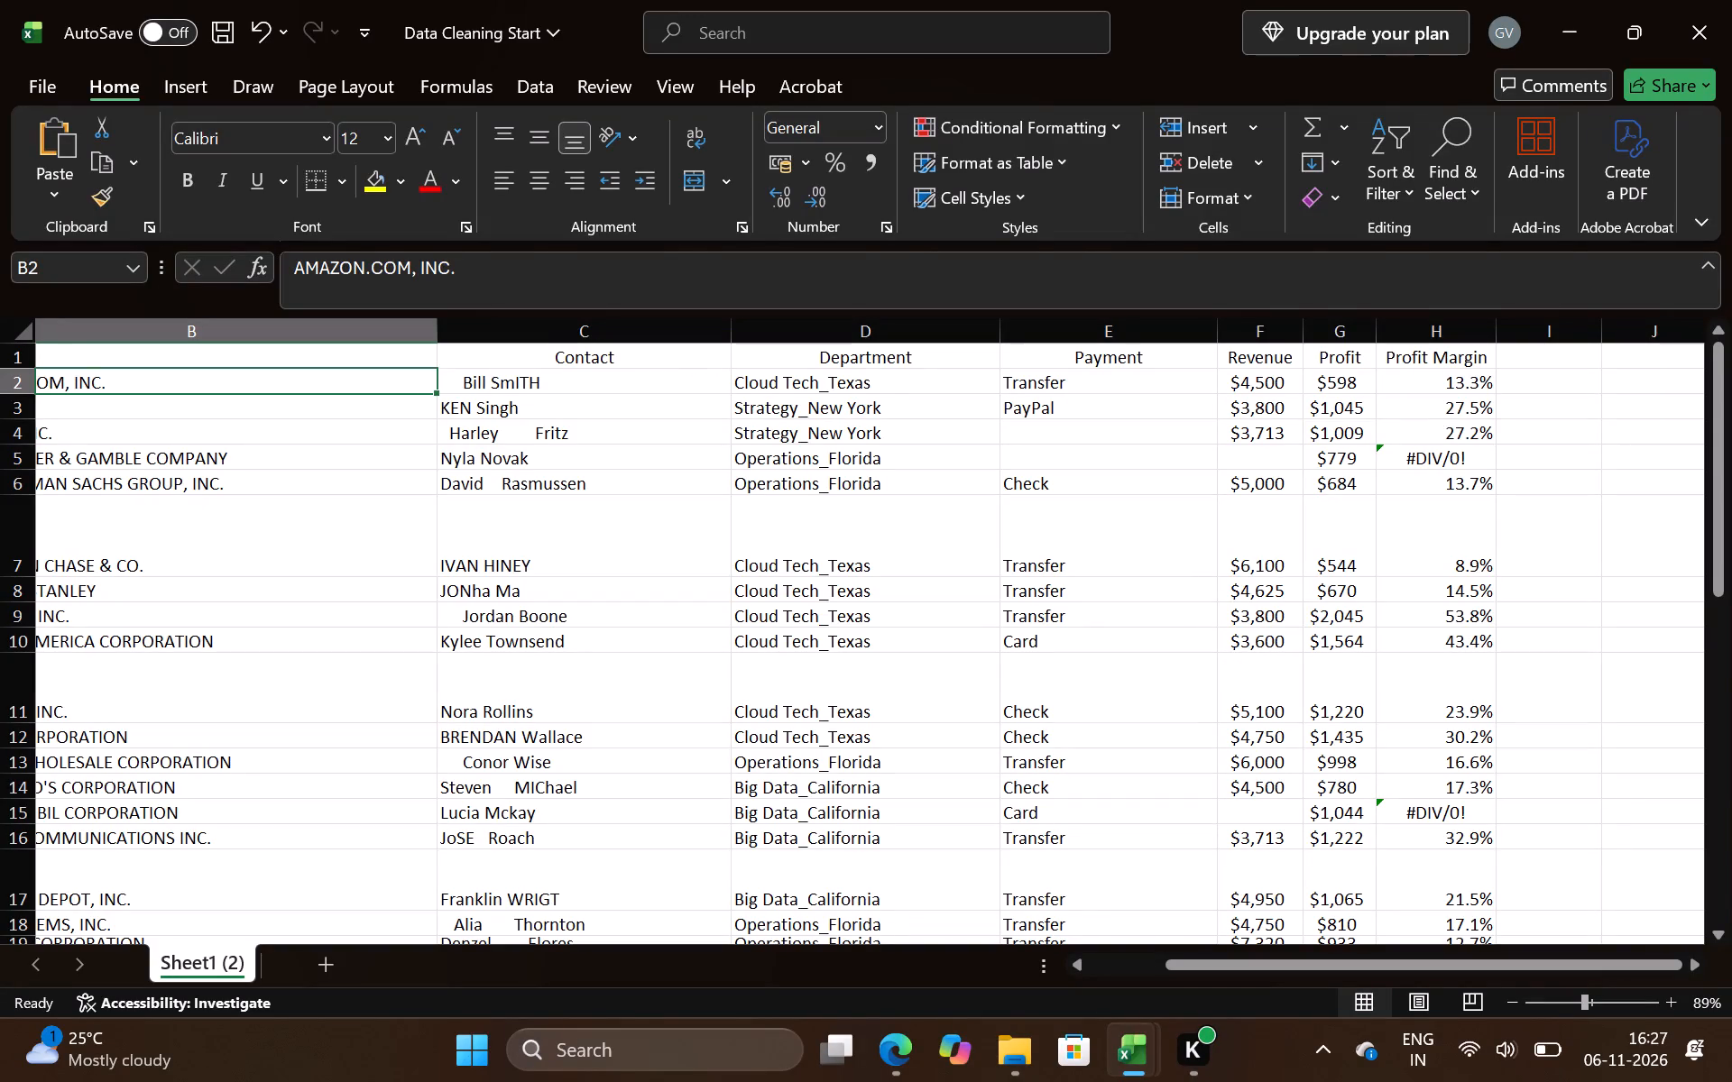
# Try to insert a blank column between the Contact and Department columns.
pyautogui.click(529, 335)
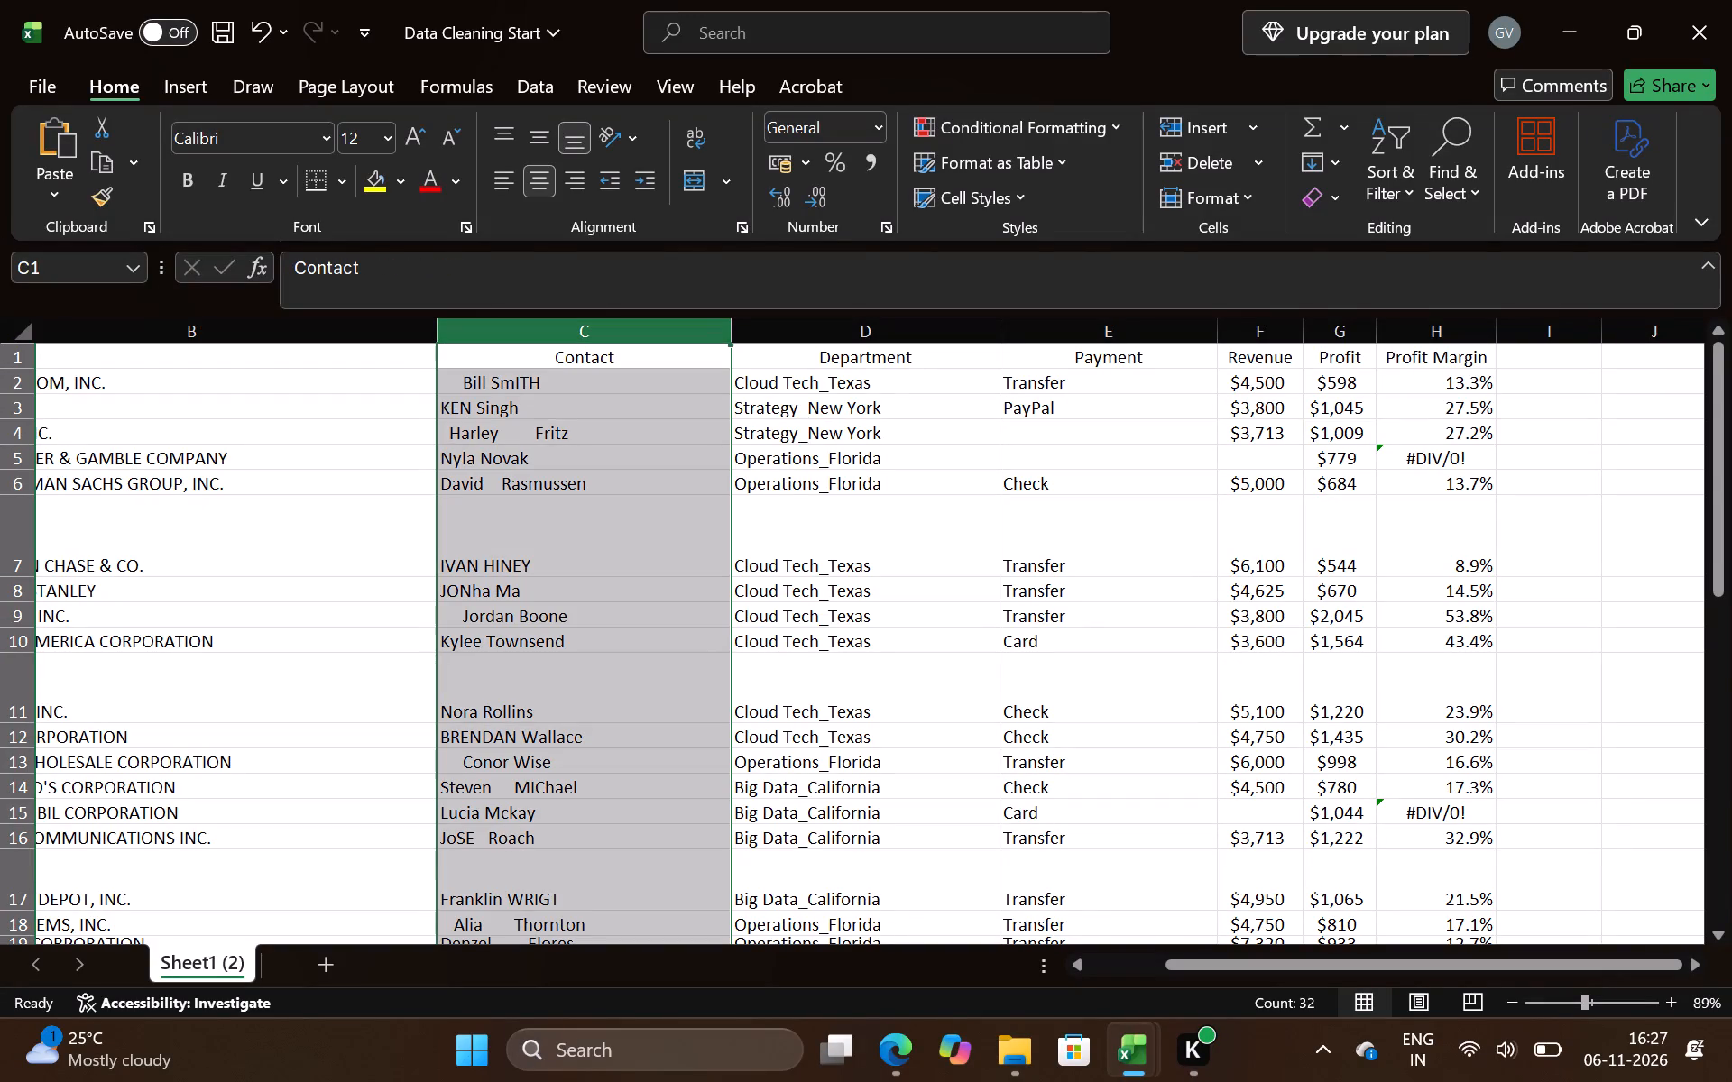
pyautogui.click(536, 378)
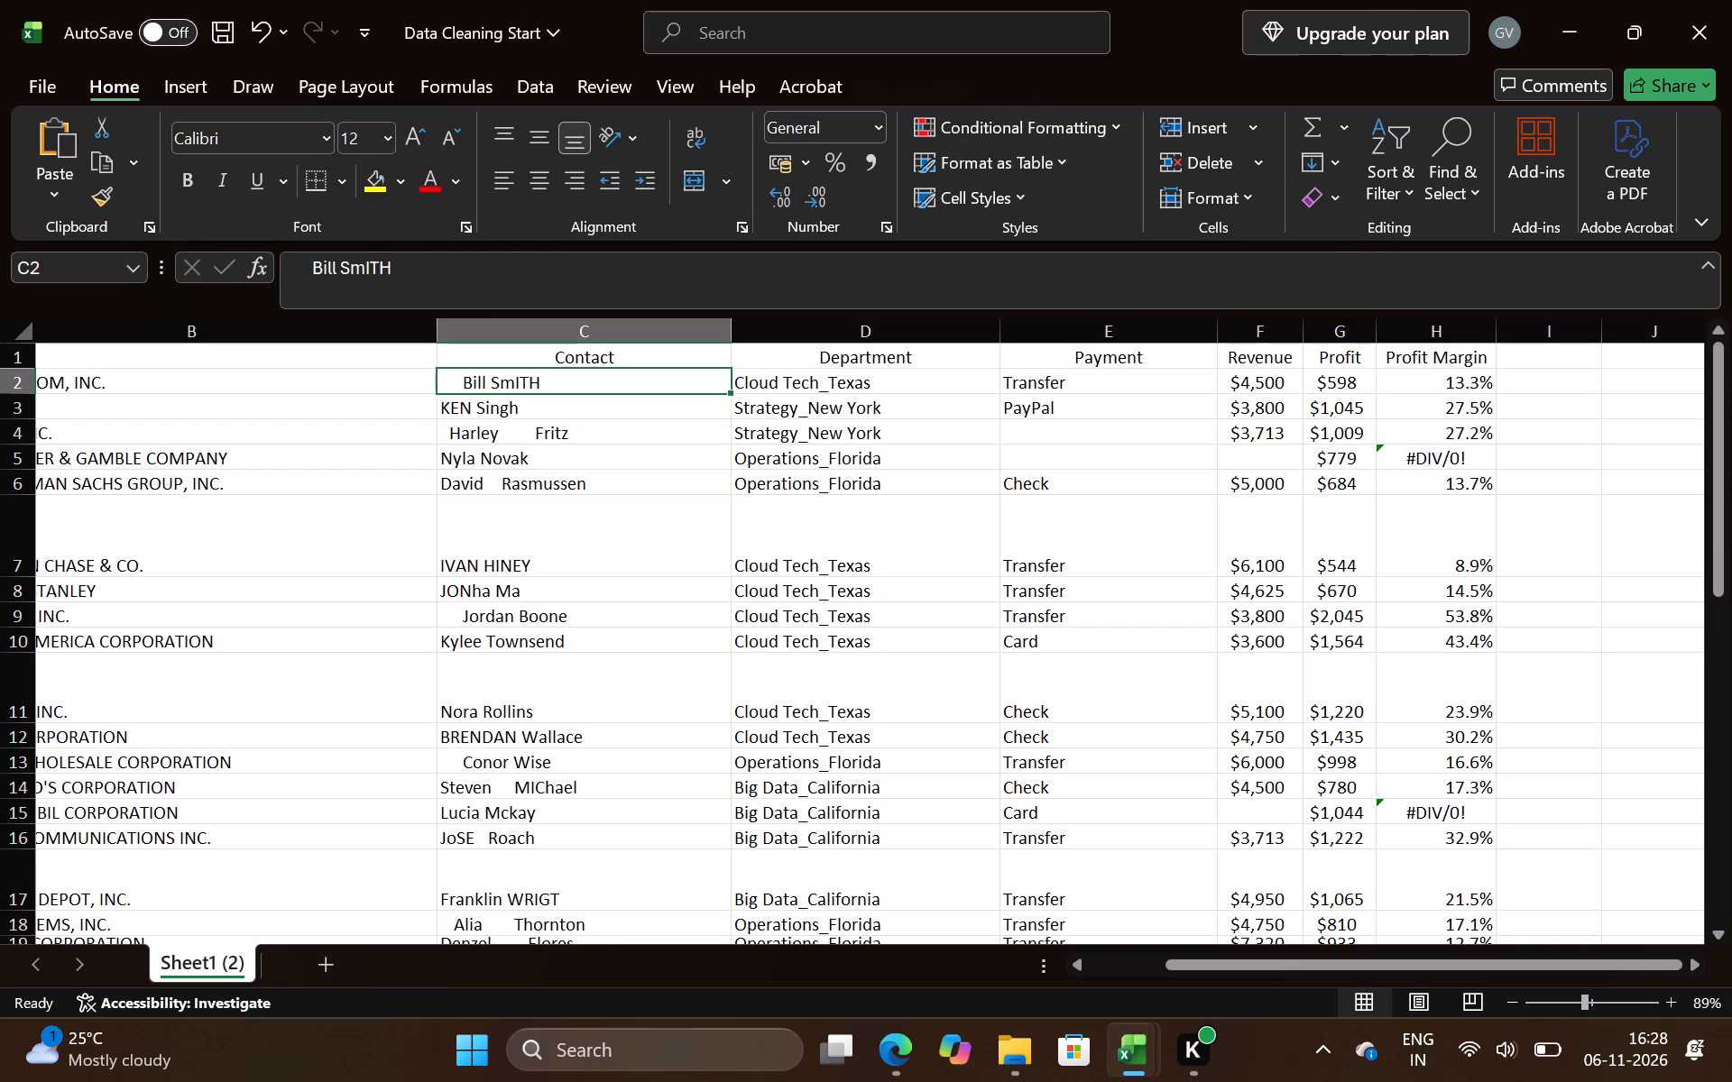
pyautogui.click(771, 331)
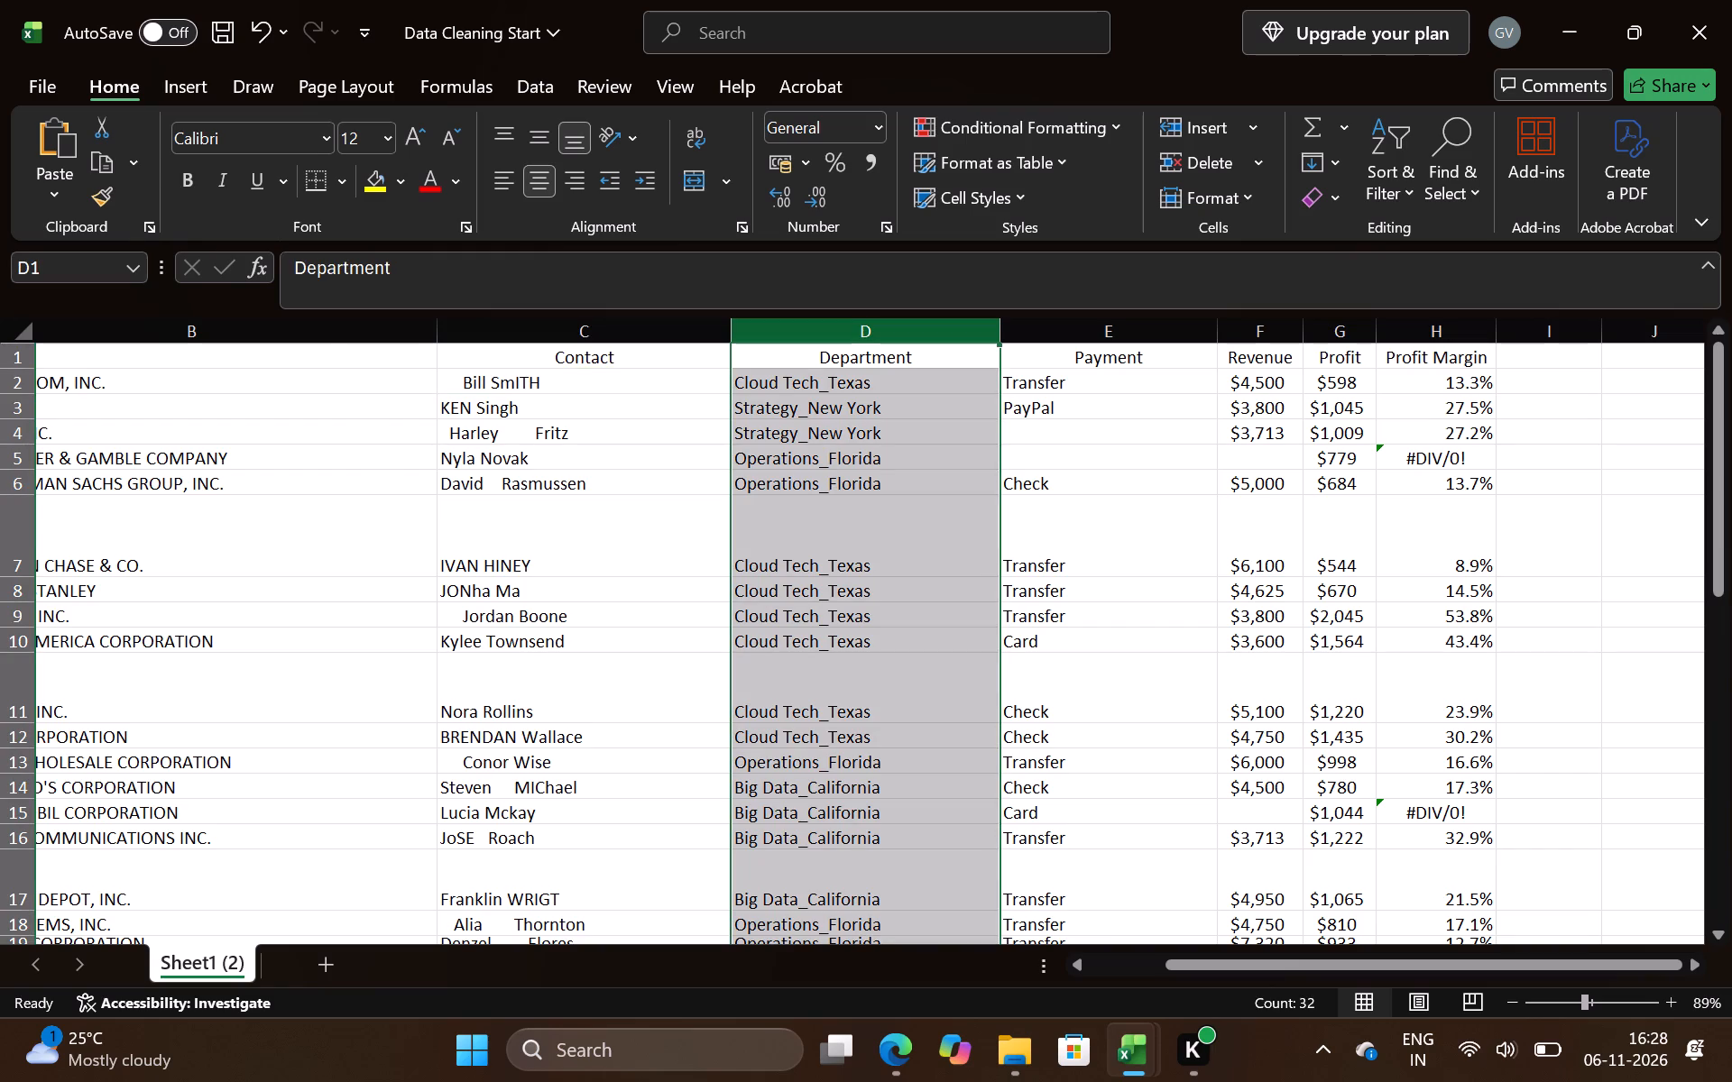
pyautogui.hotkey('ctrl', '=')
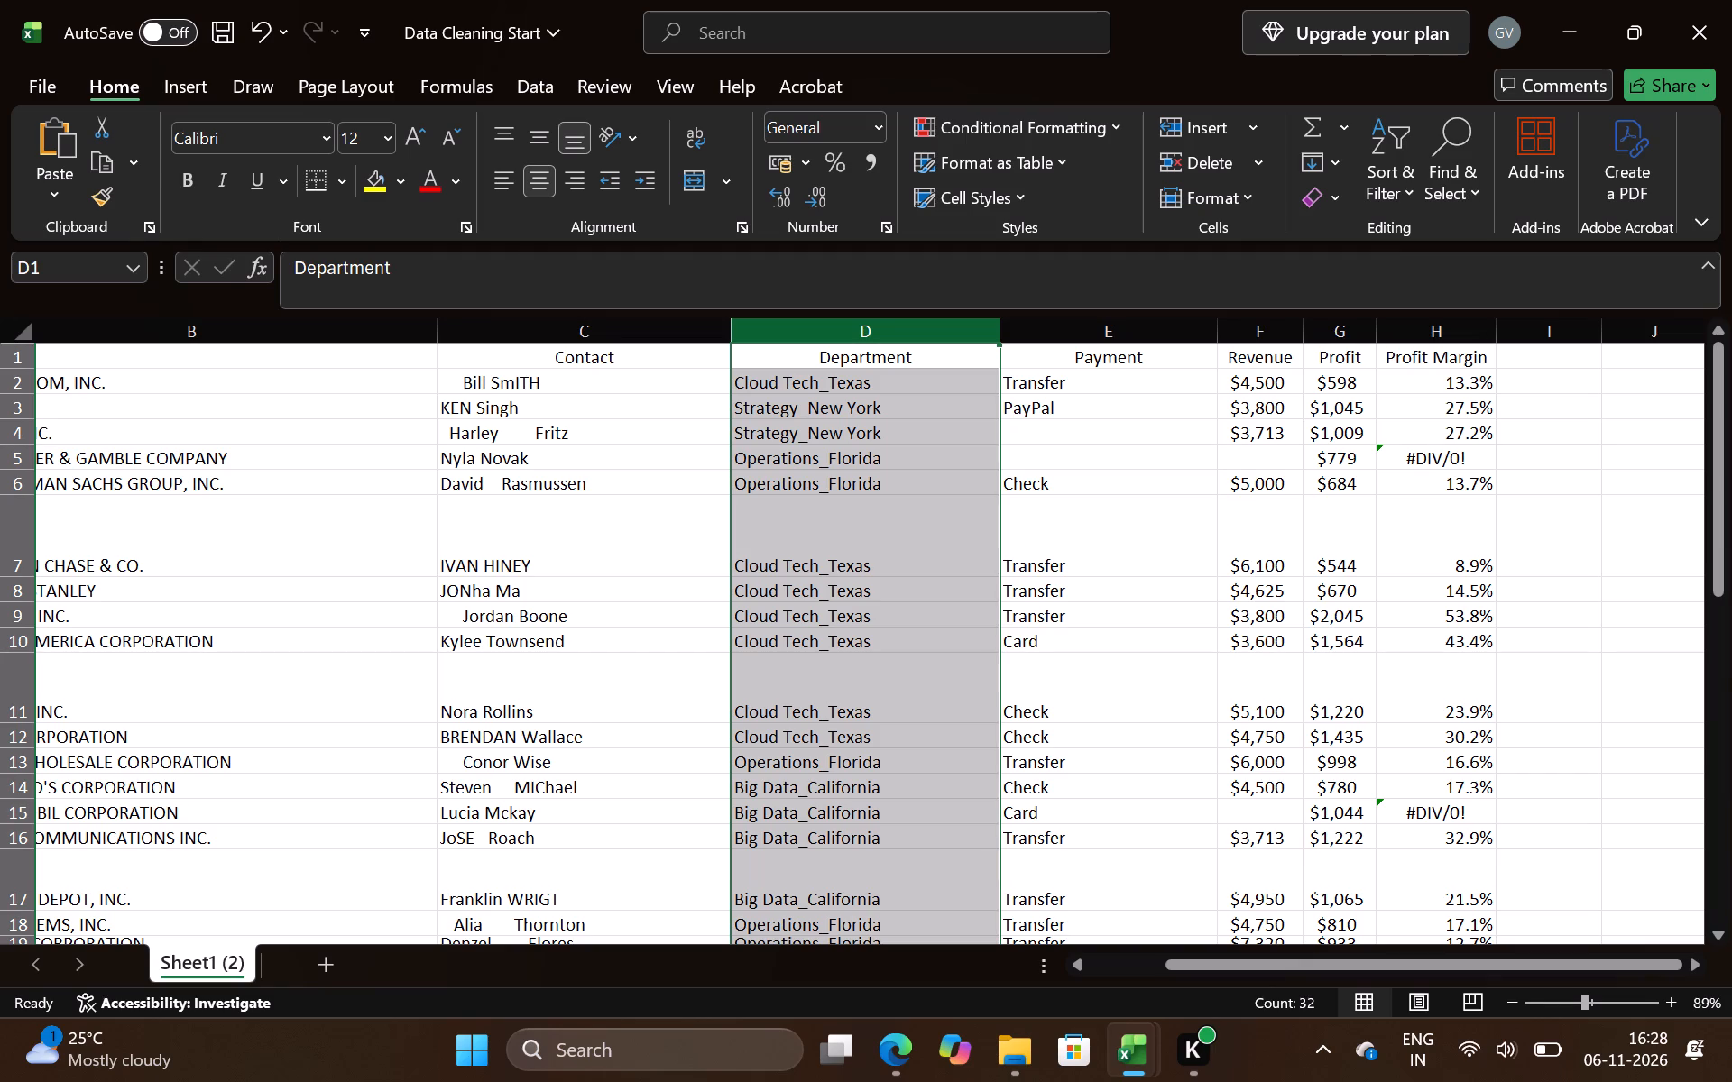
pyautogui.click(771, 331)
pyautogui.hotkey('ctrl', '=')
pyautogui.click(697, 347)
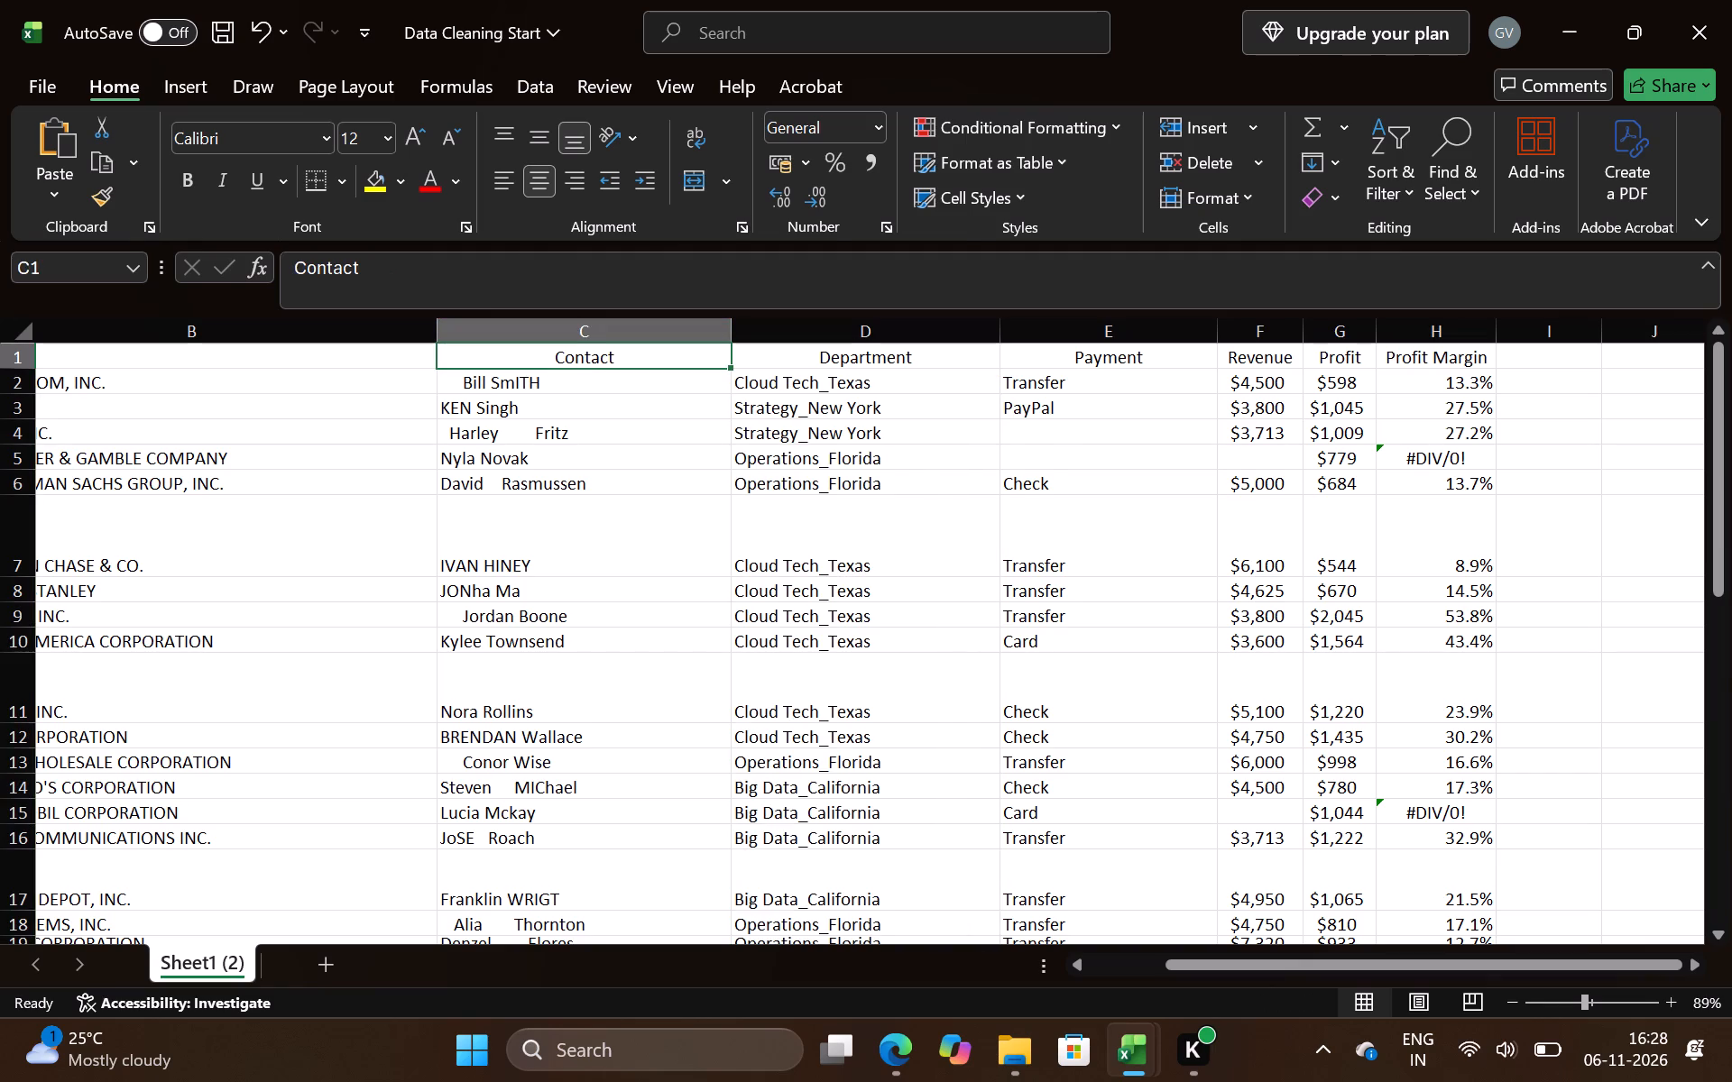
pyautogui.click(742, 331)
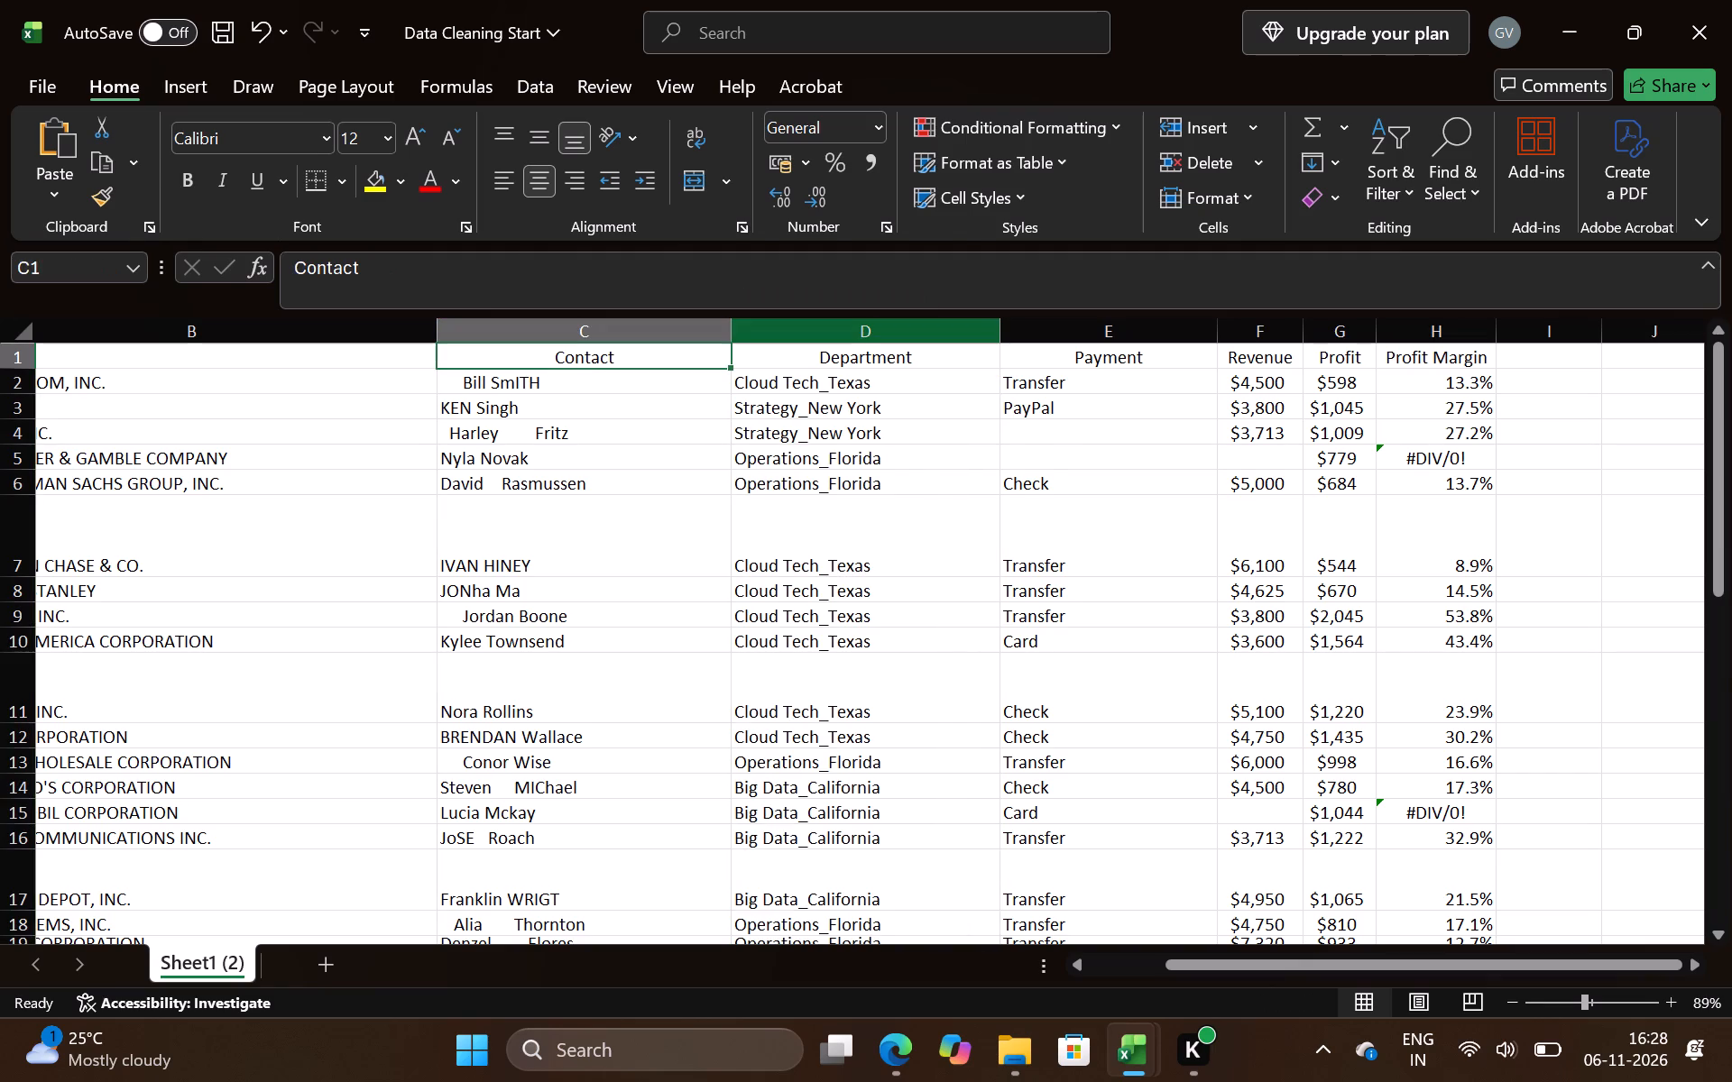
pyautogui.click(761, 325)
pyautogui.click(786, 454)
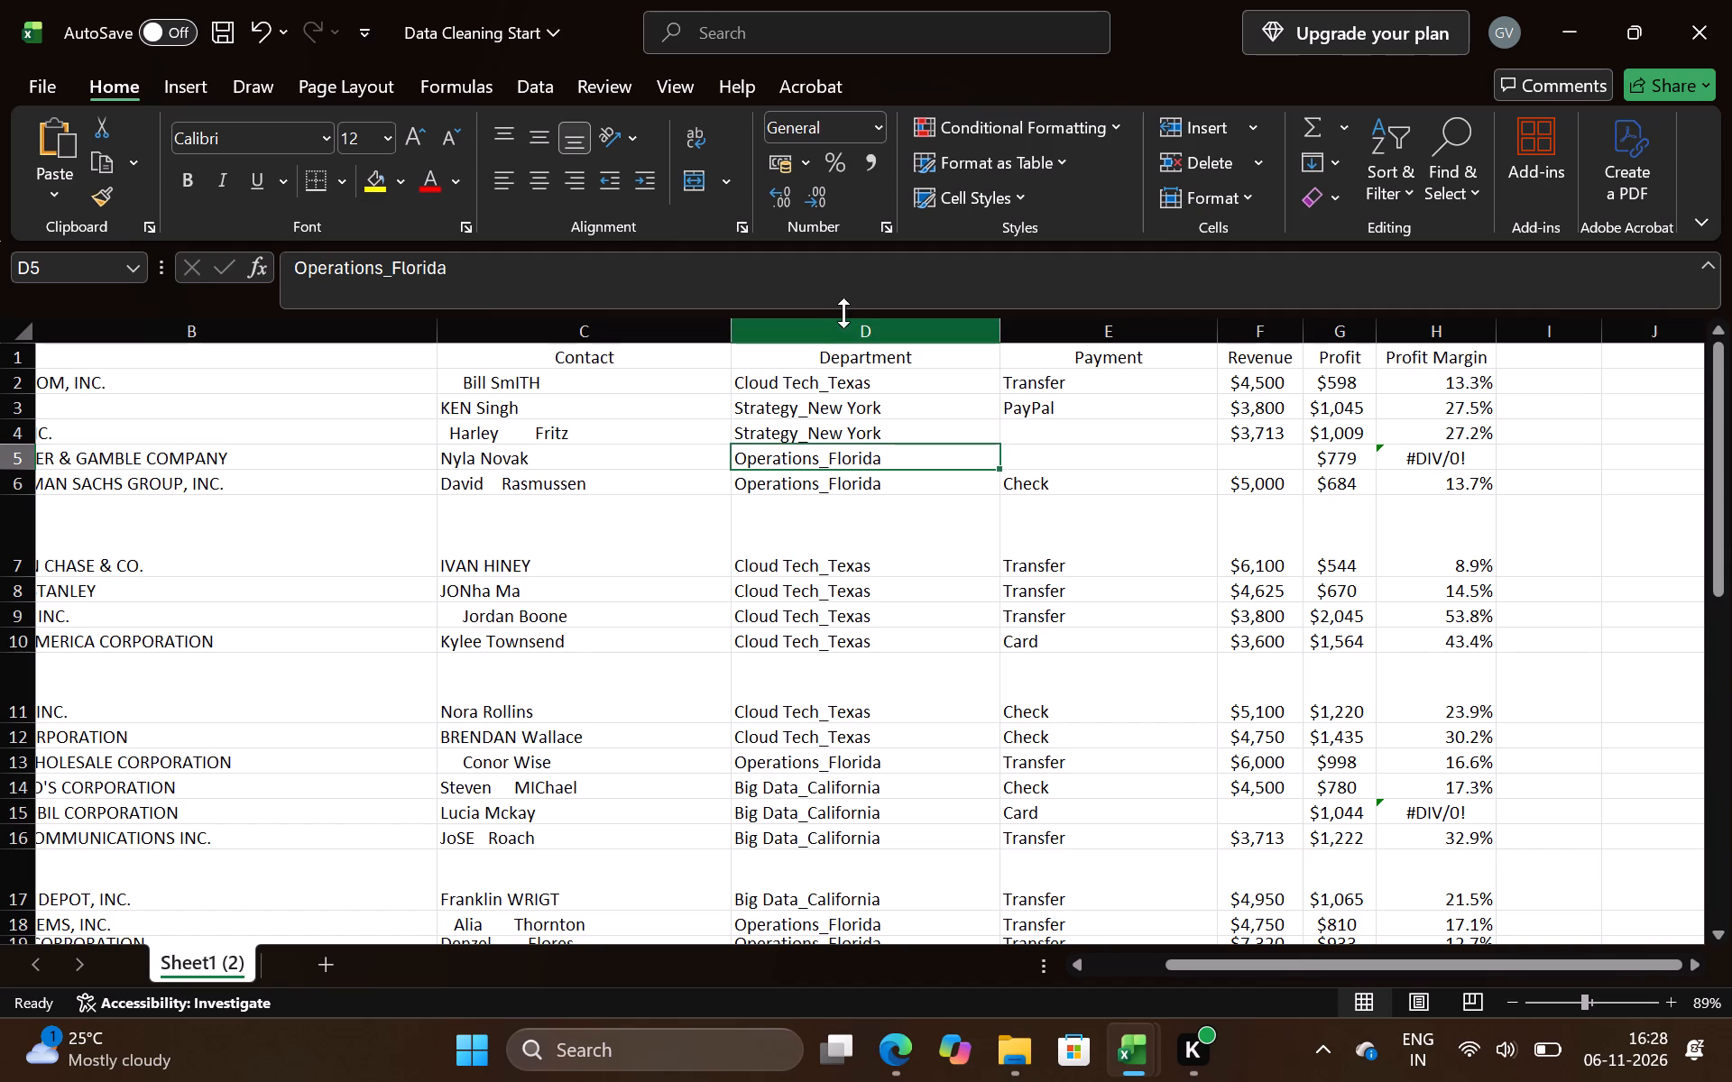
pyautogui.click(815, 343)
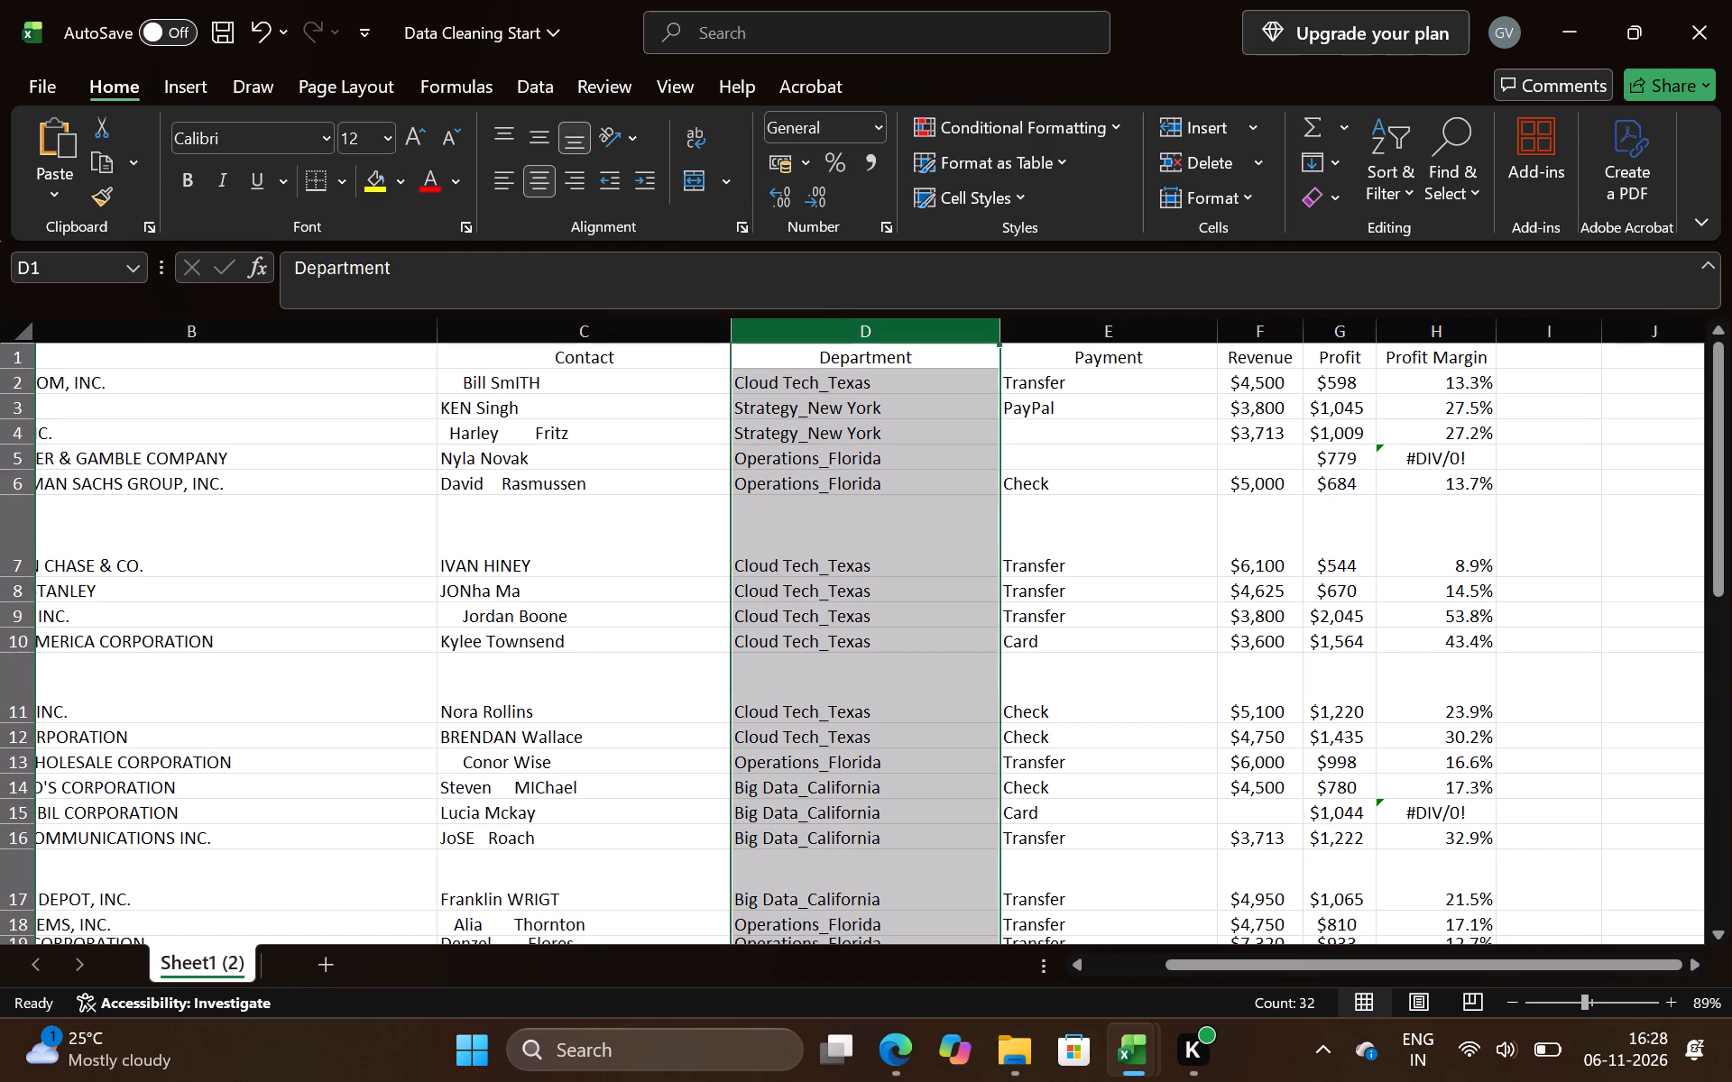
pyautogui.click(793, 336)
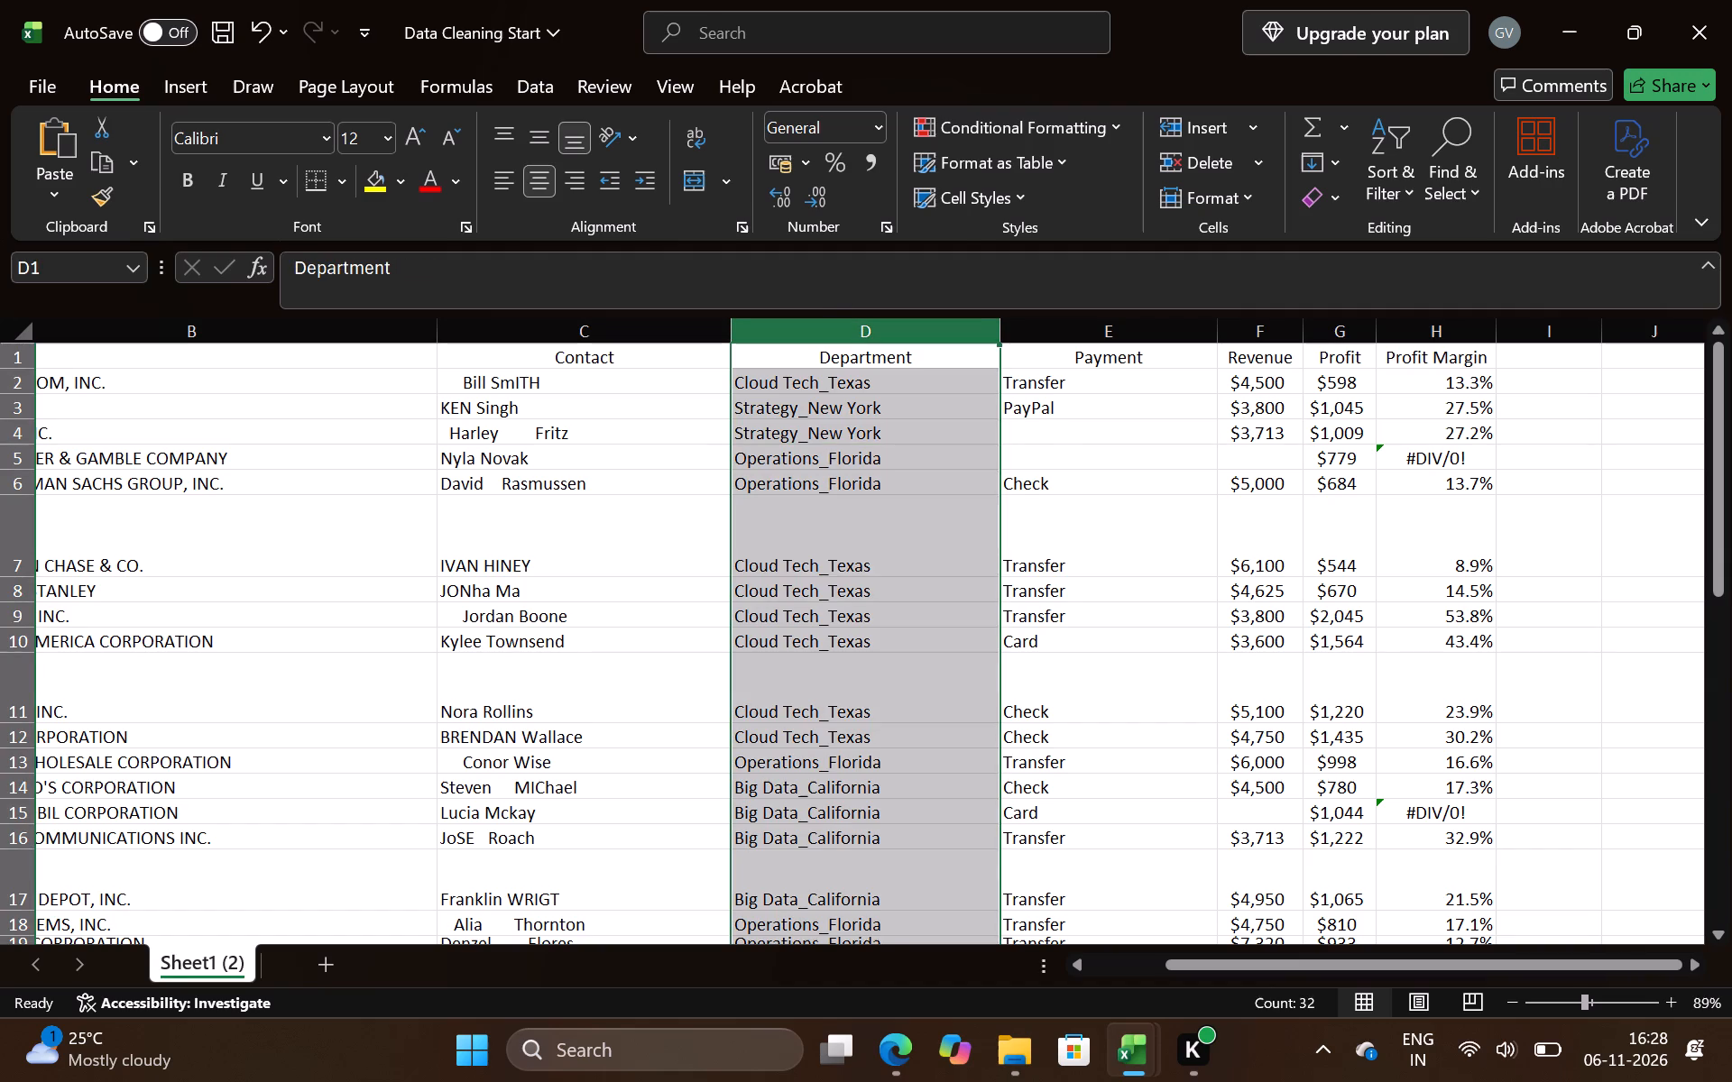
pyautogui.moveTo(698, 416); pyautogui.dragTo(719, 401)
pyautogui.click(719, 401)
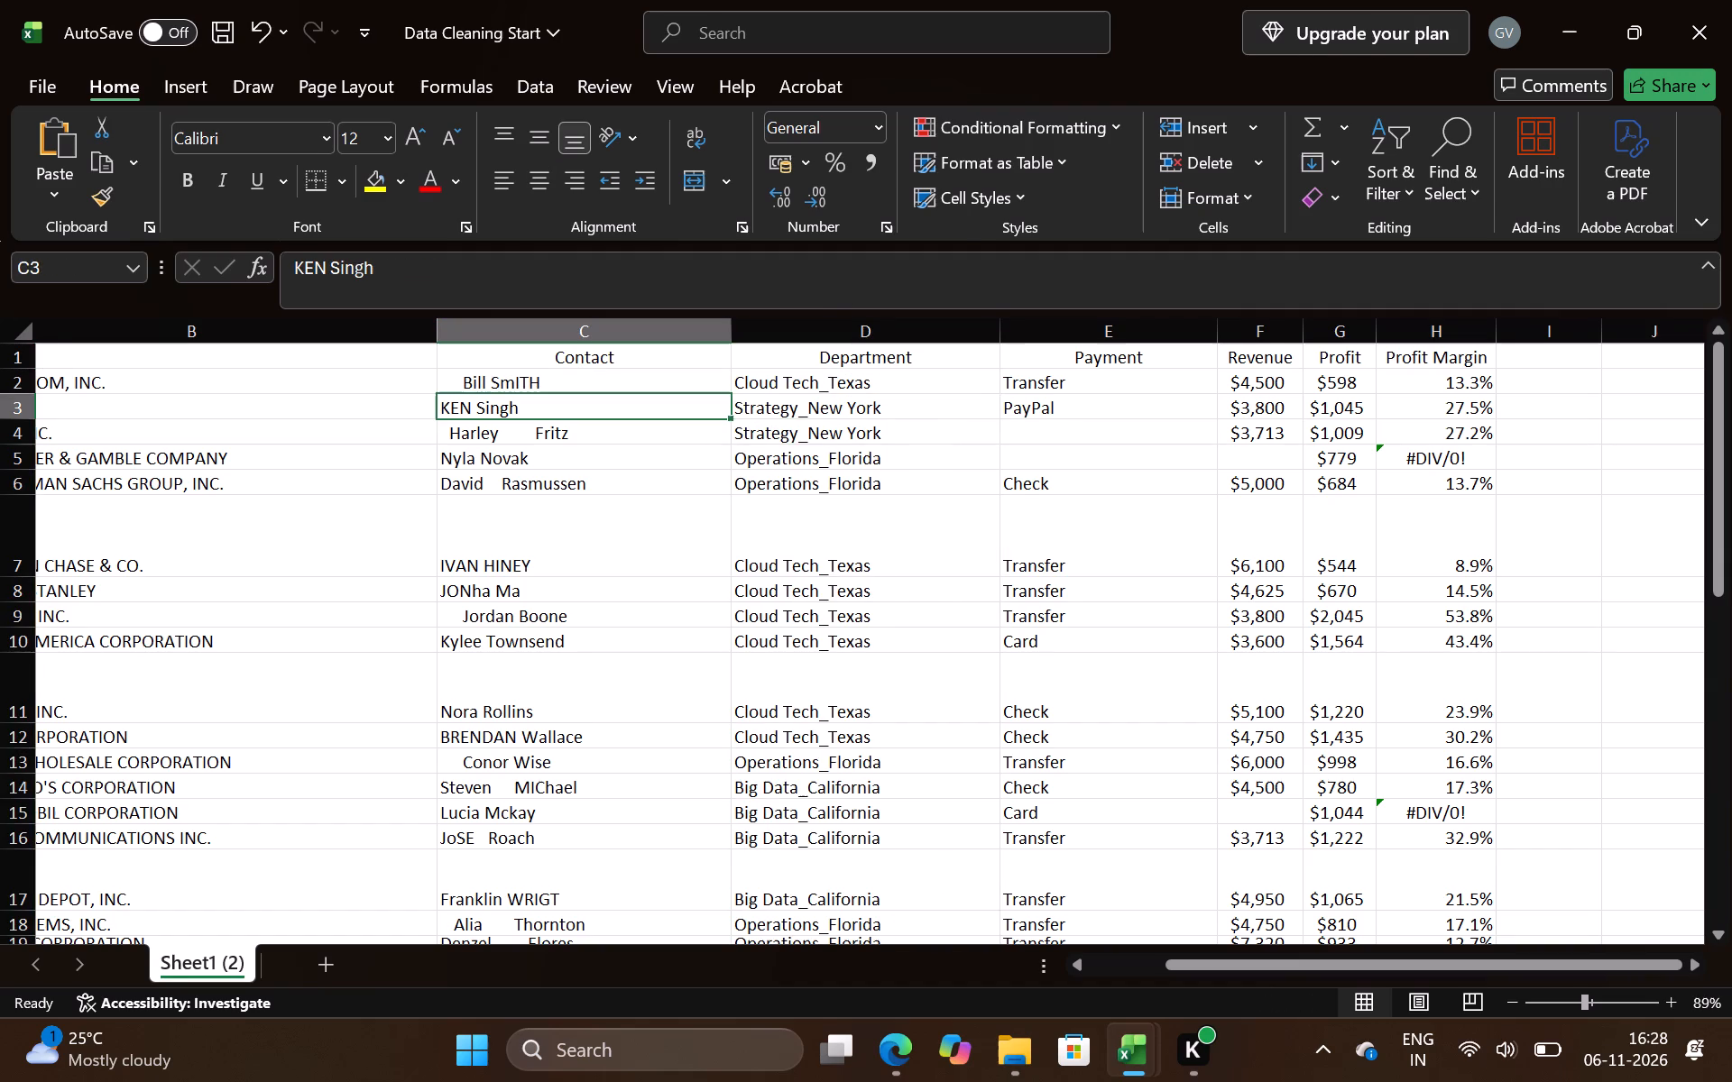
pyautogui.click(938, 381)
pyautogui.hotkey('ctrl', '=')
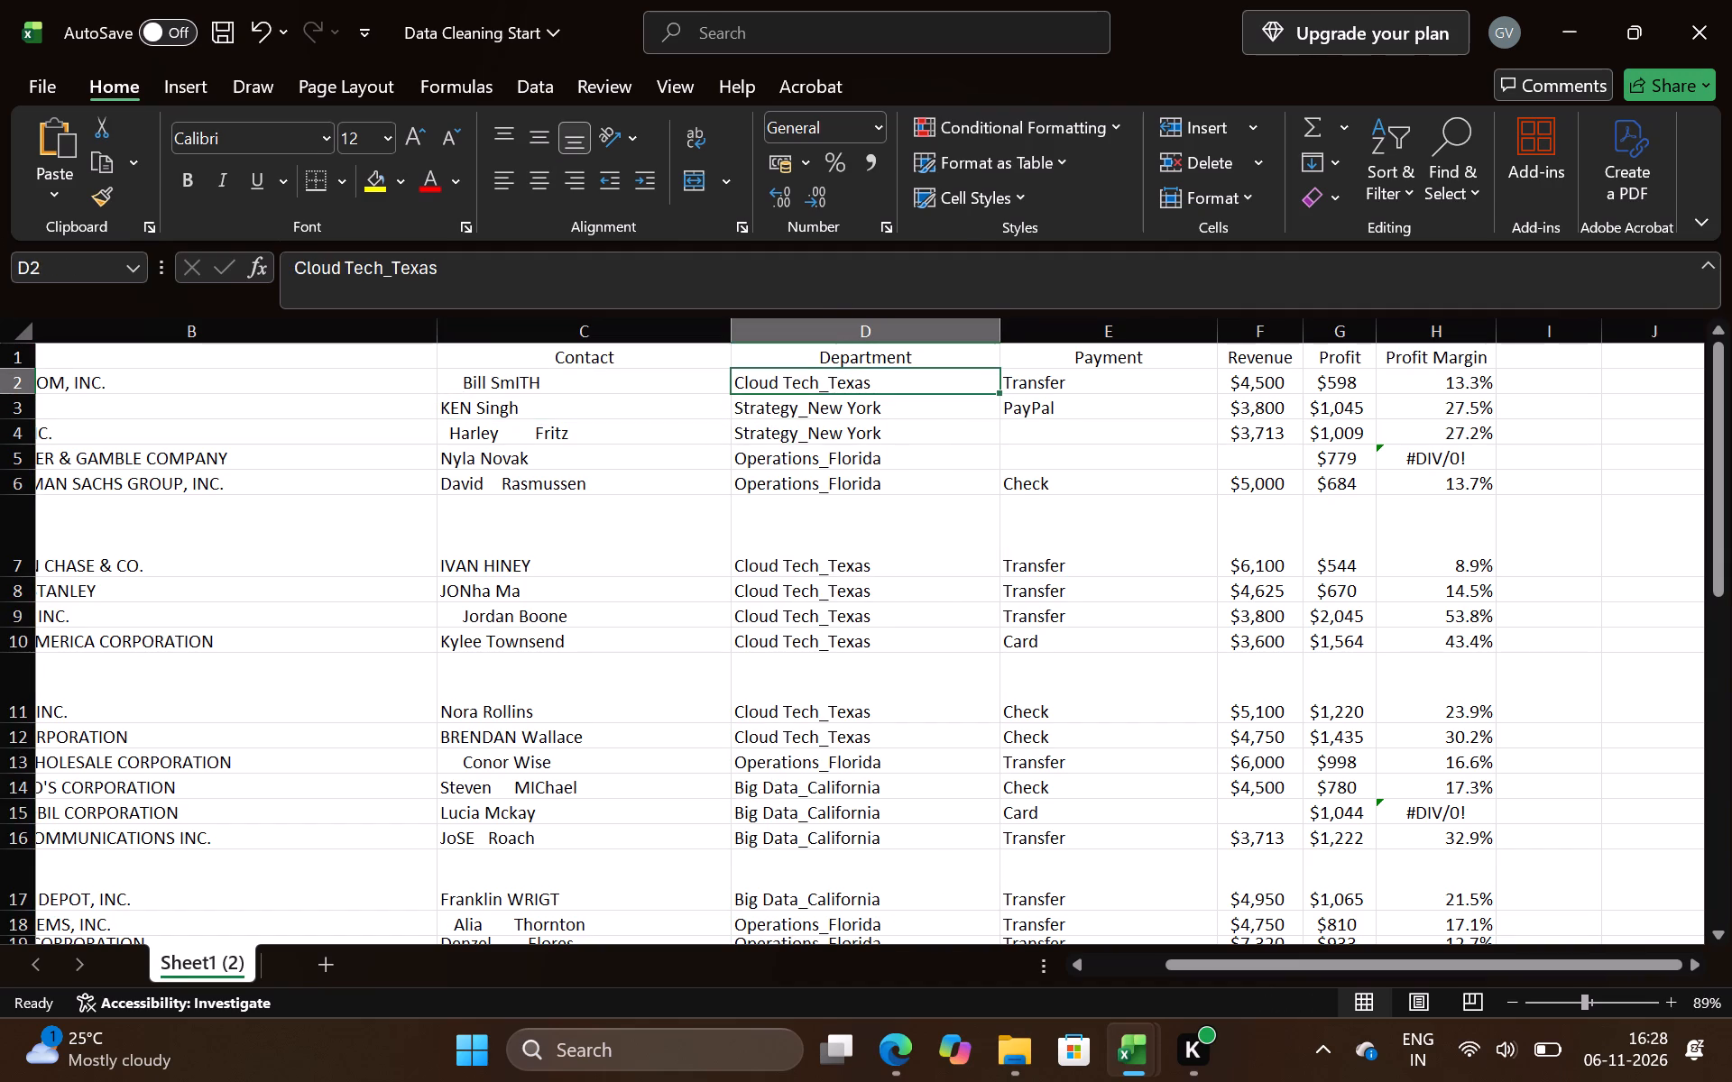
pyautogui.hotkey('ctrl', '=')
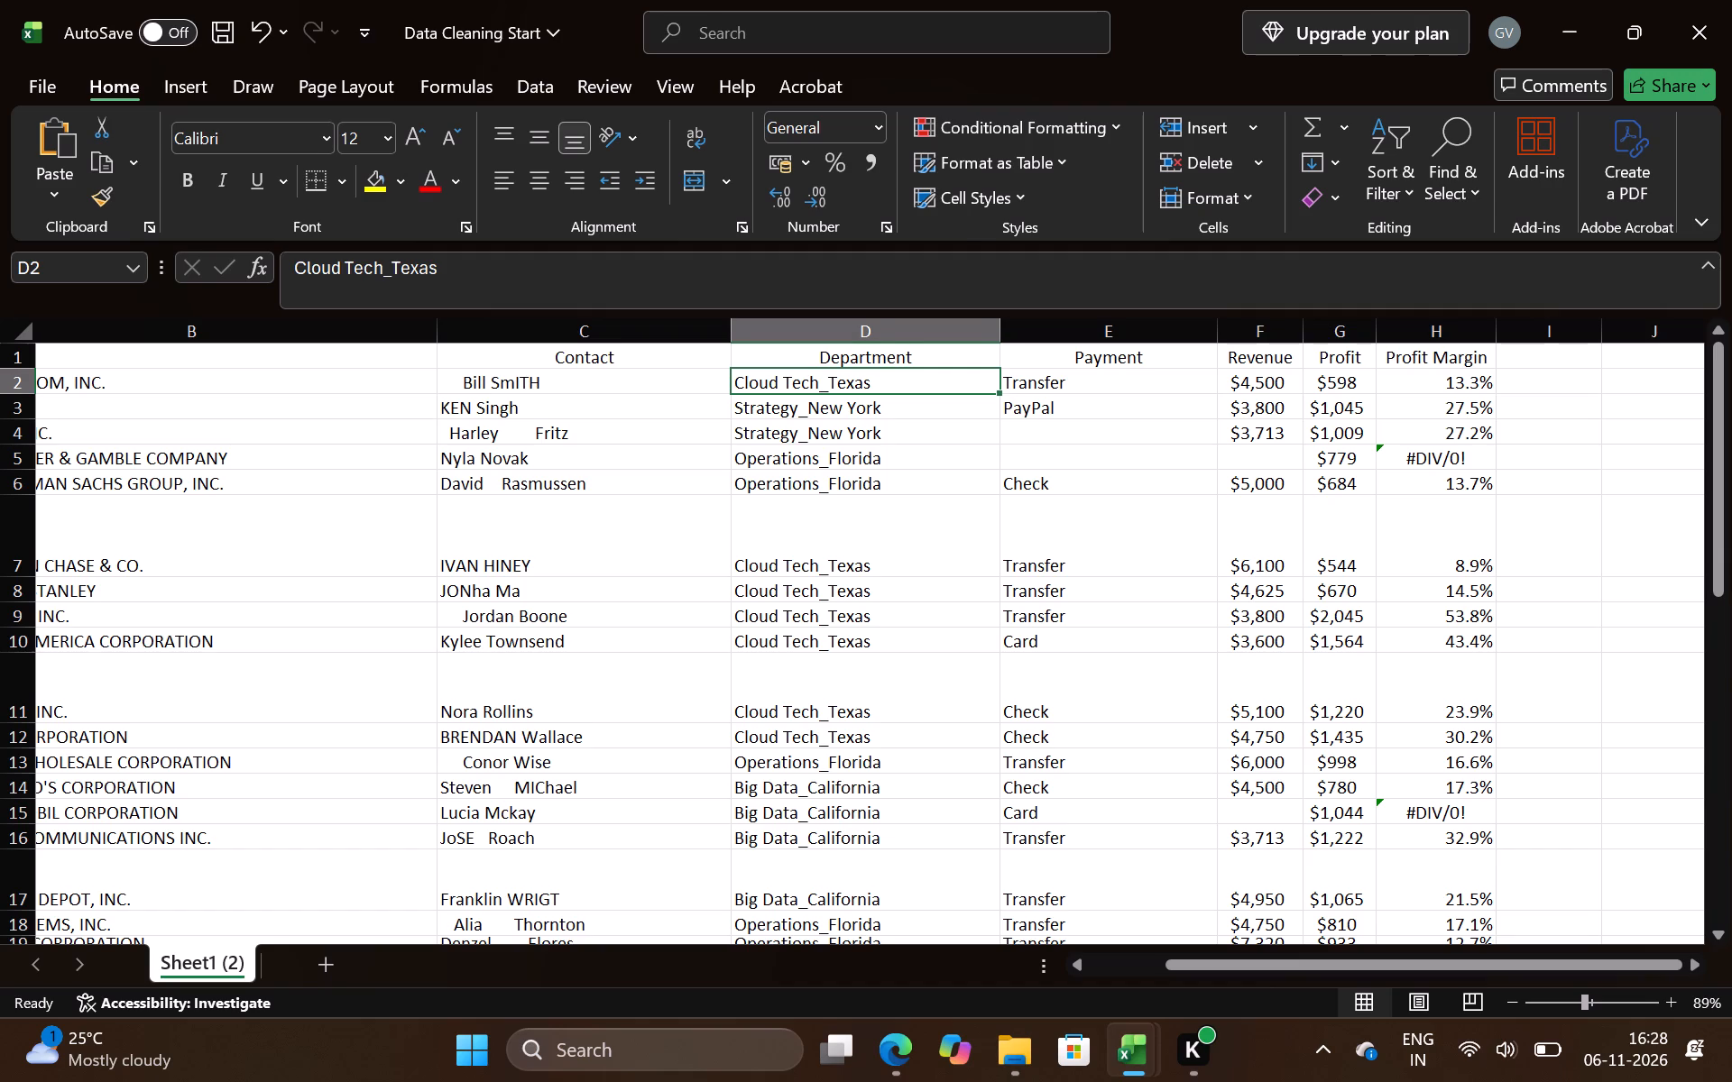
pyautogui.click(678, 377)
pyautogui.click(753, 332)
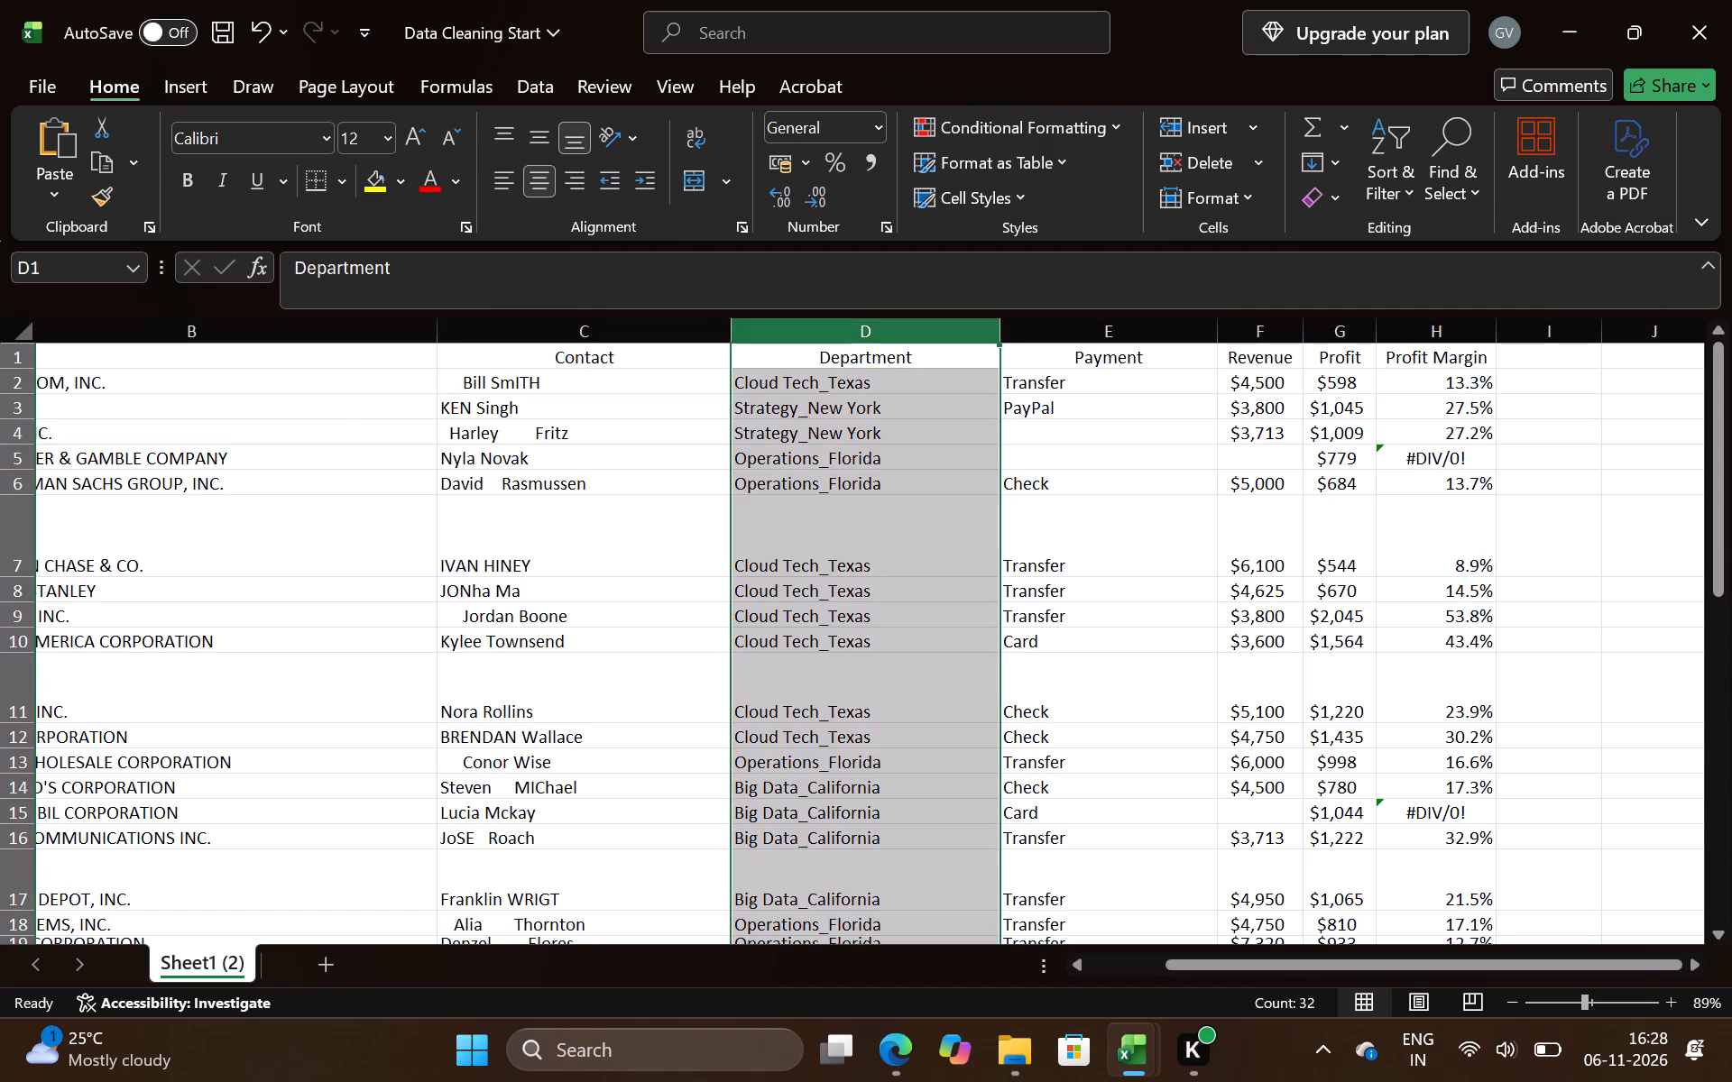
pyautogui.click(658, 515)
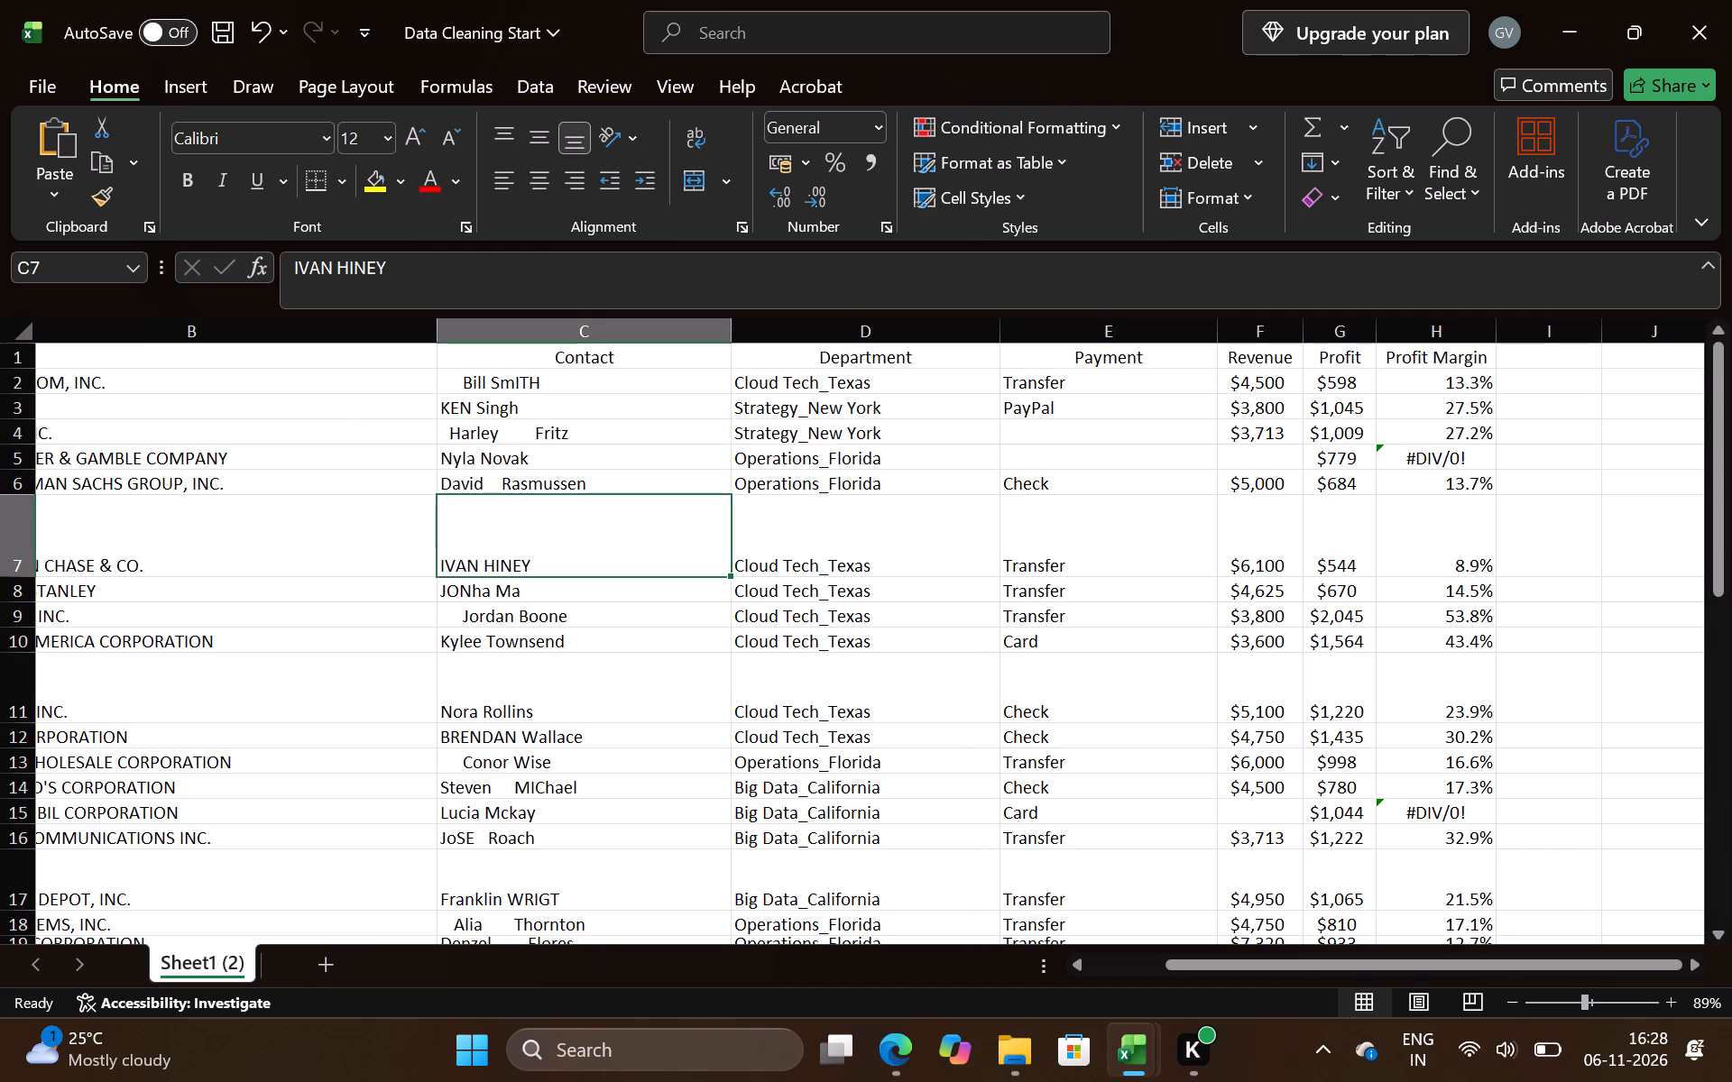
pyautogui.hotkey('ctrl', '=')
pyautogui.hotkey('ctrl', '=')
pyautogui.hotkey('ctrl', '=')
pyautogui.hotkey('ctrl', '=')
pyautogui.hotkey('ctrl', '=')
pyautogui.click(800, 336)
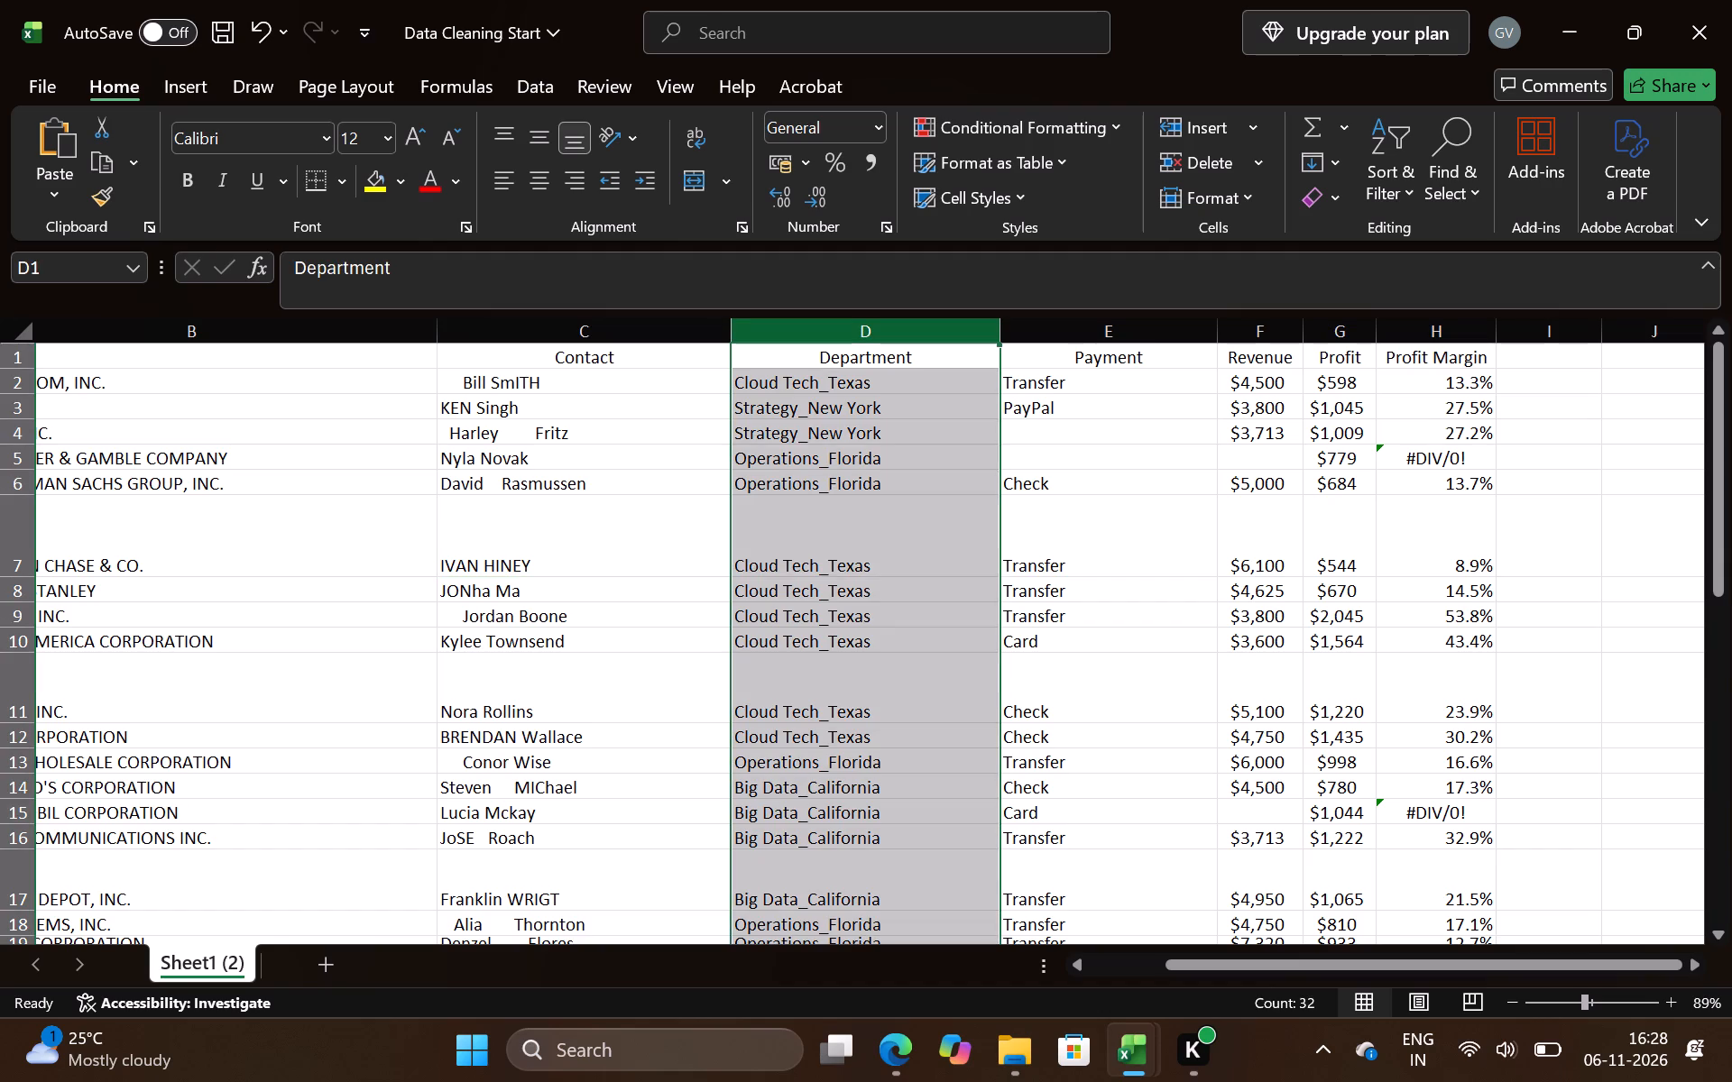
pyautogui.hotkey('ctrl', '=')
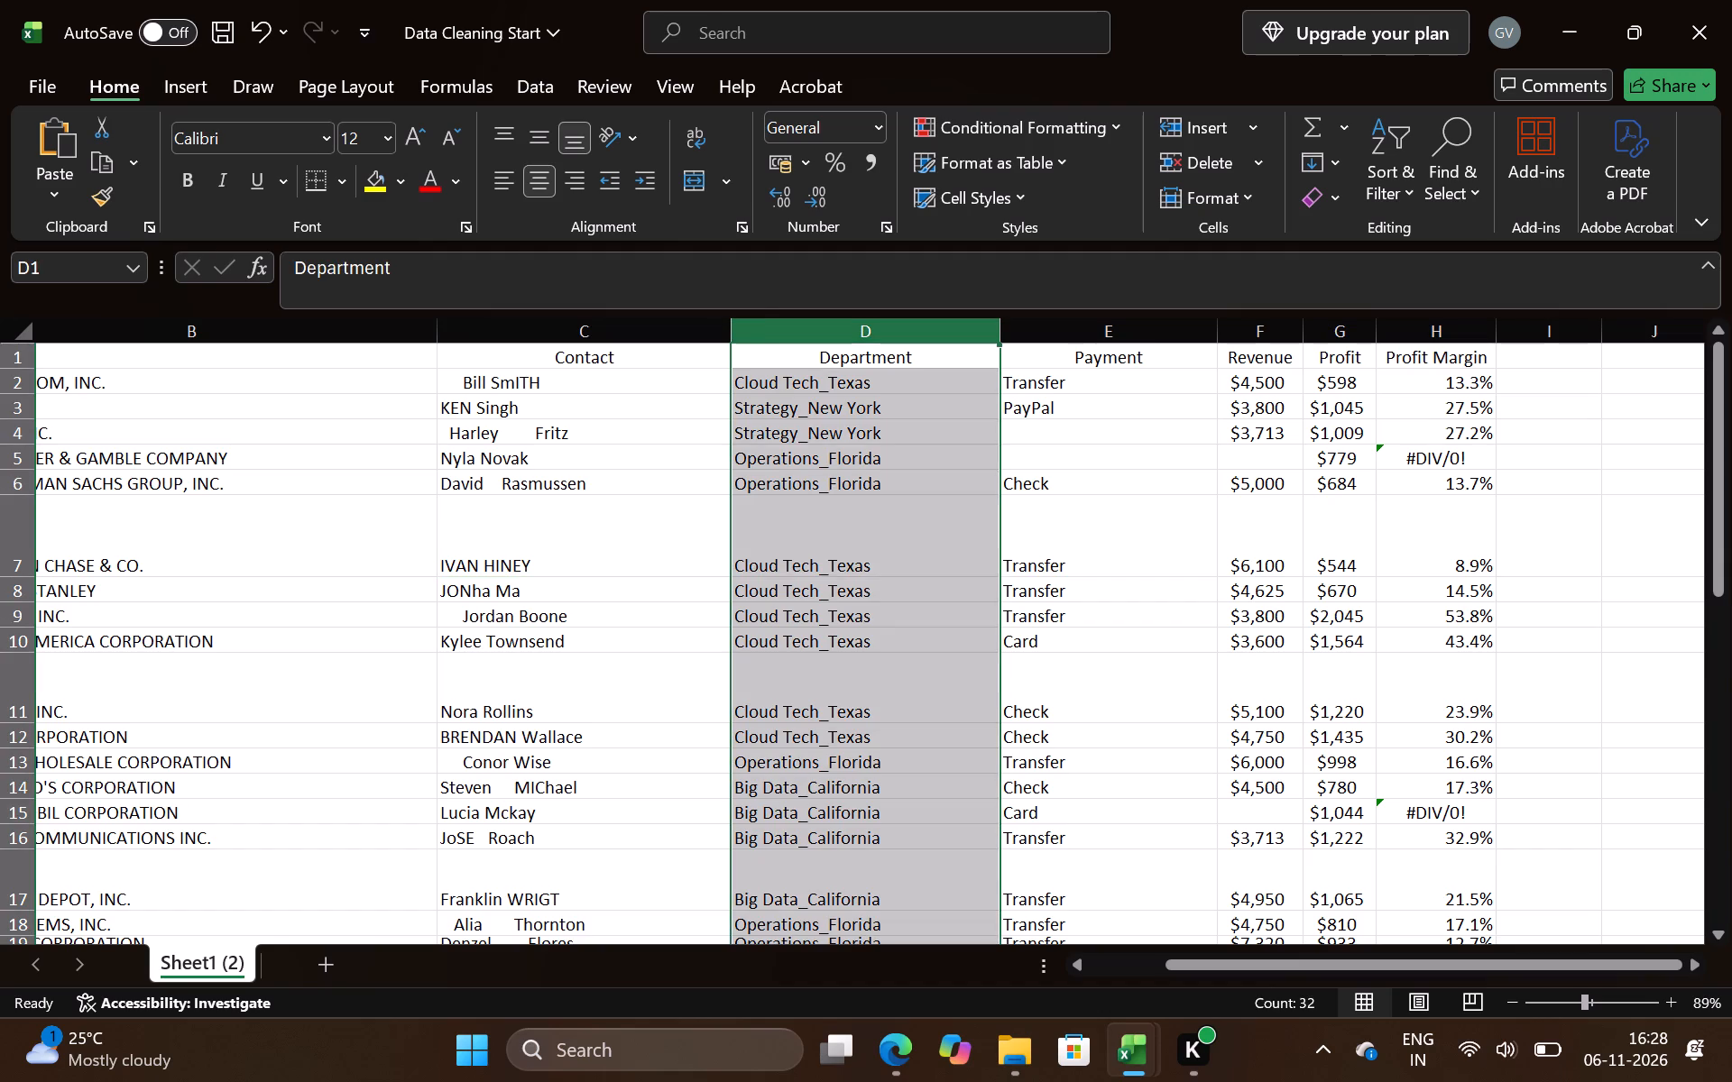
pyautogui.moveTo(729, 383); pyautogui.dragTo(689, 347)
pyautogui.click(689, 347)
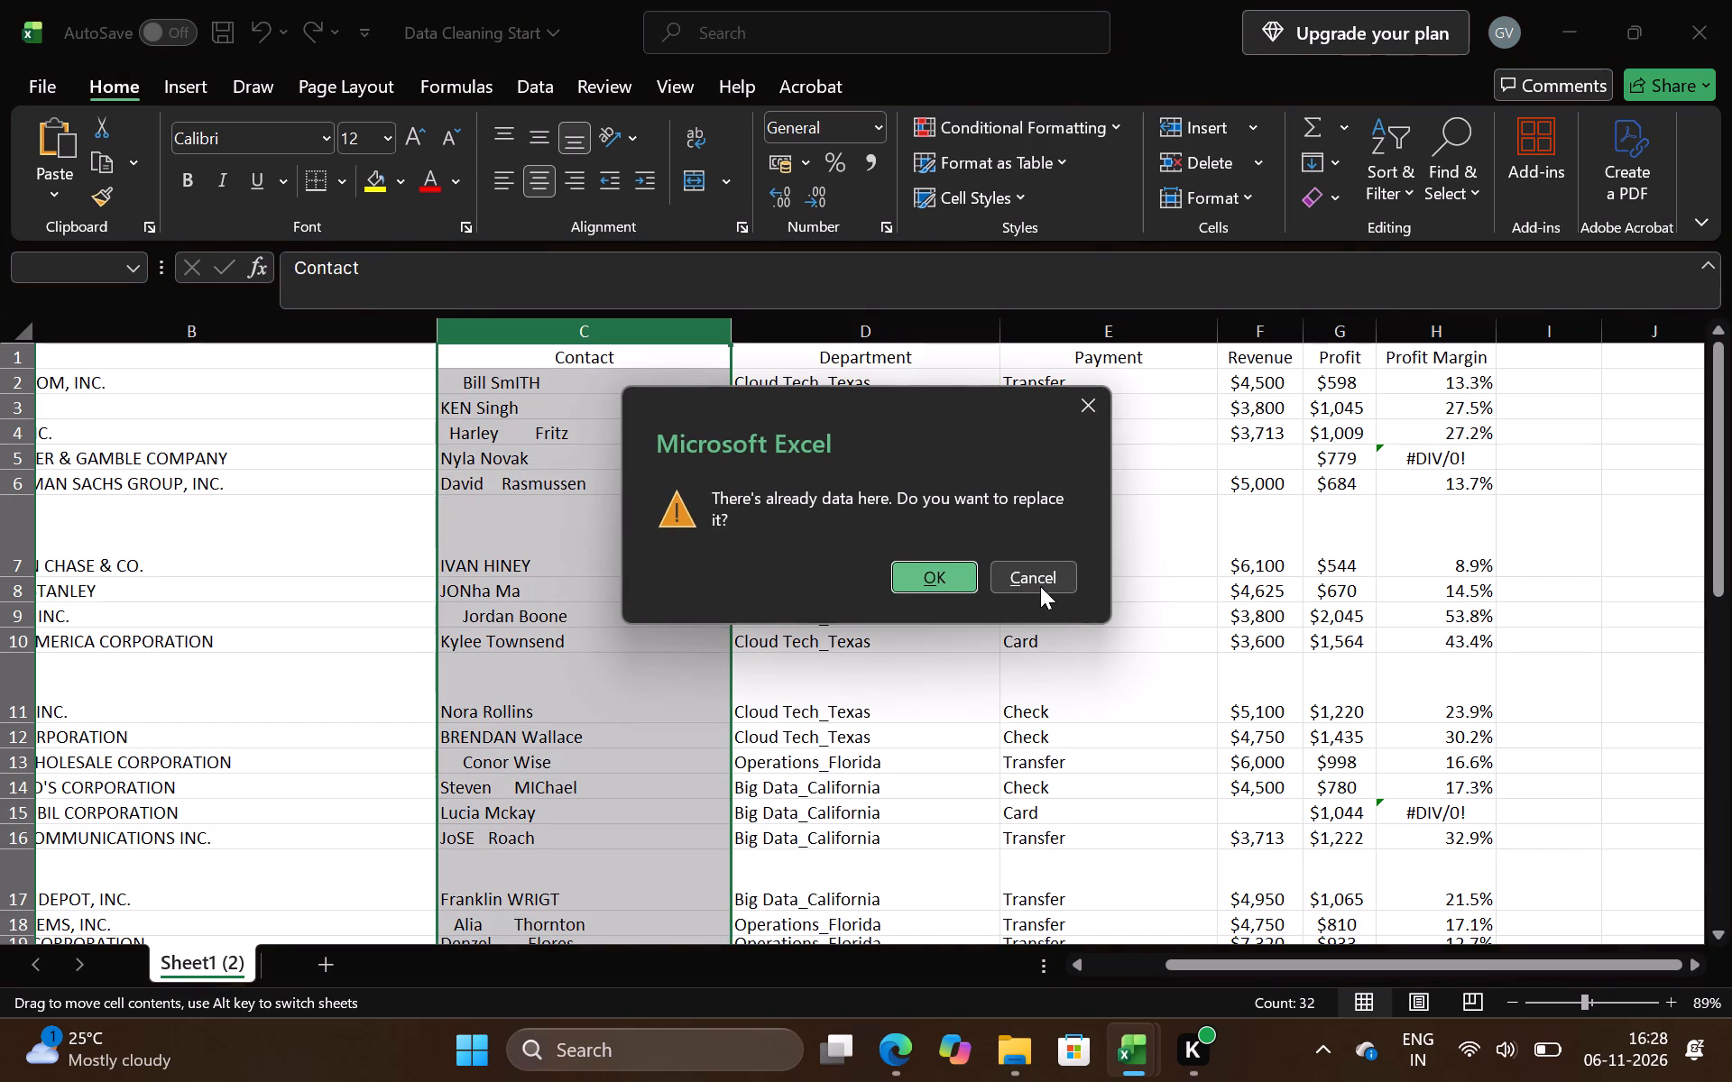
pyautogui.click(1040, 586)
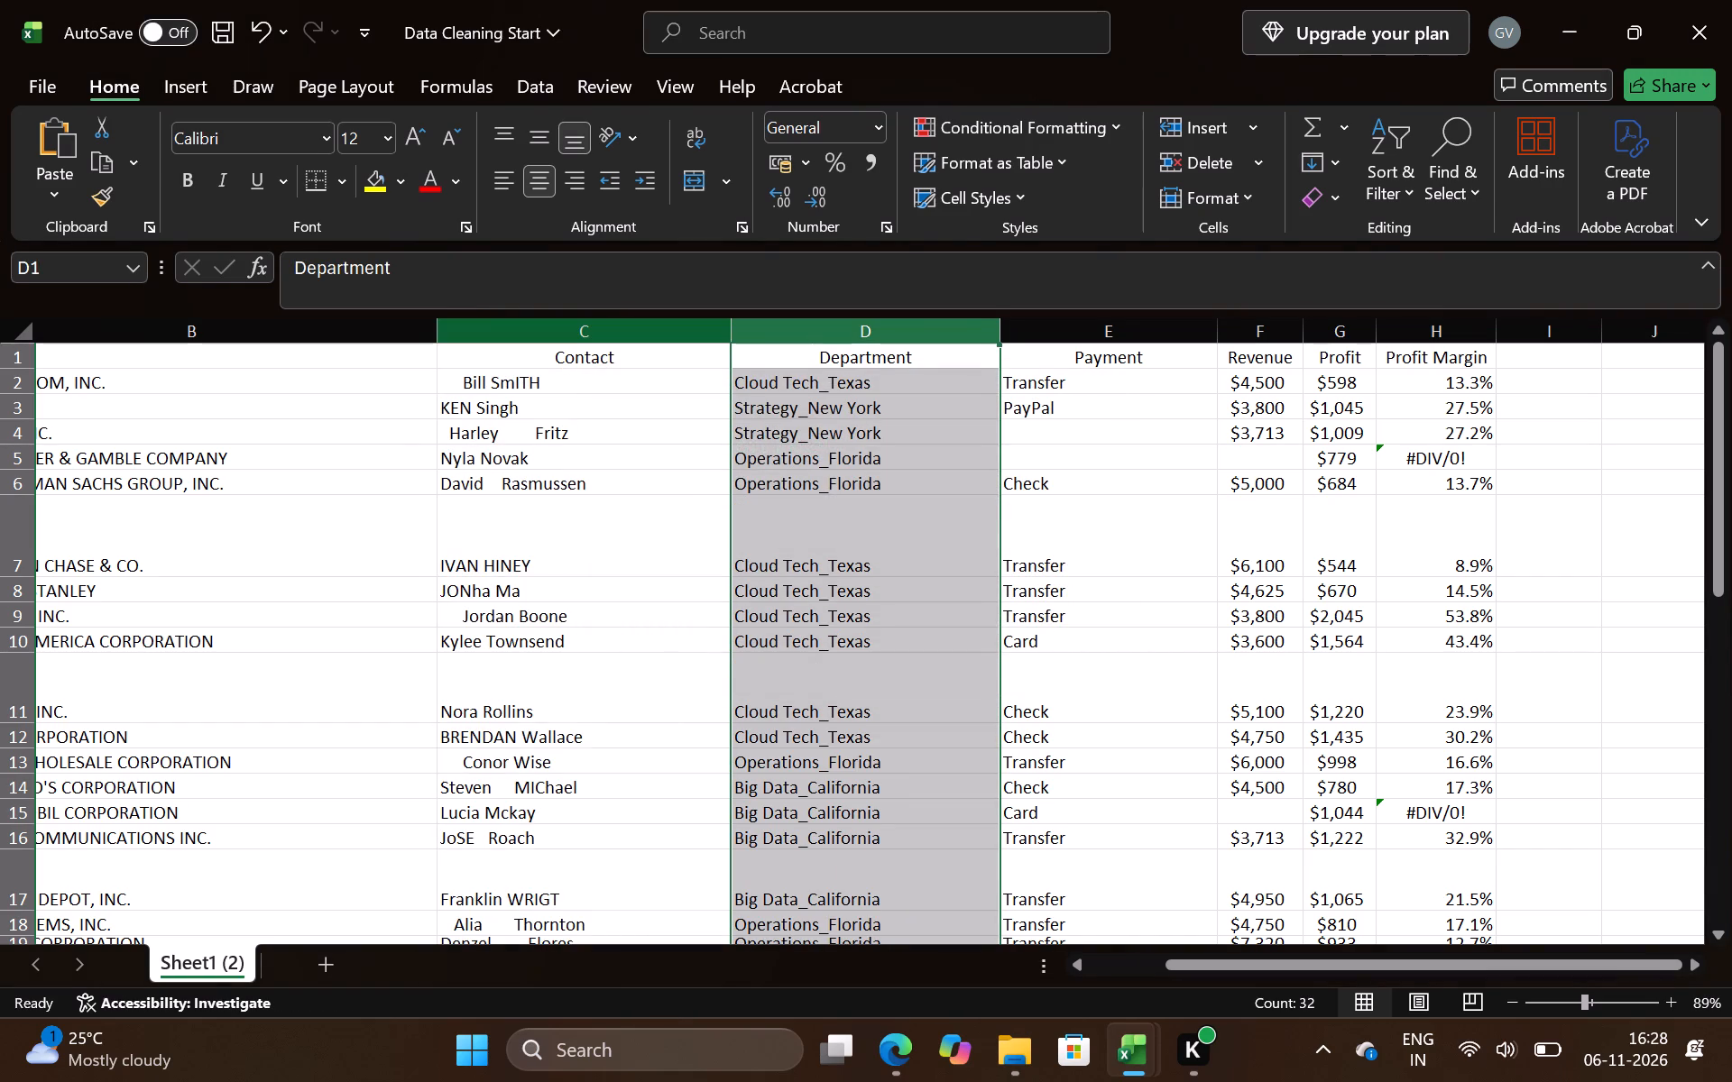
# Insert a blank sheet column before the Department column, directly after the Contact column.
pyautogui.click(674, 332)
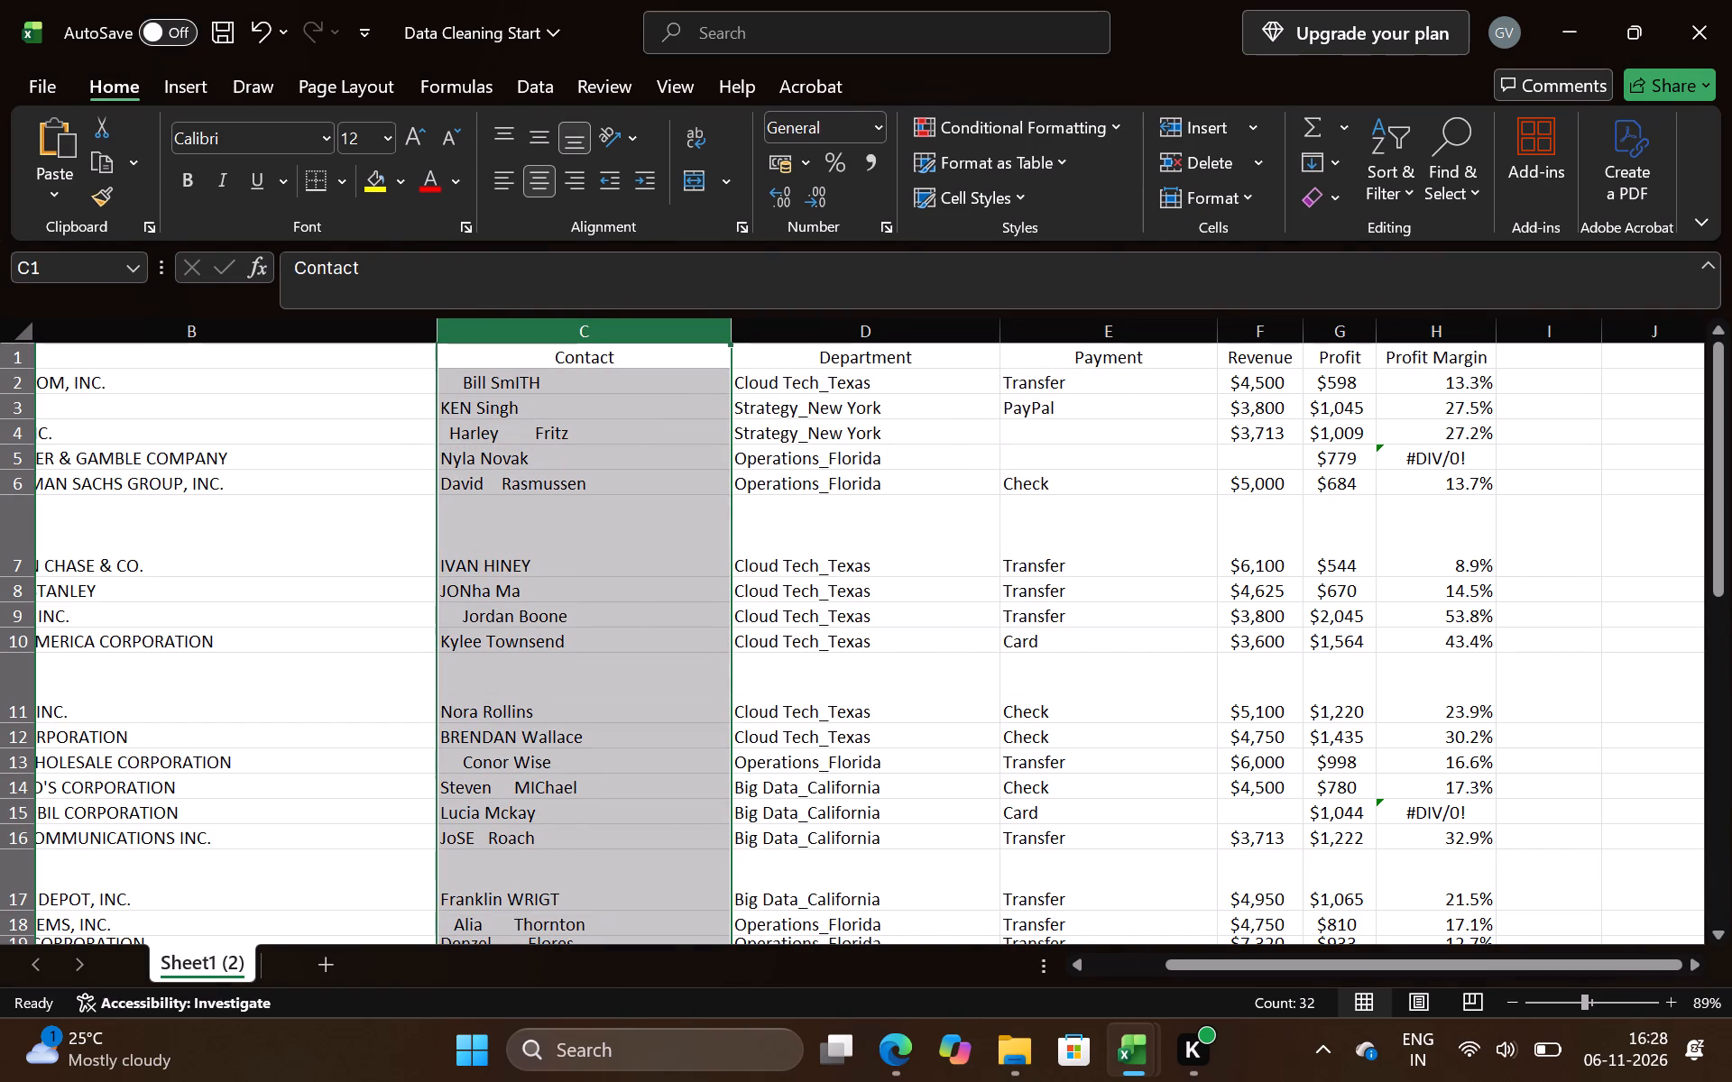
pyautogui.click(924, 333)
pyautogui.click(1265, 129)
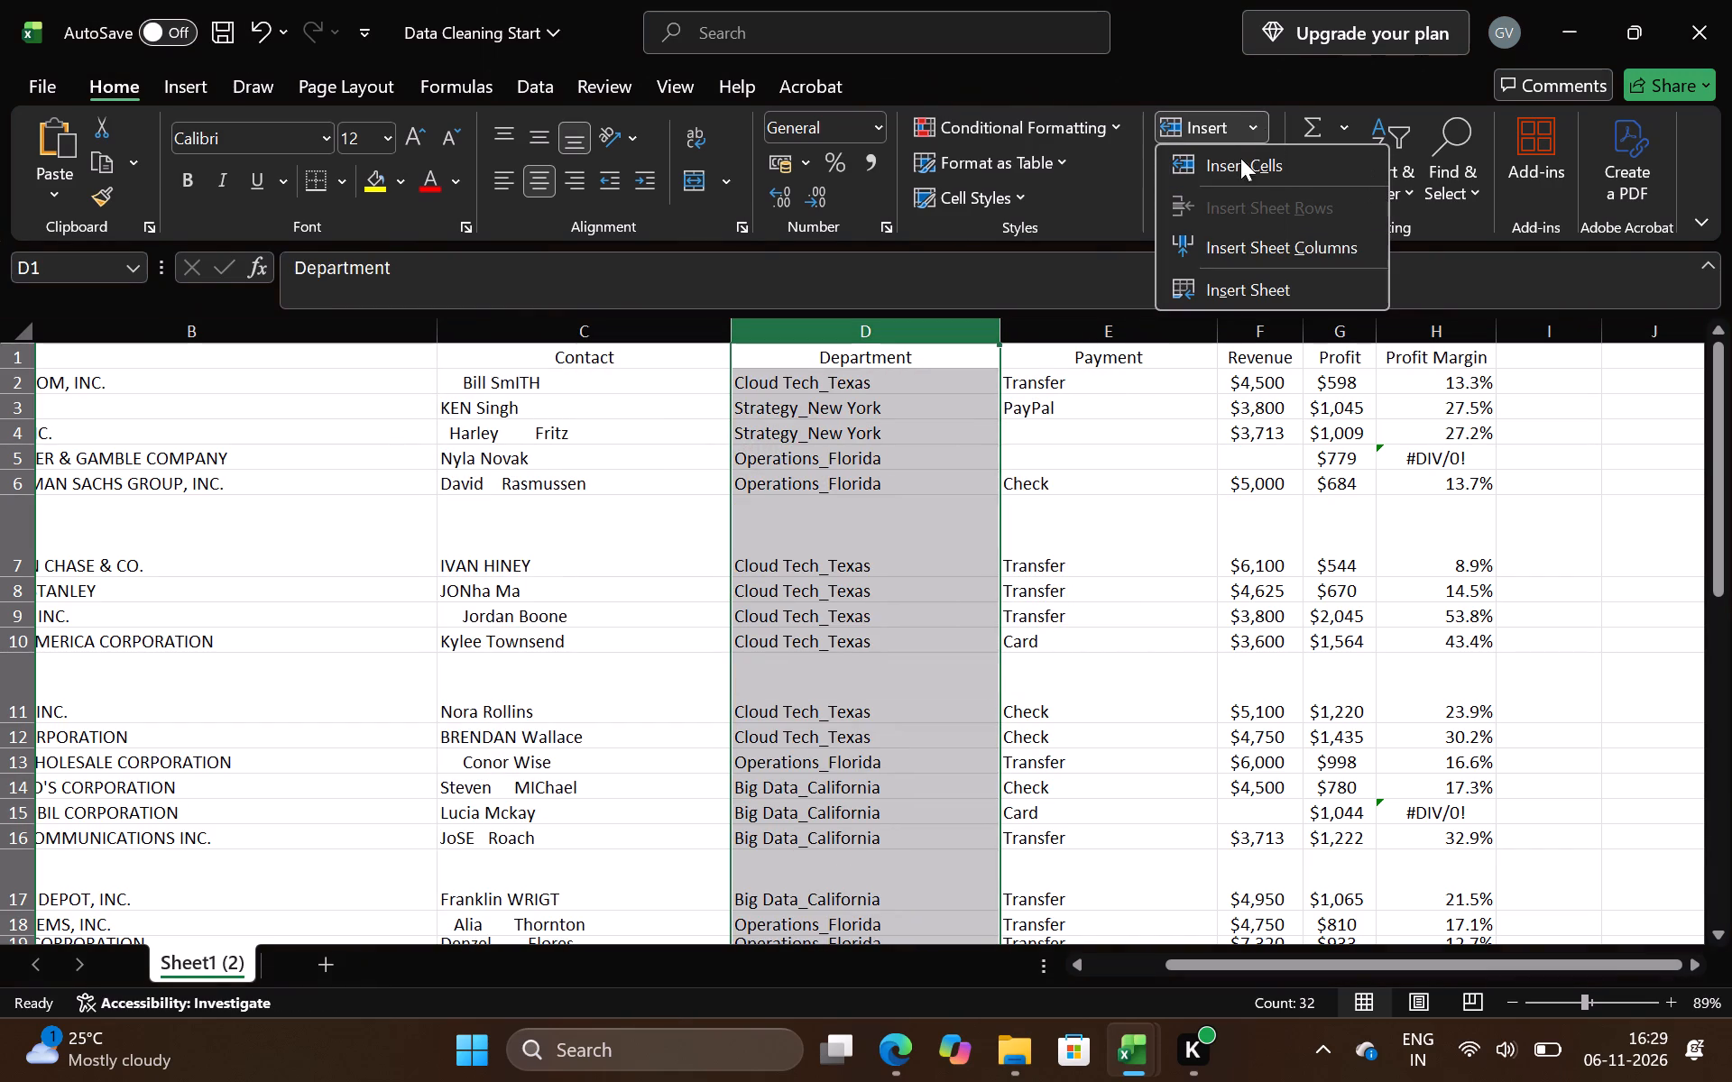
pyautogui.click(1272, 246)
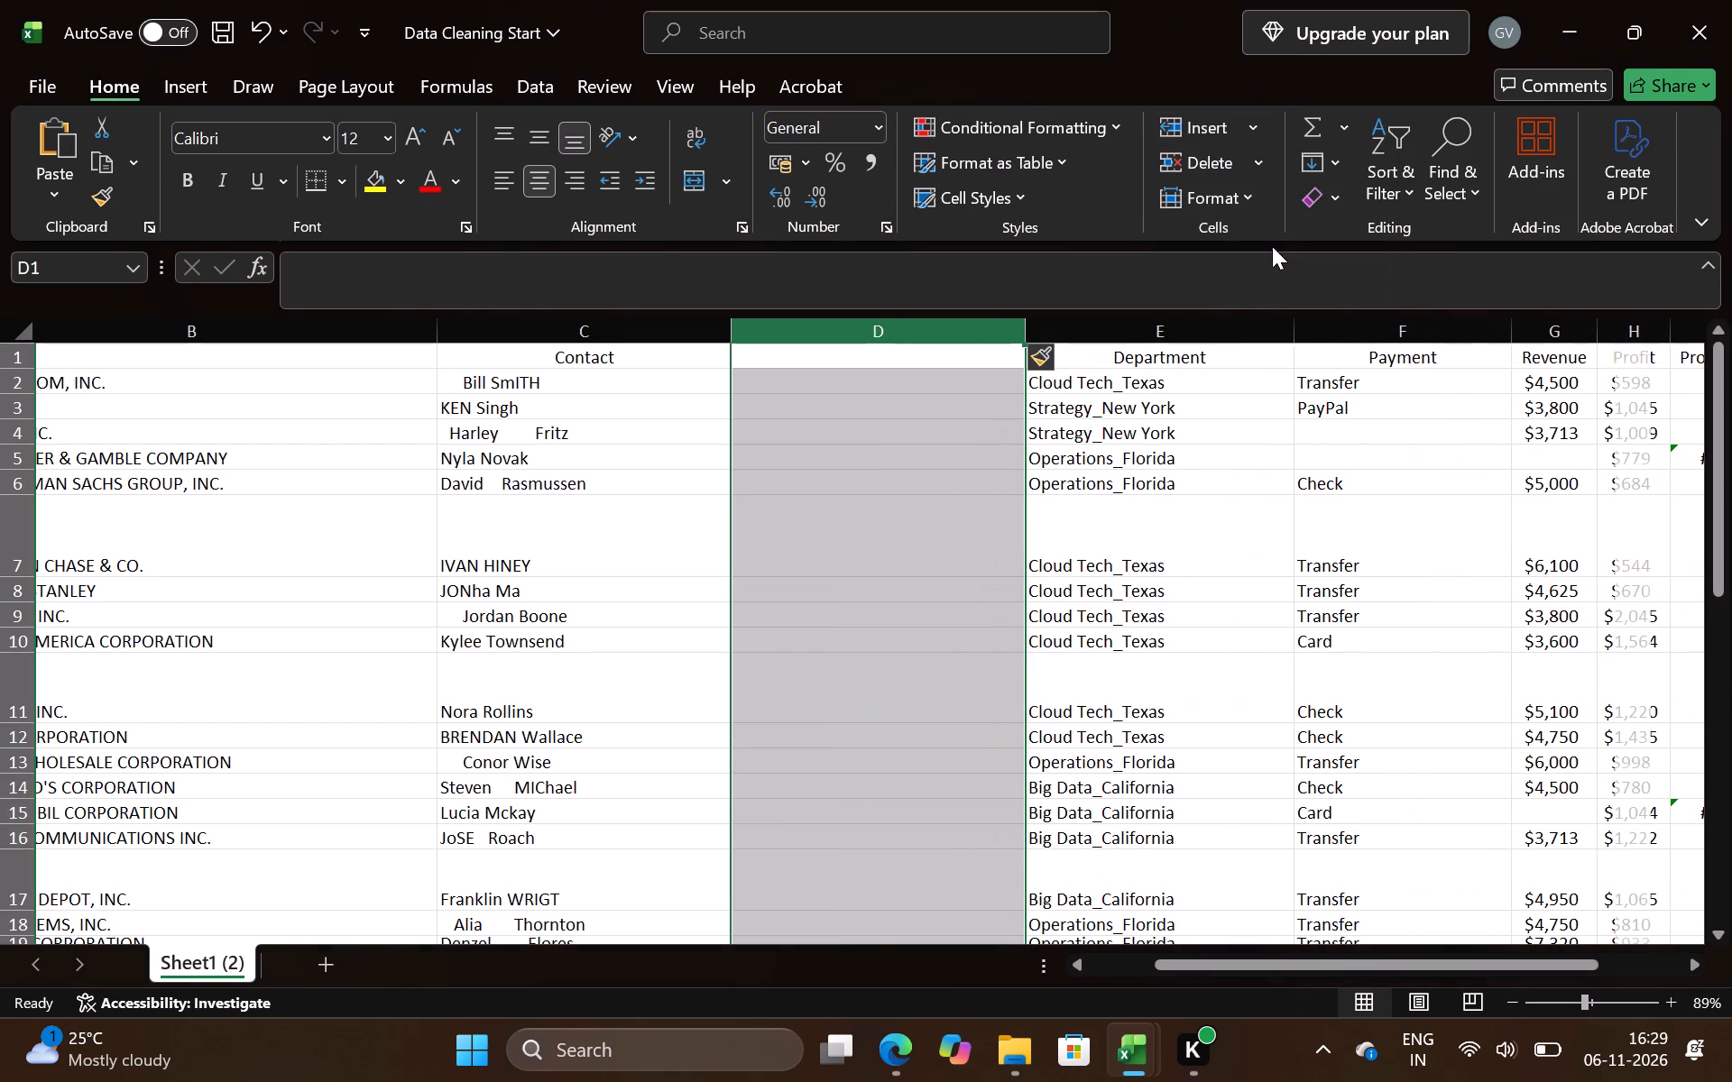
# Enter the header "contact" in cell D1 of the blank column beside Contact.
pyautogui.click(876, 429)
pyautogui.click(833, 368)
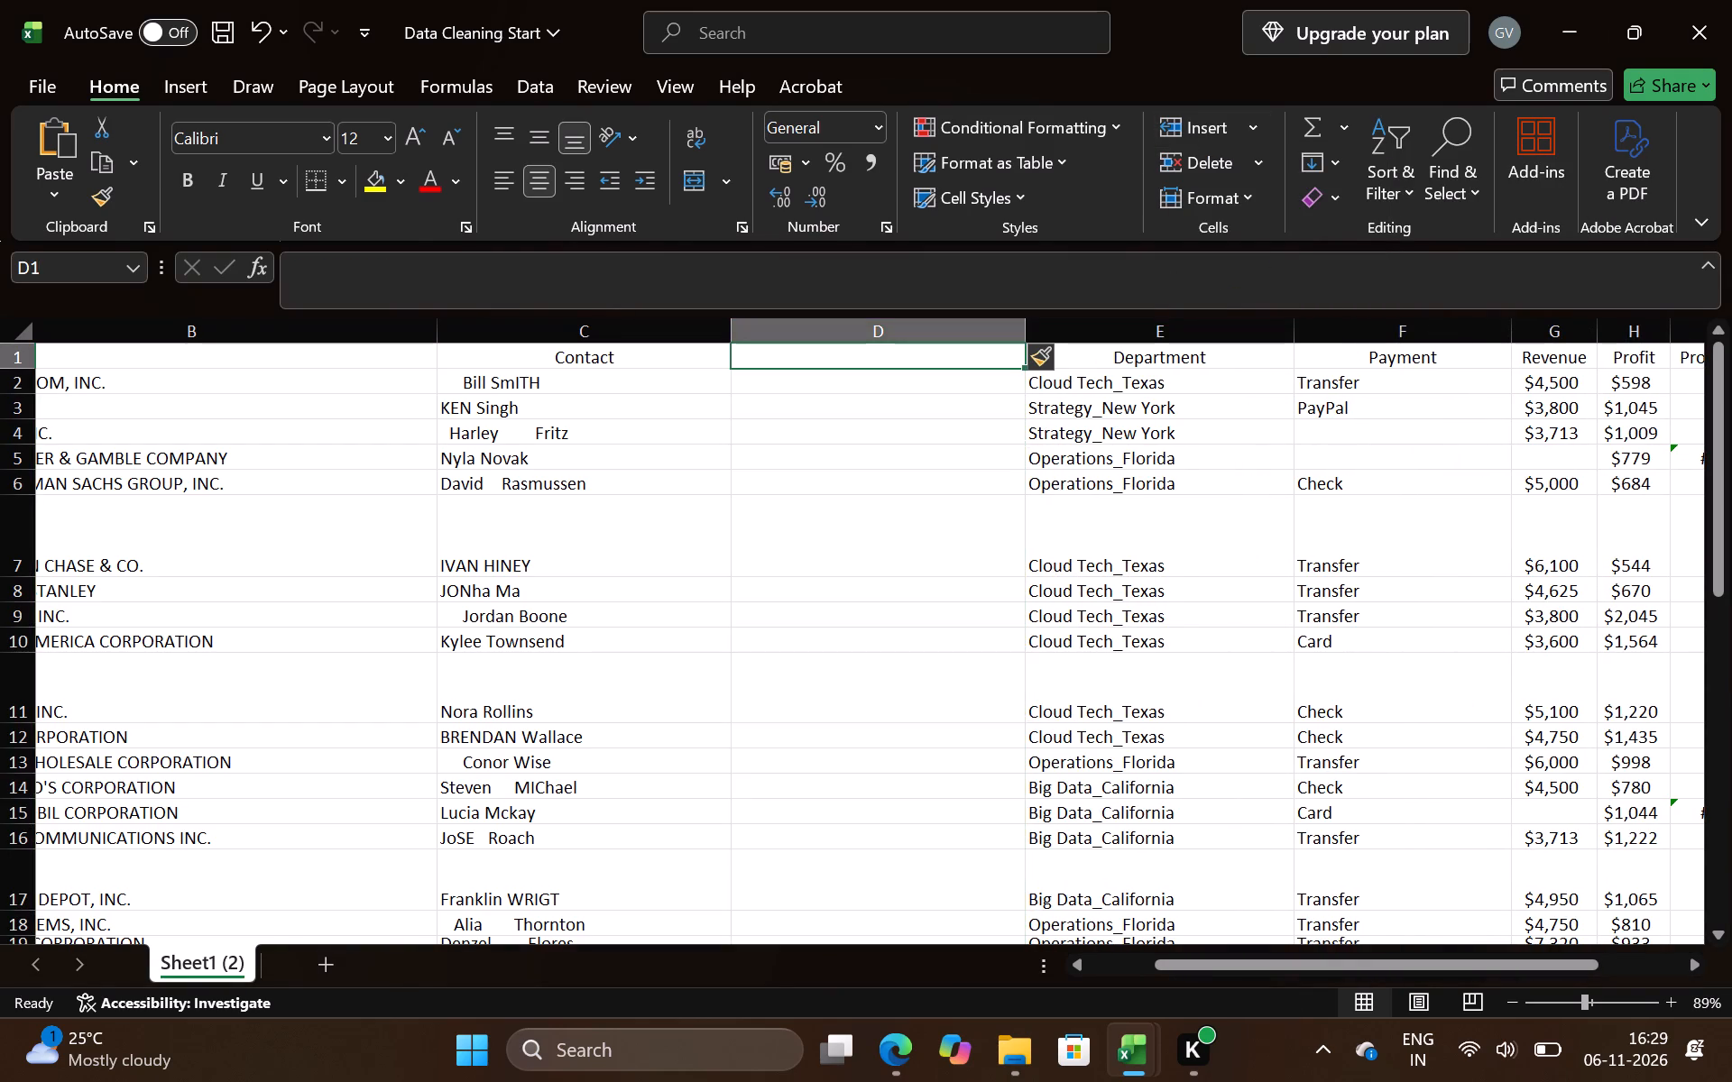
pyautogui.write('co')
pyautogui.write('nt')
pyautogui.write('act')
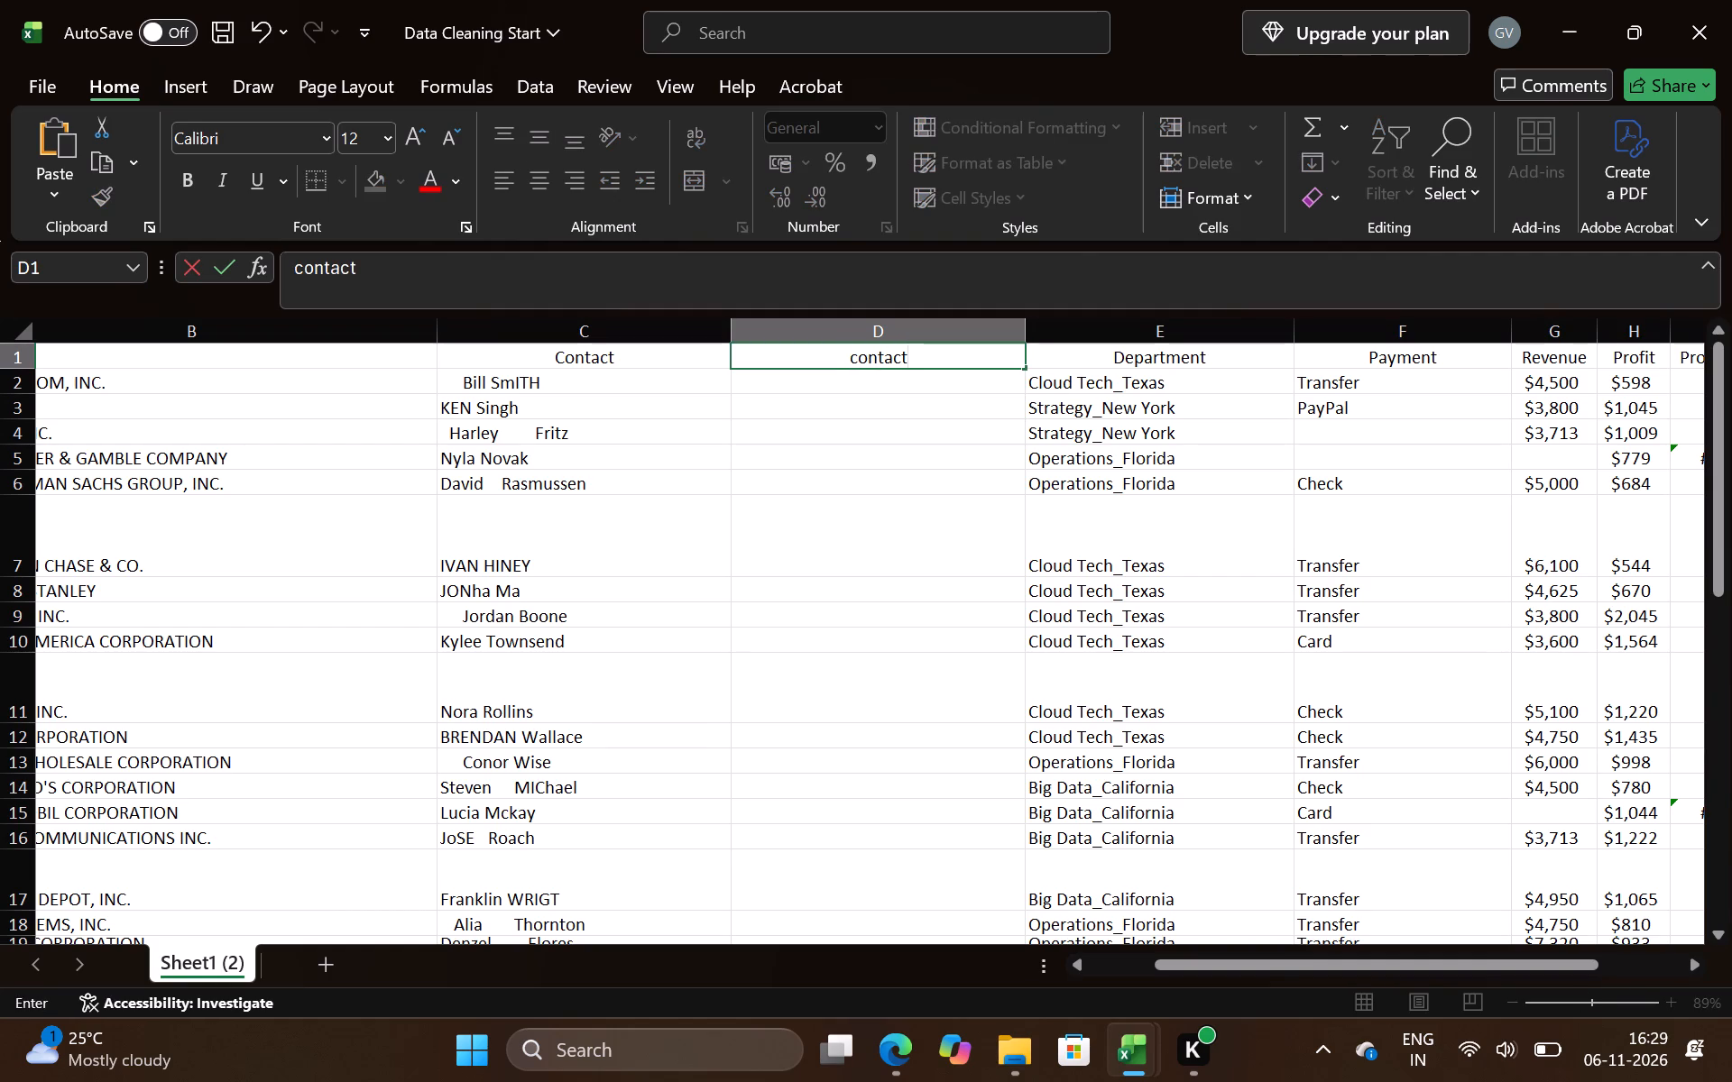
pyautogui.press('Return')
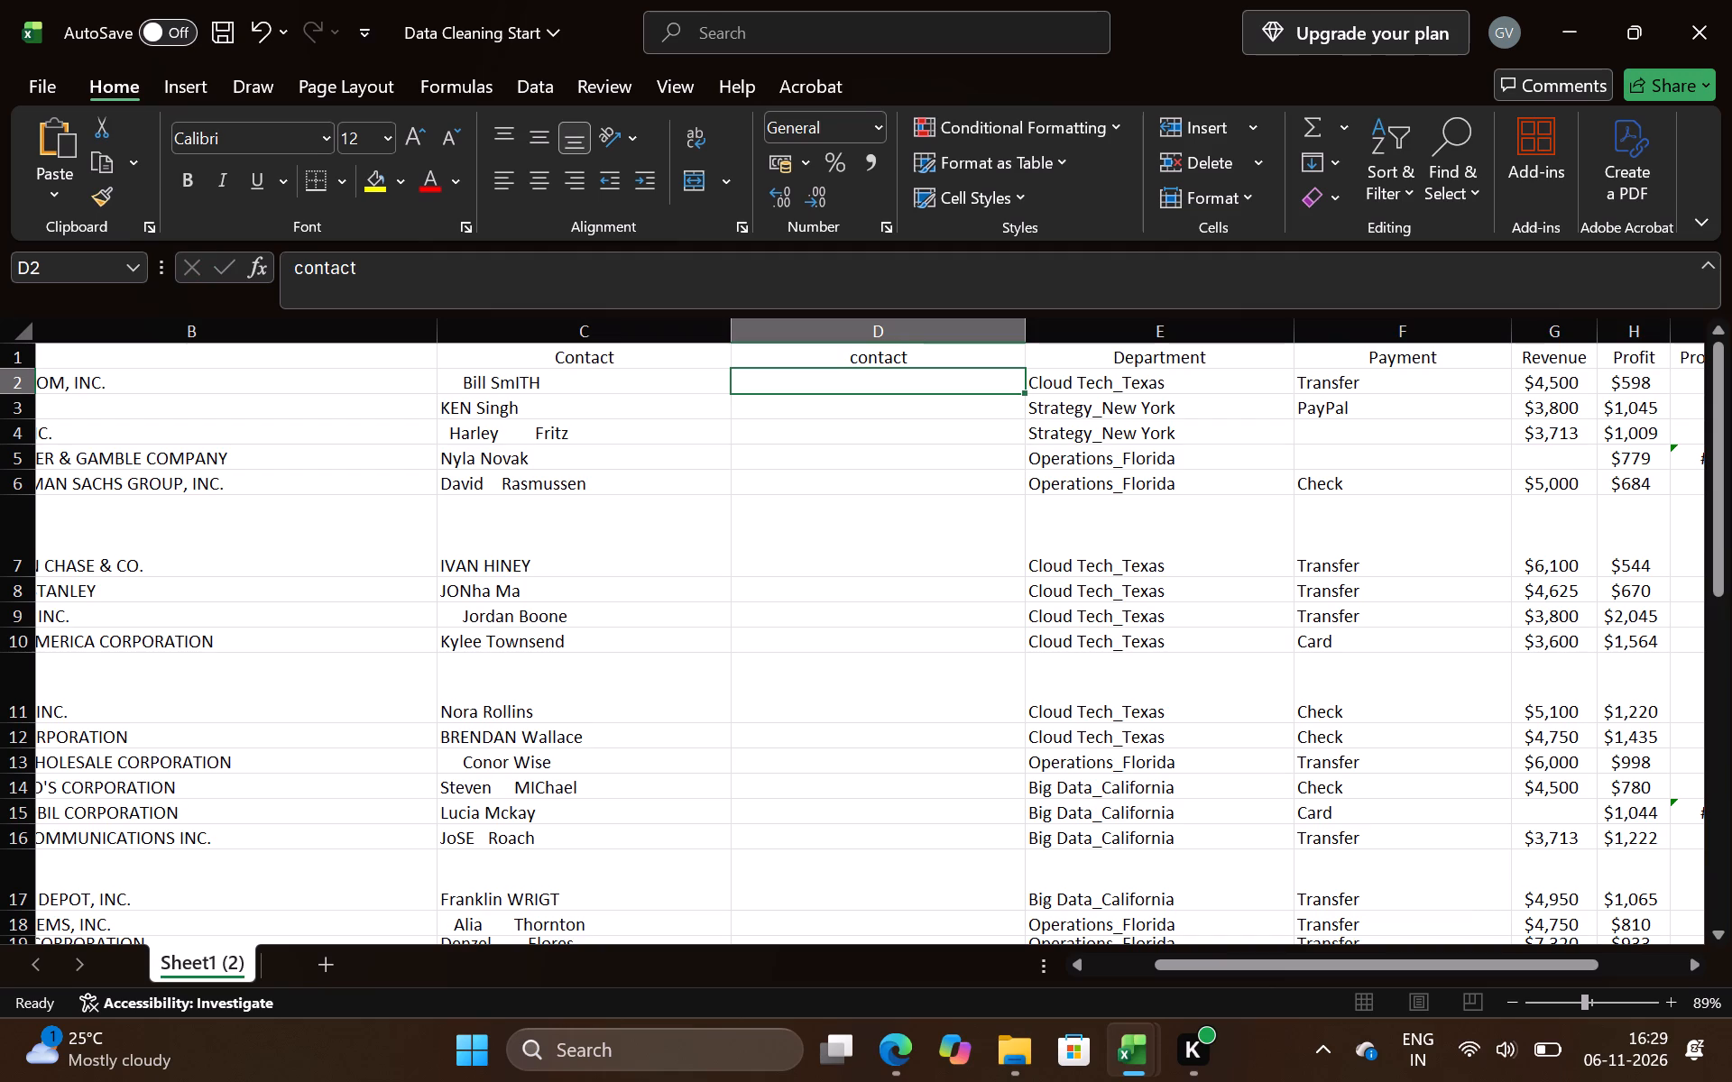
# Start a TRIM formula in cell D2, under the new contact header.
pyautogui.write('=trim')
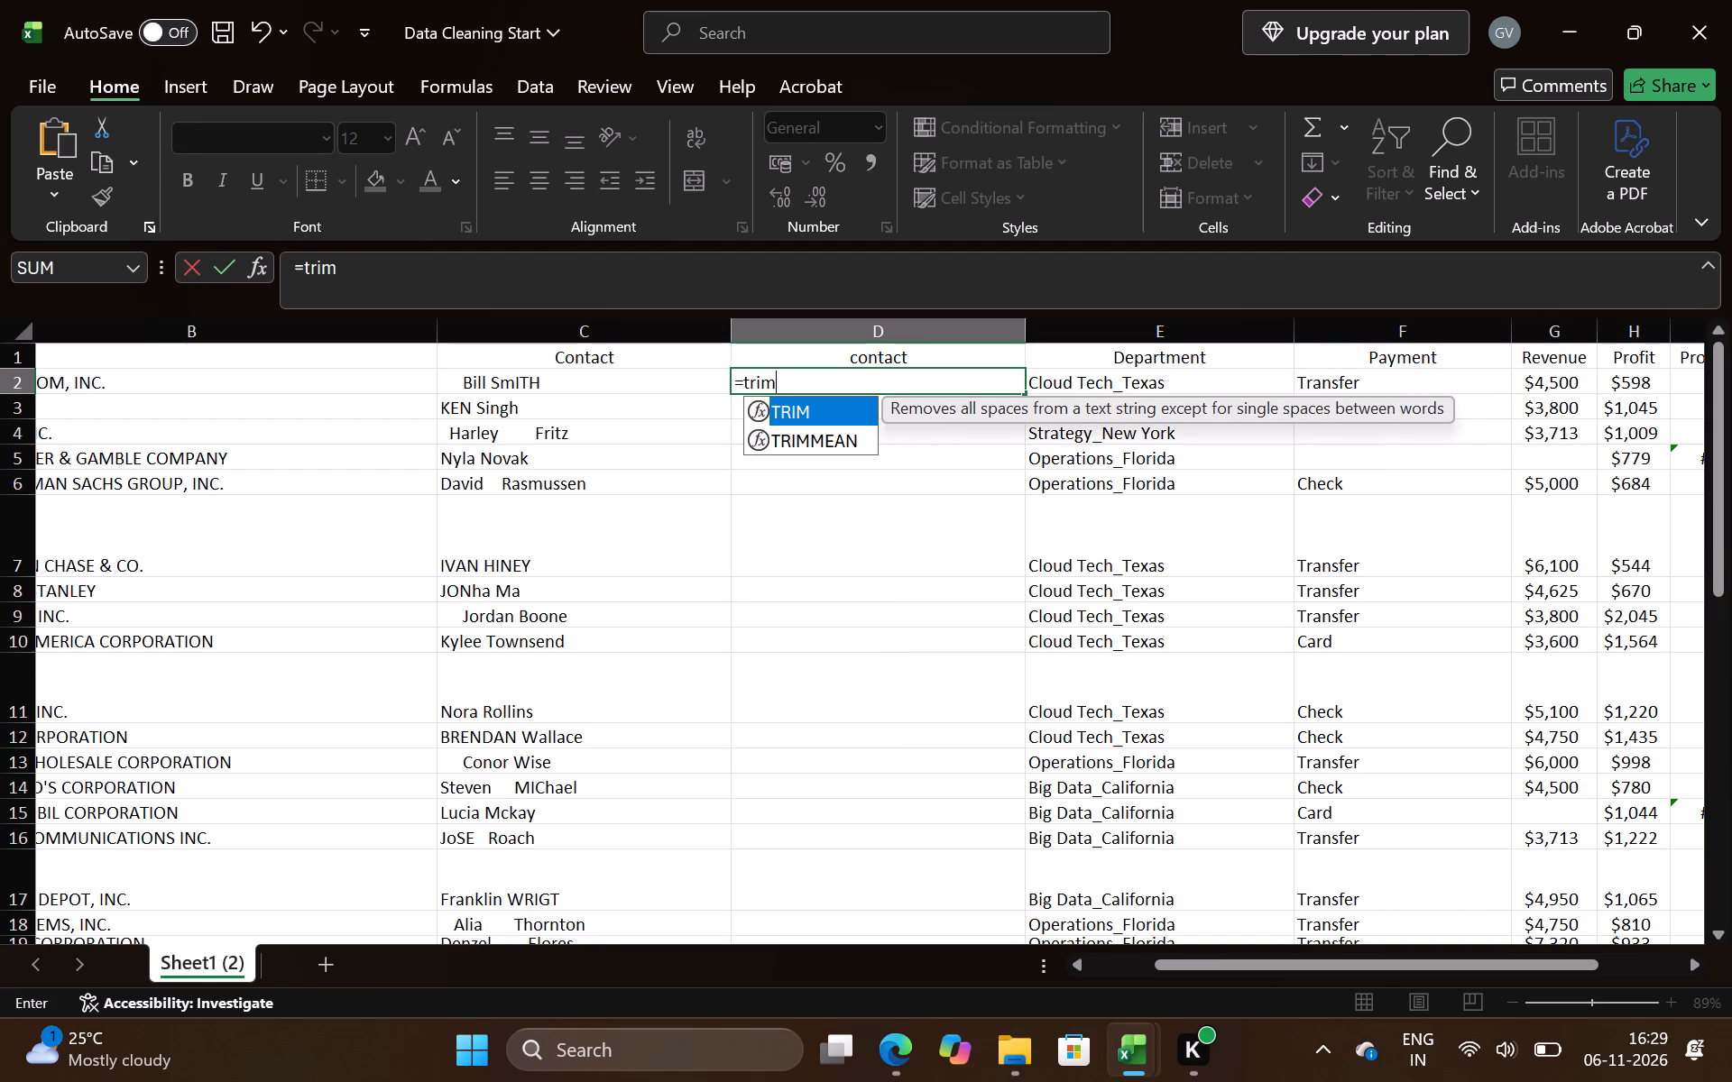
pyautogui.press('Tab')
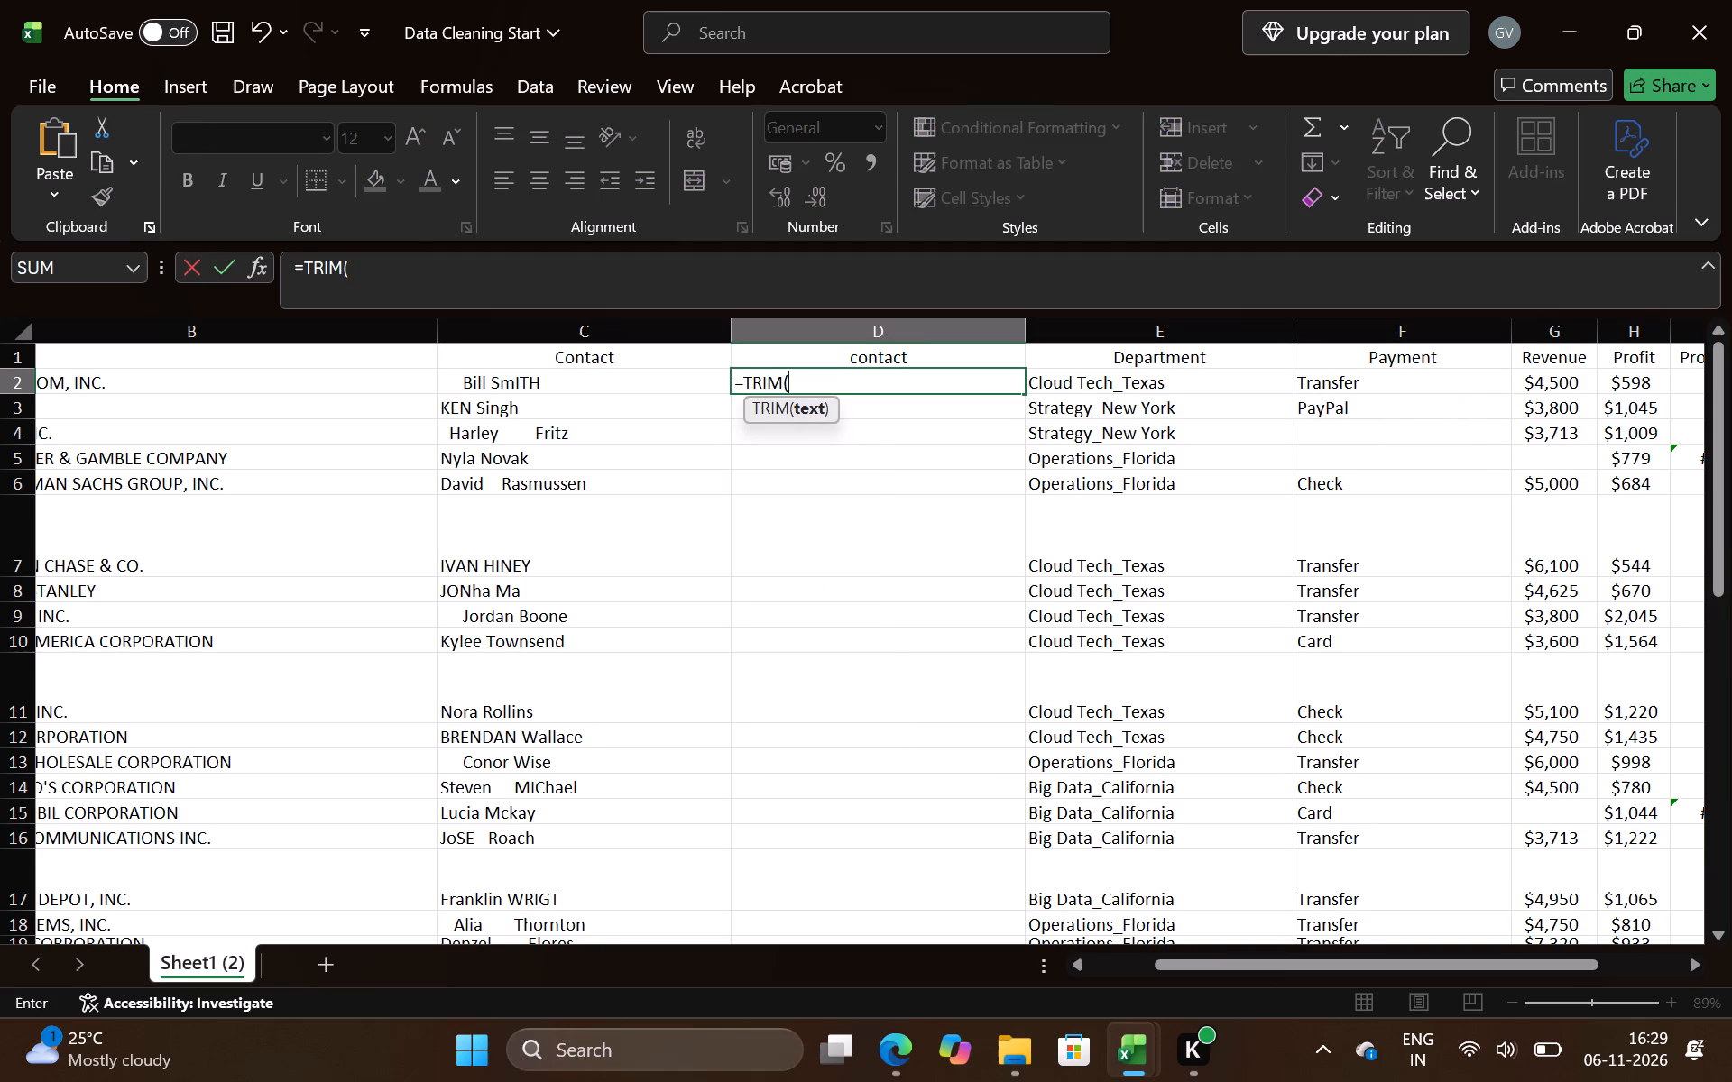
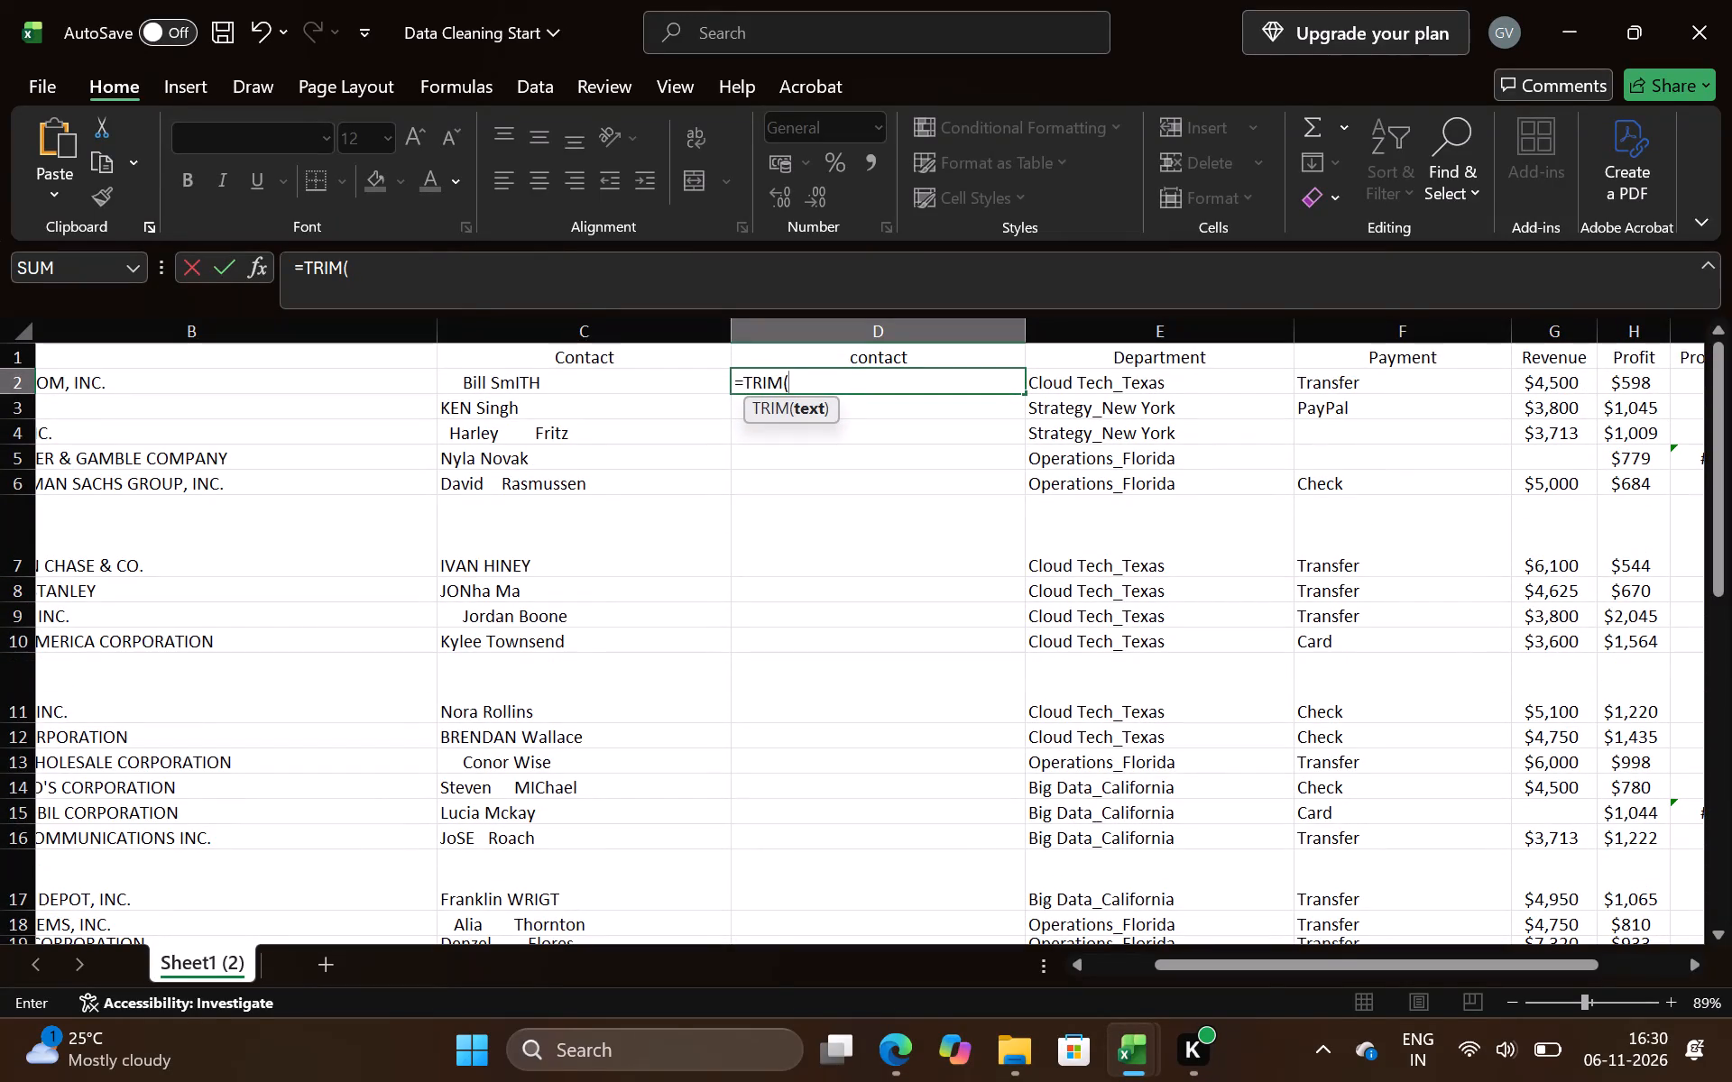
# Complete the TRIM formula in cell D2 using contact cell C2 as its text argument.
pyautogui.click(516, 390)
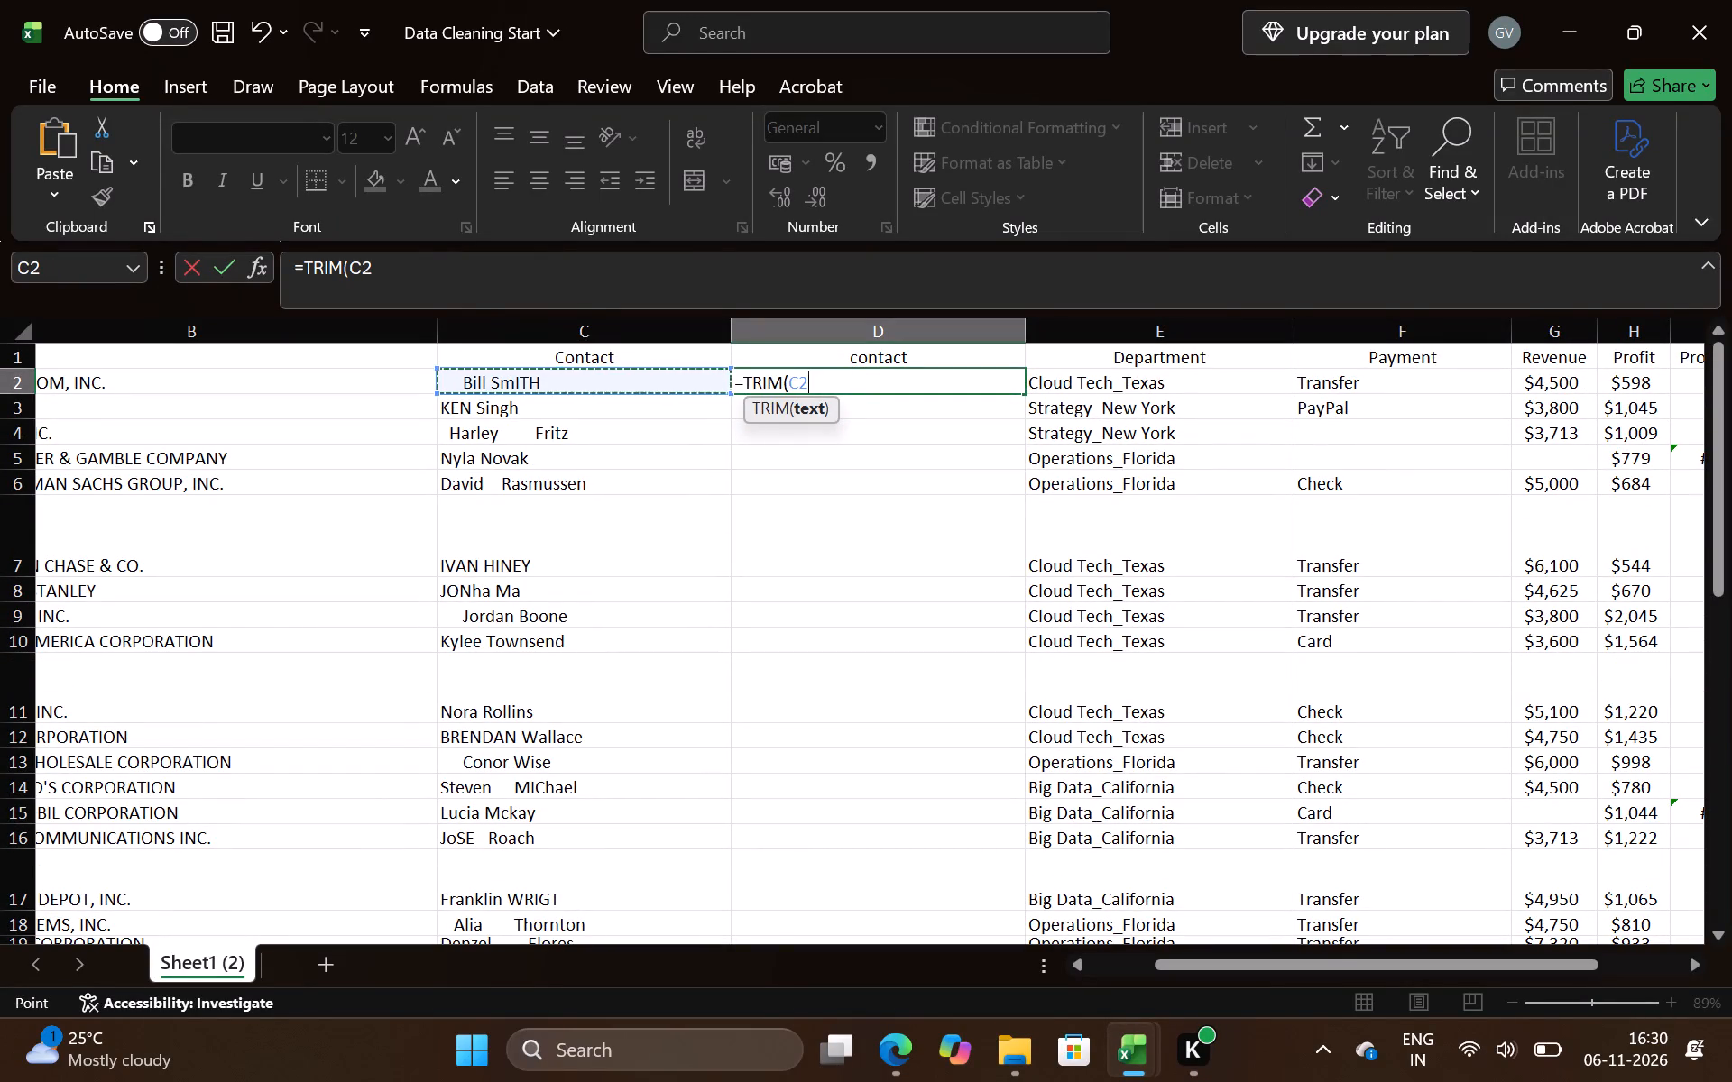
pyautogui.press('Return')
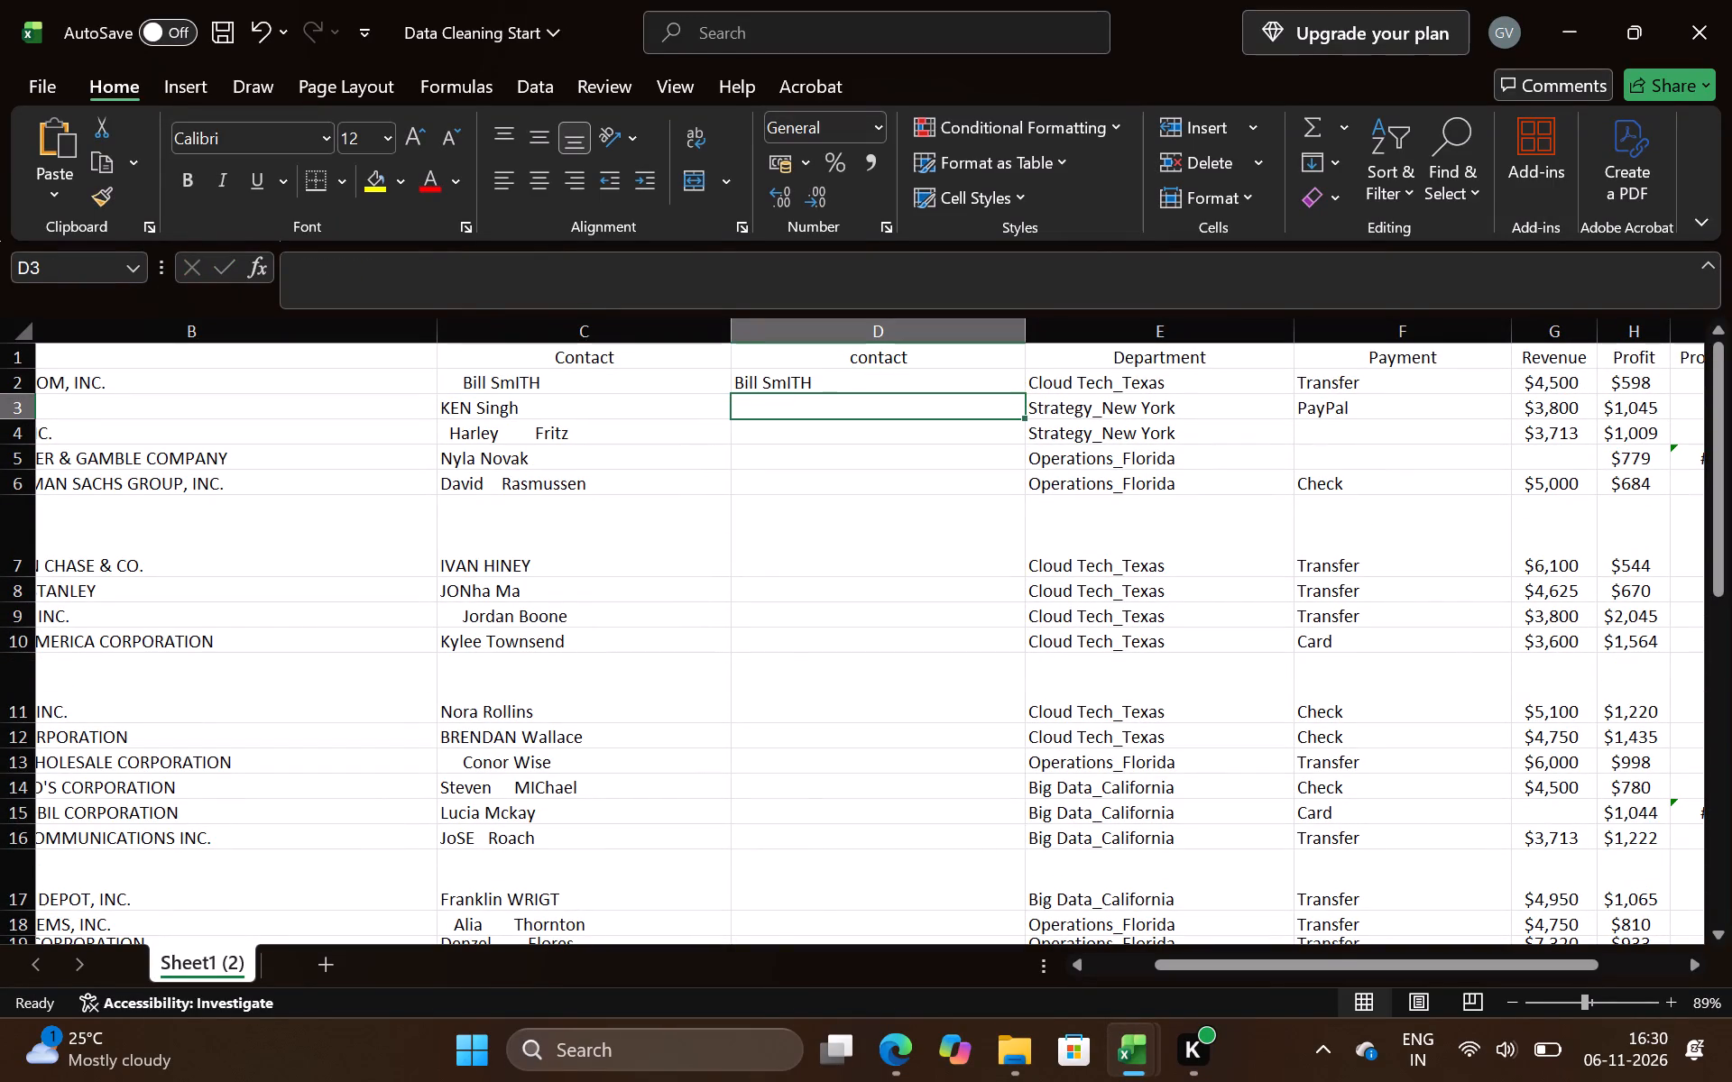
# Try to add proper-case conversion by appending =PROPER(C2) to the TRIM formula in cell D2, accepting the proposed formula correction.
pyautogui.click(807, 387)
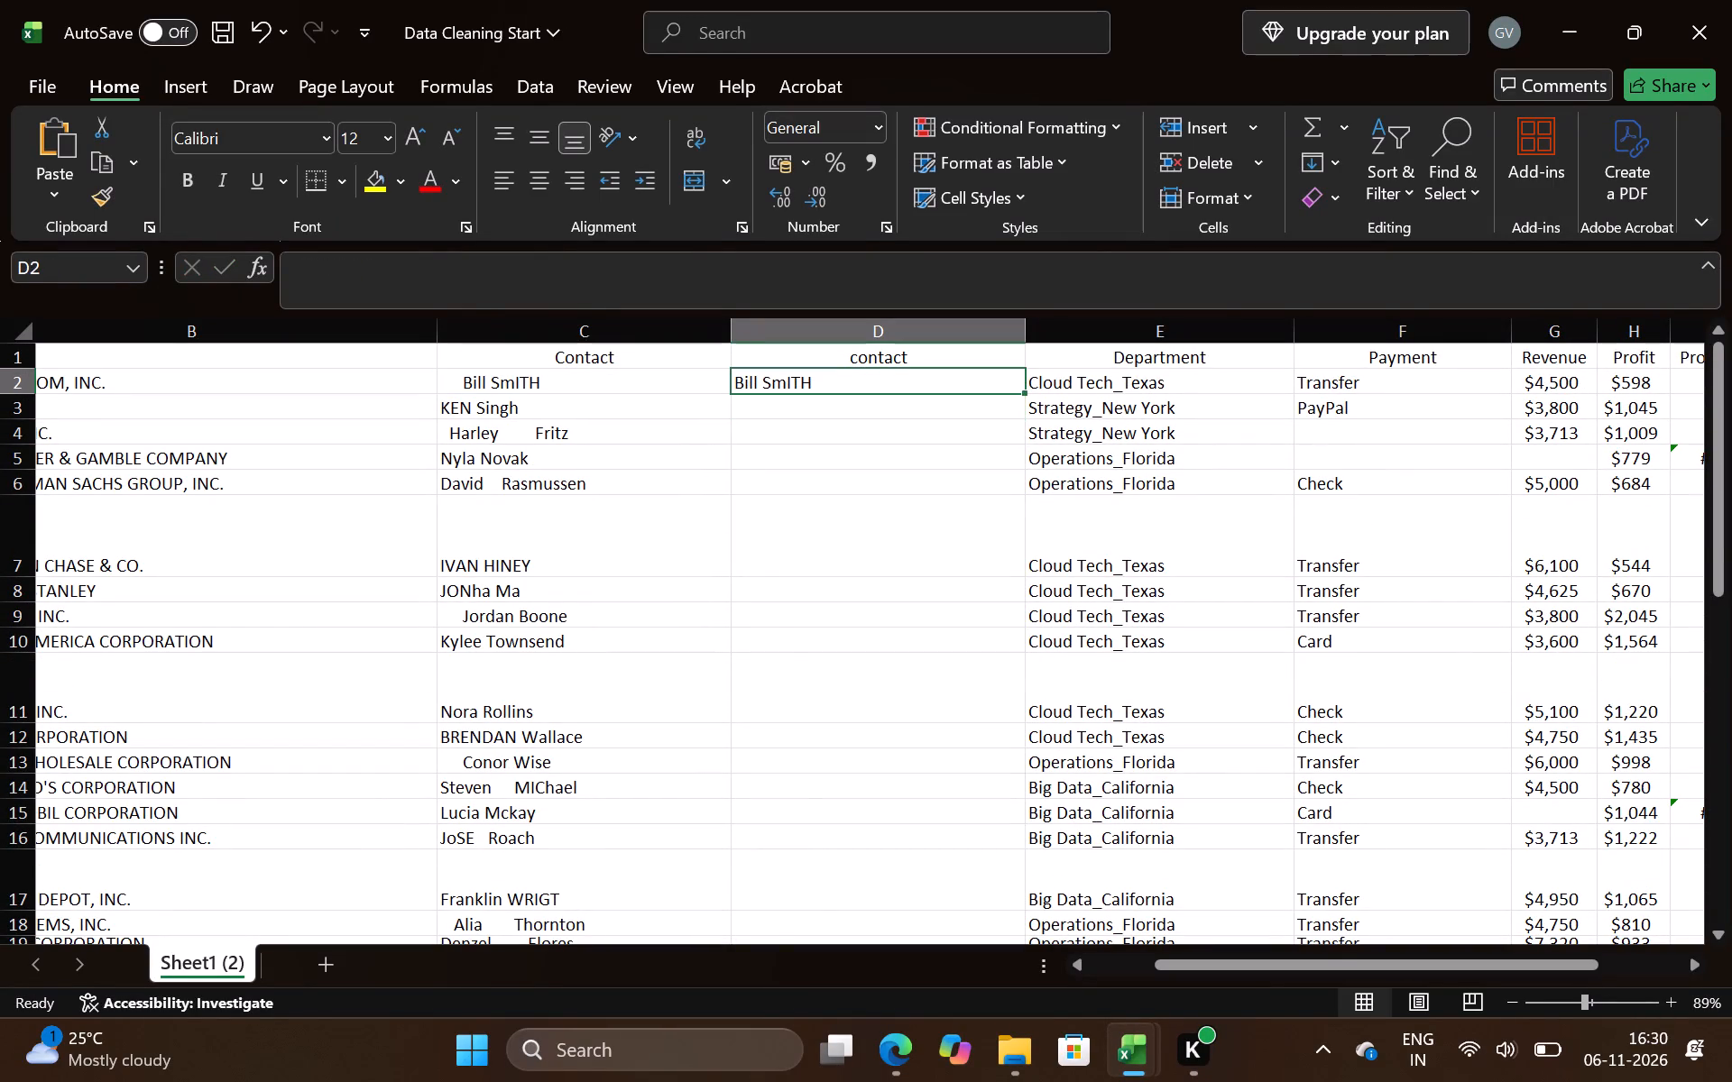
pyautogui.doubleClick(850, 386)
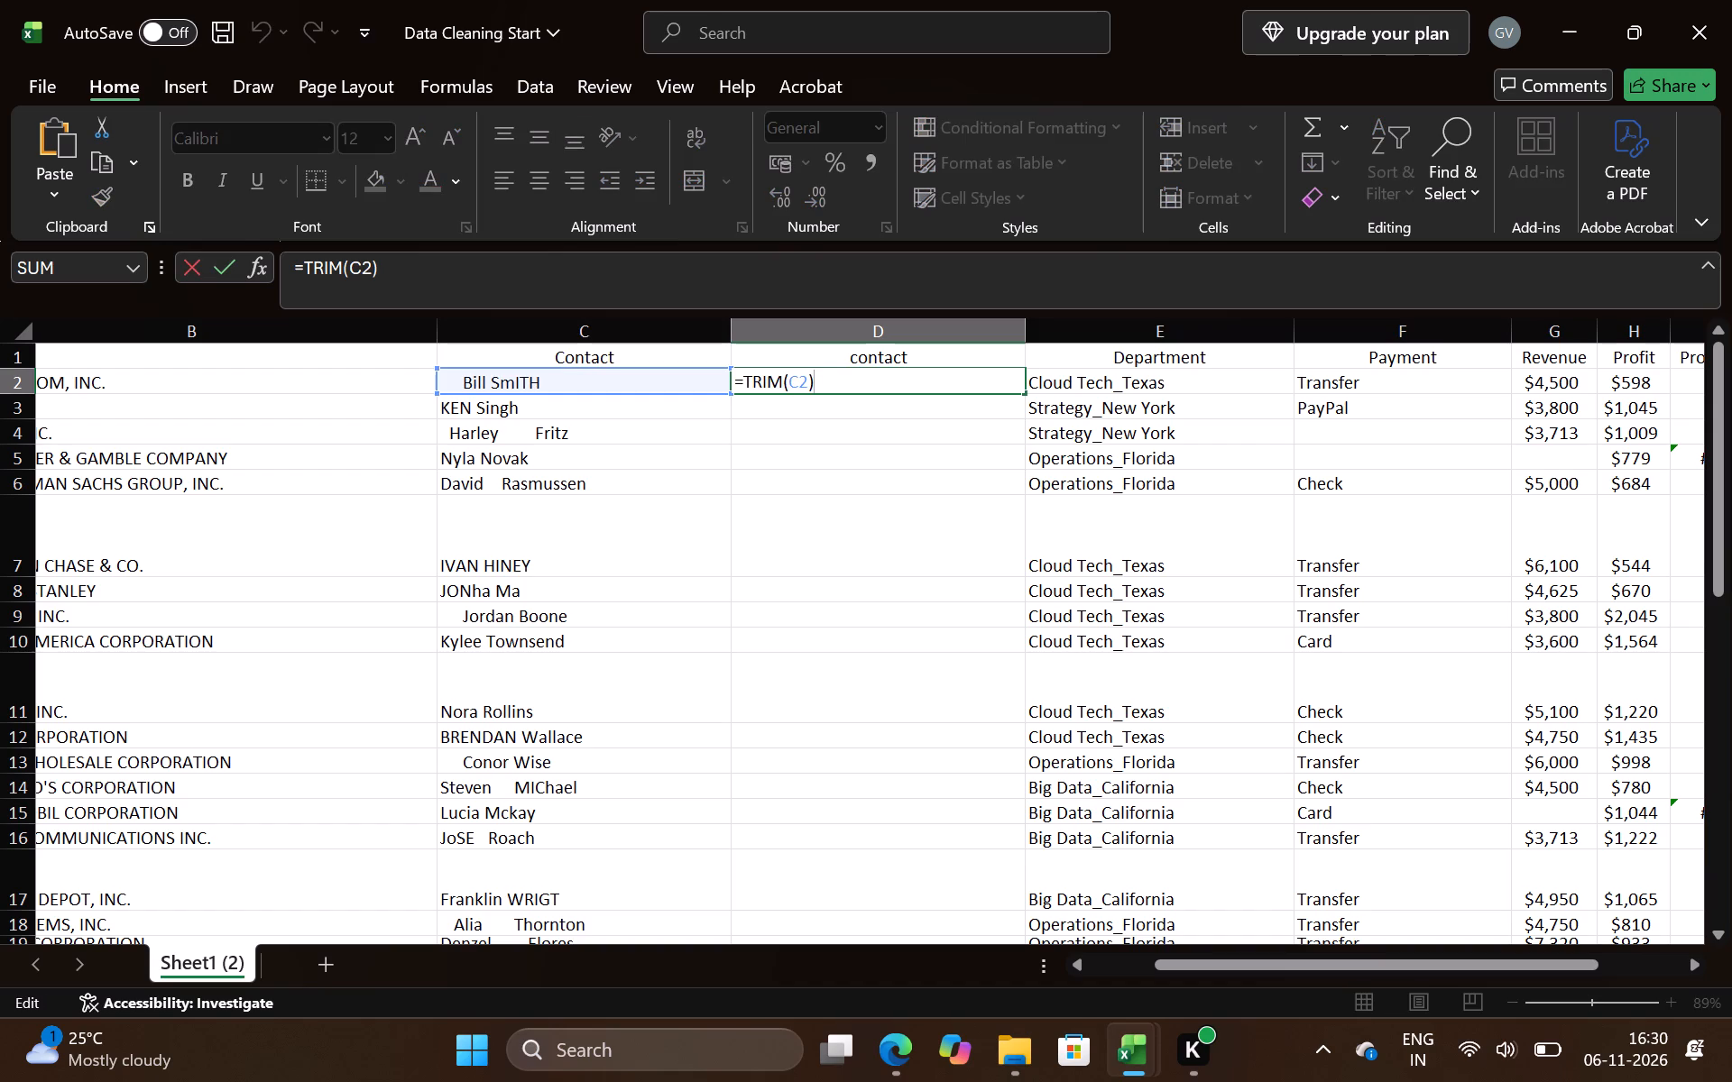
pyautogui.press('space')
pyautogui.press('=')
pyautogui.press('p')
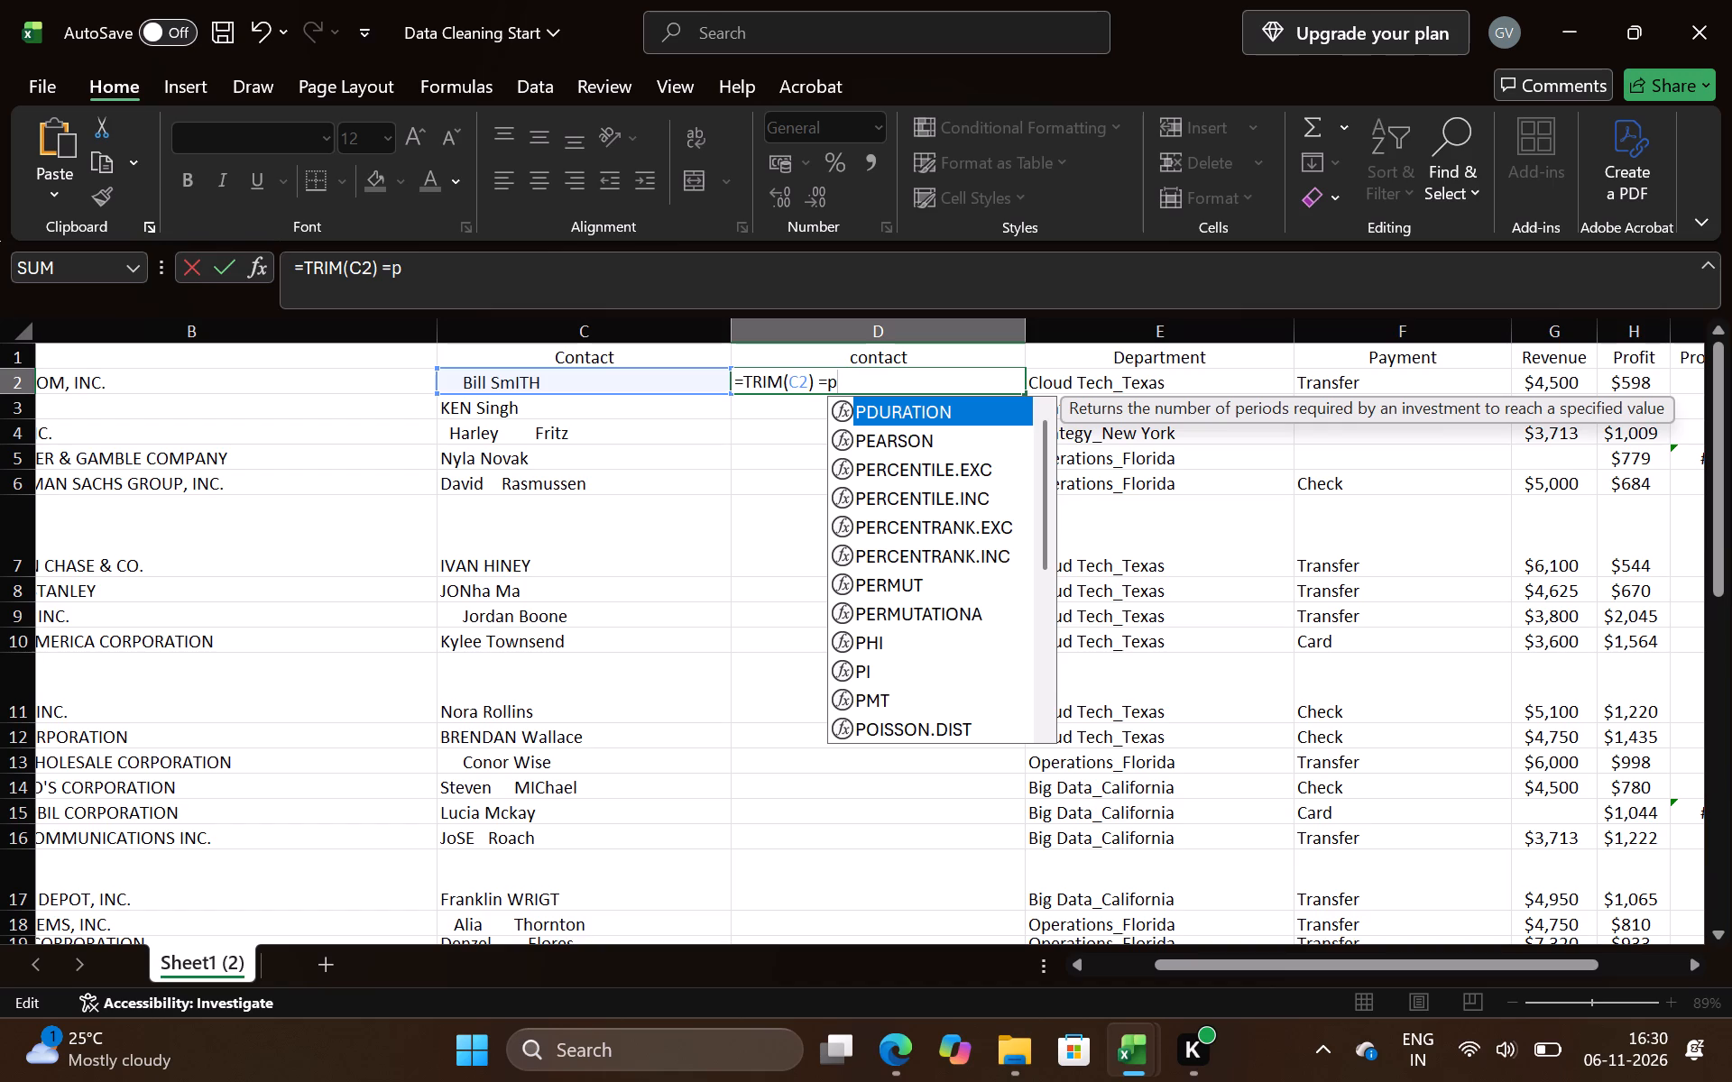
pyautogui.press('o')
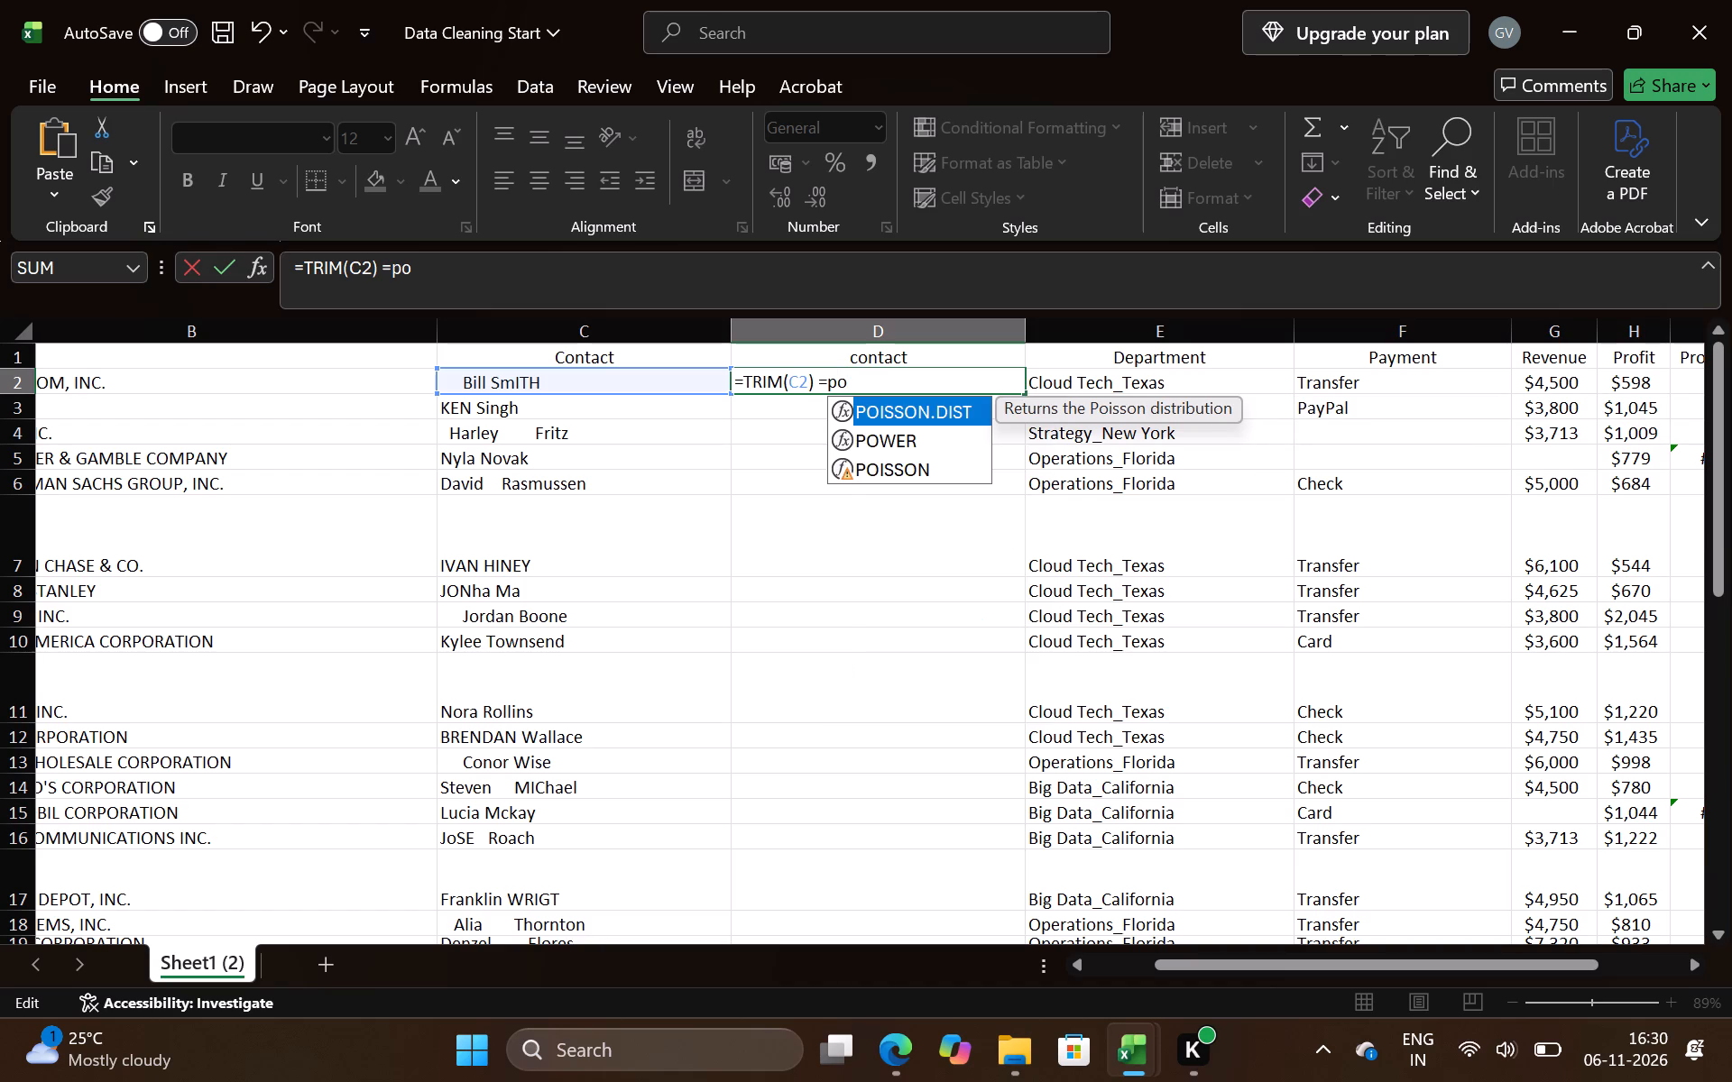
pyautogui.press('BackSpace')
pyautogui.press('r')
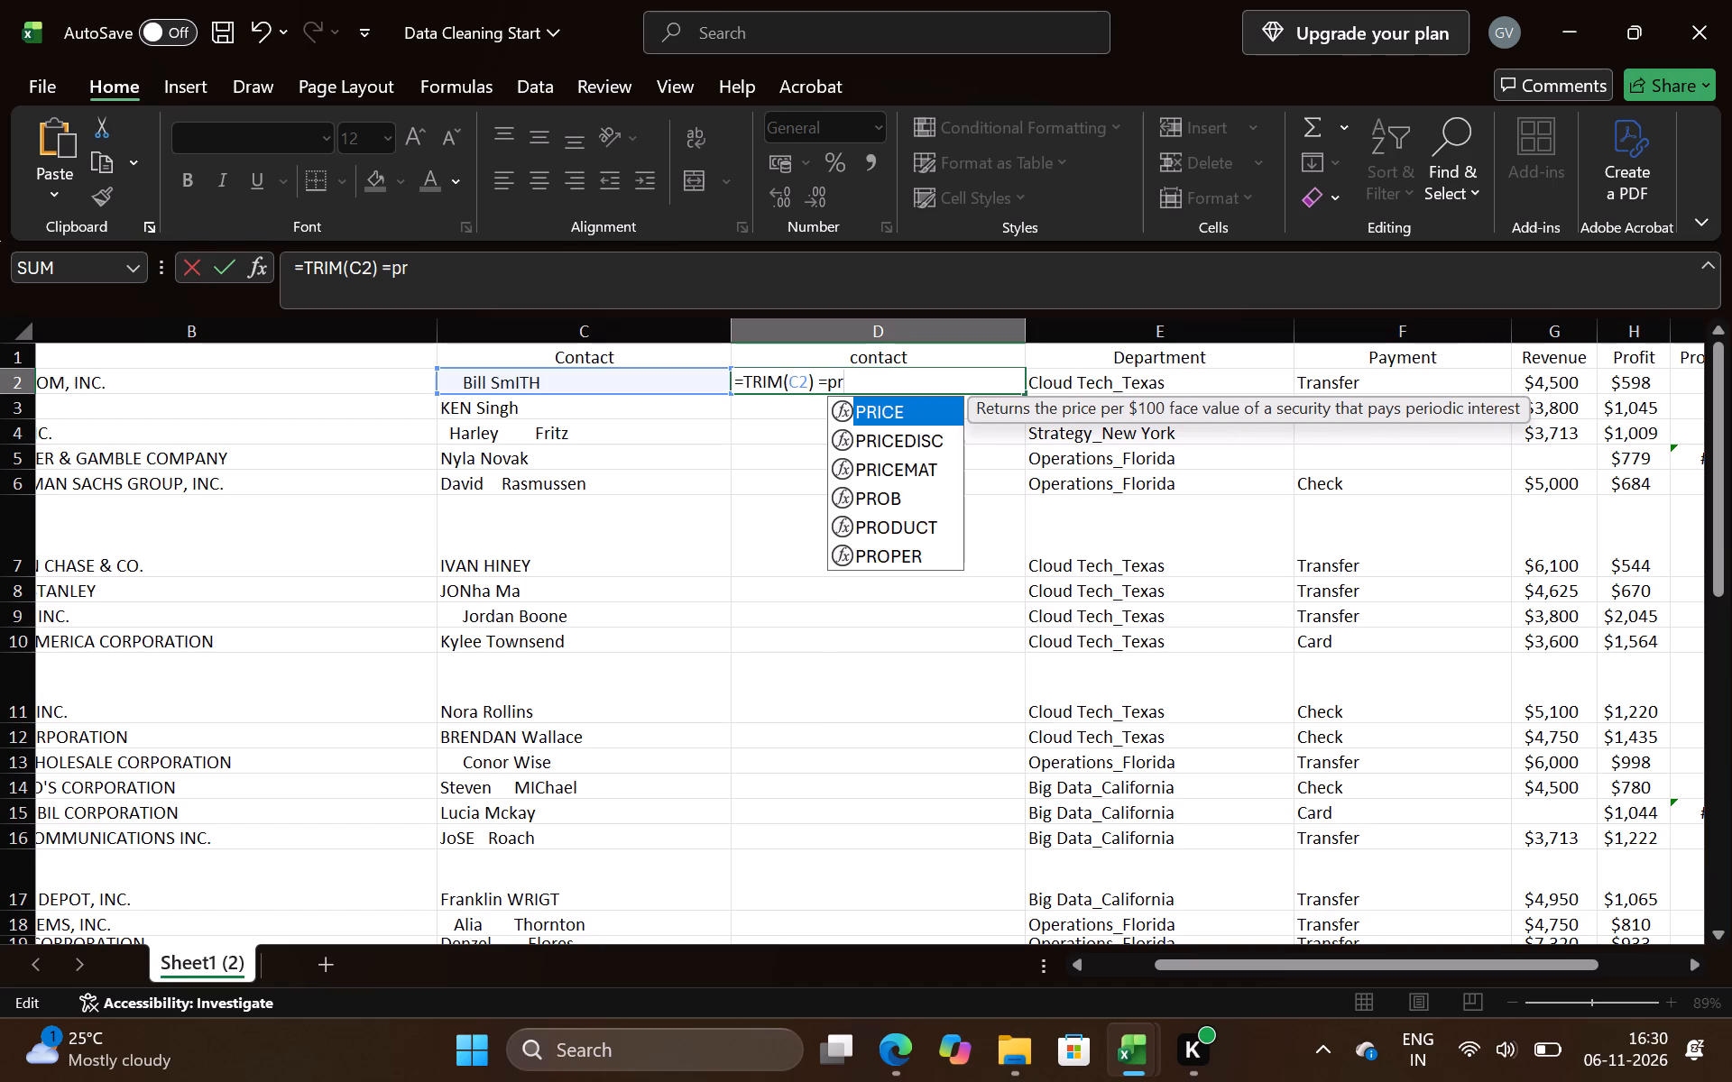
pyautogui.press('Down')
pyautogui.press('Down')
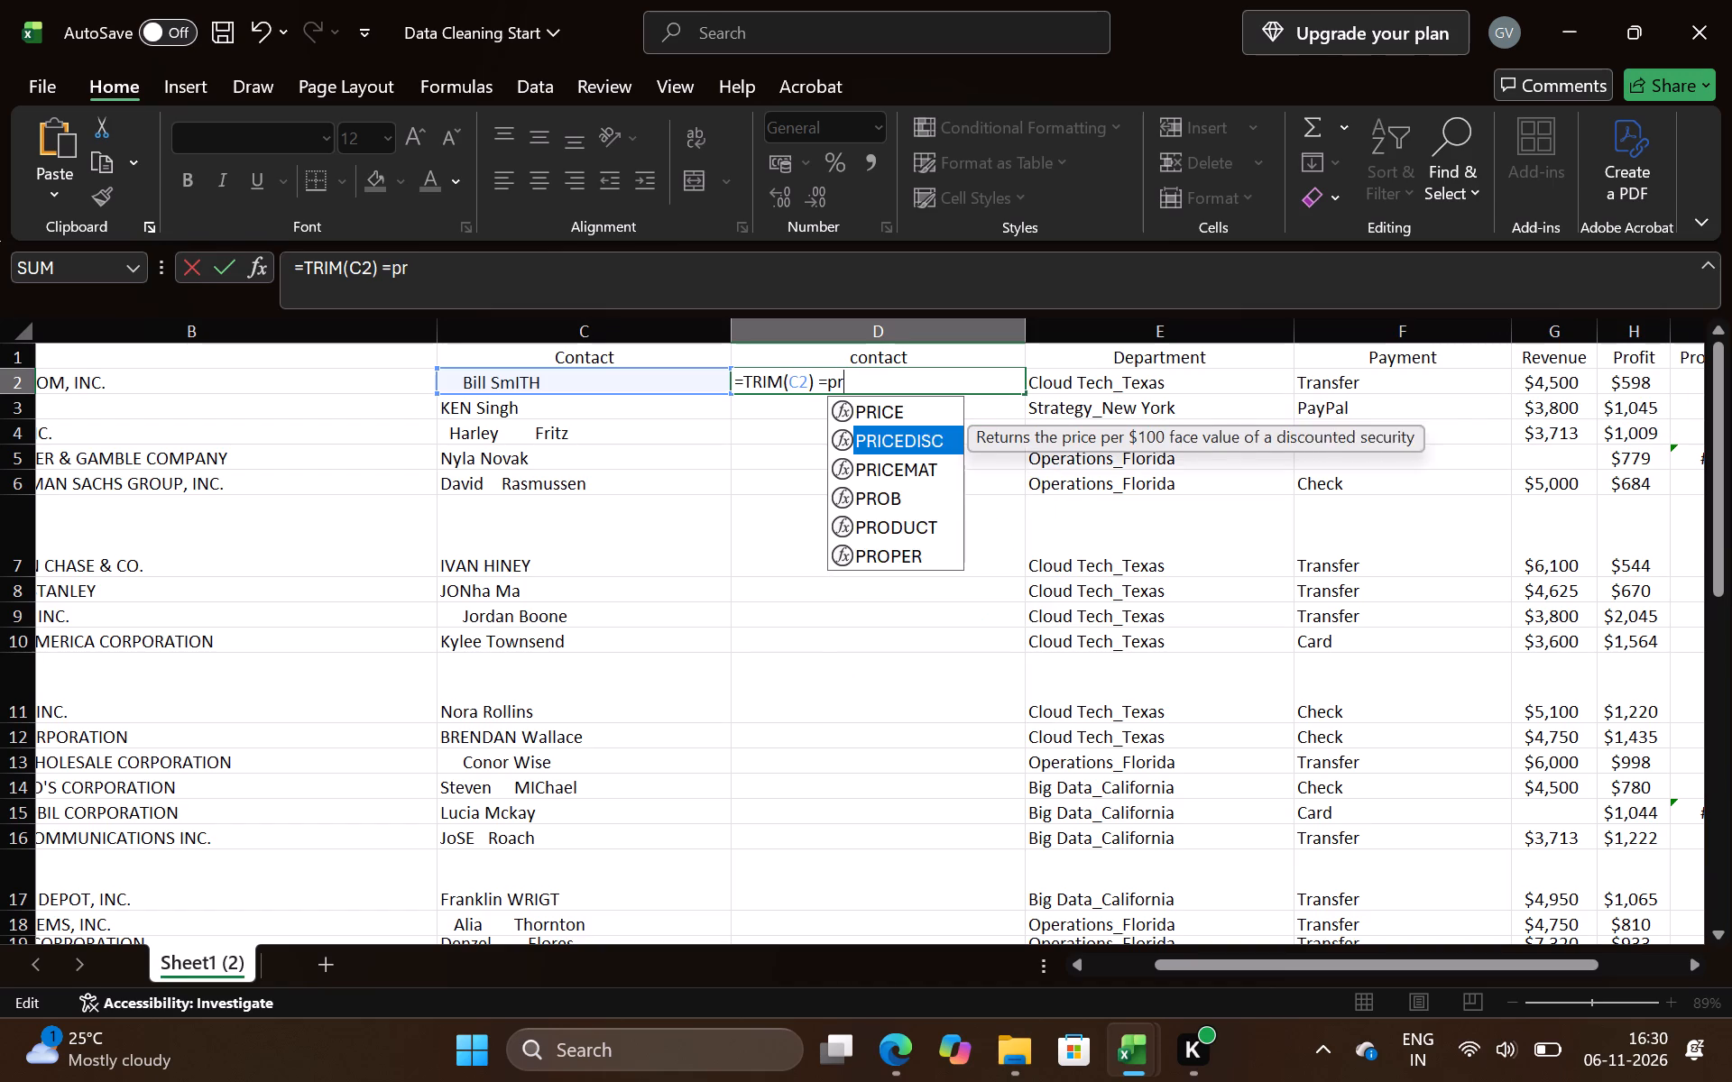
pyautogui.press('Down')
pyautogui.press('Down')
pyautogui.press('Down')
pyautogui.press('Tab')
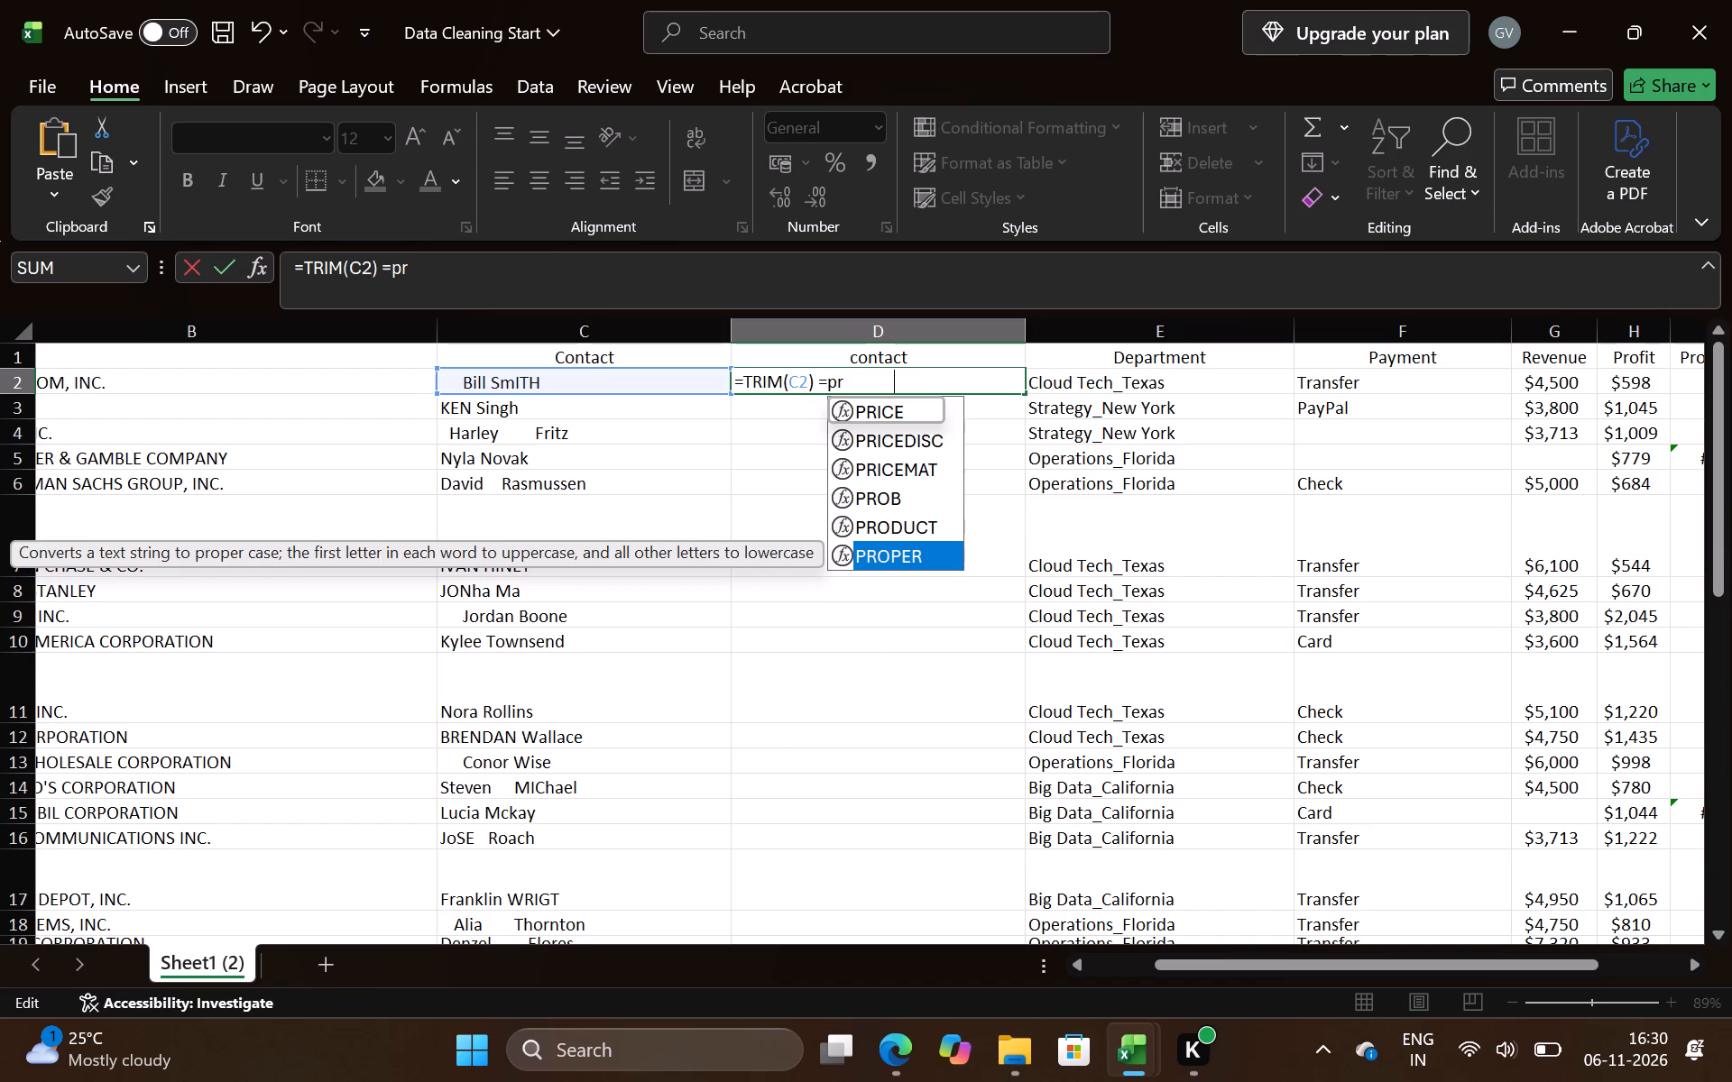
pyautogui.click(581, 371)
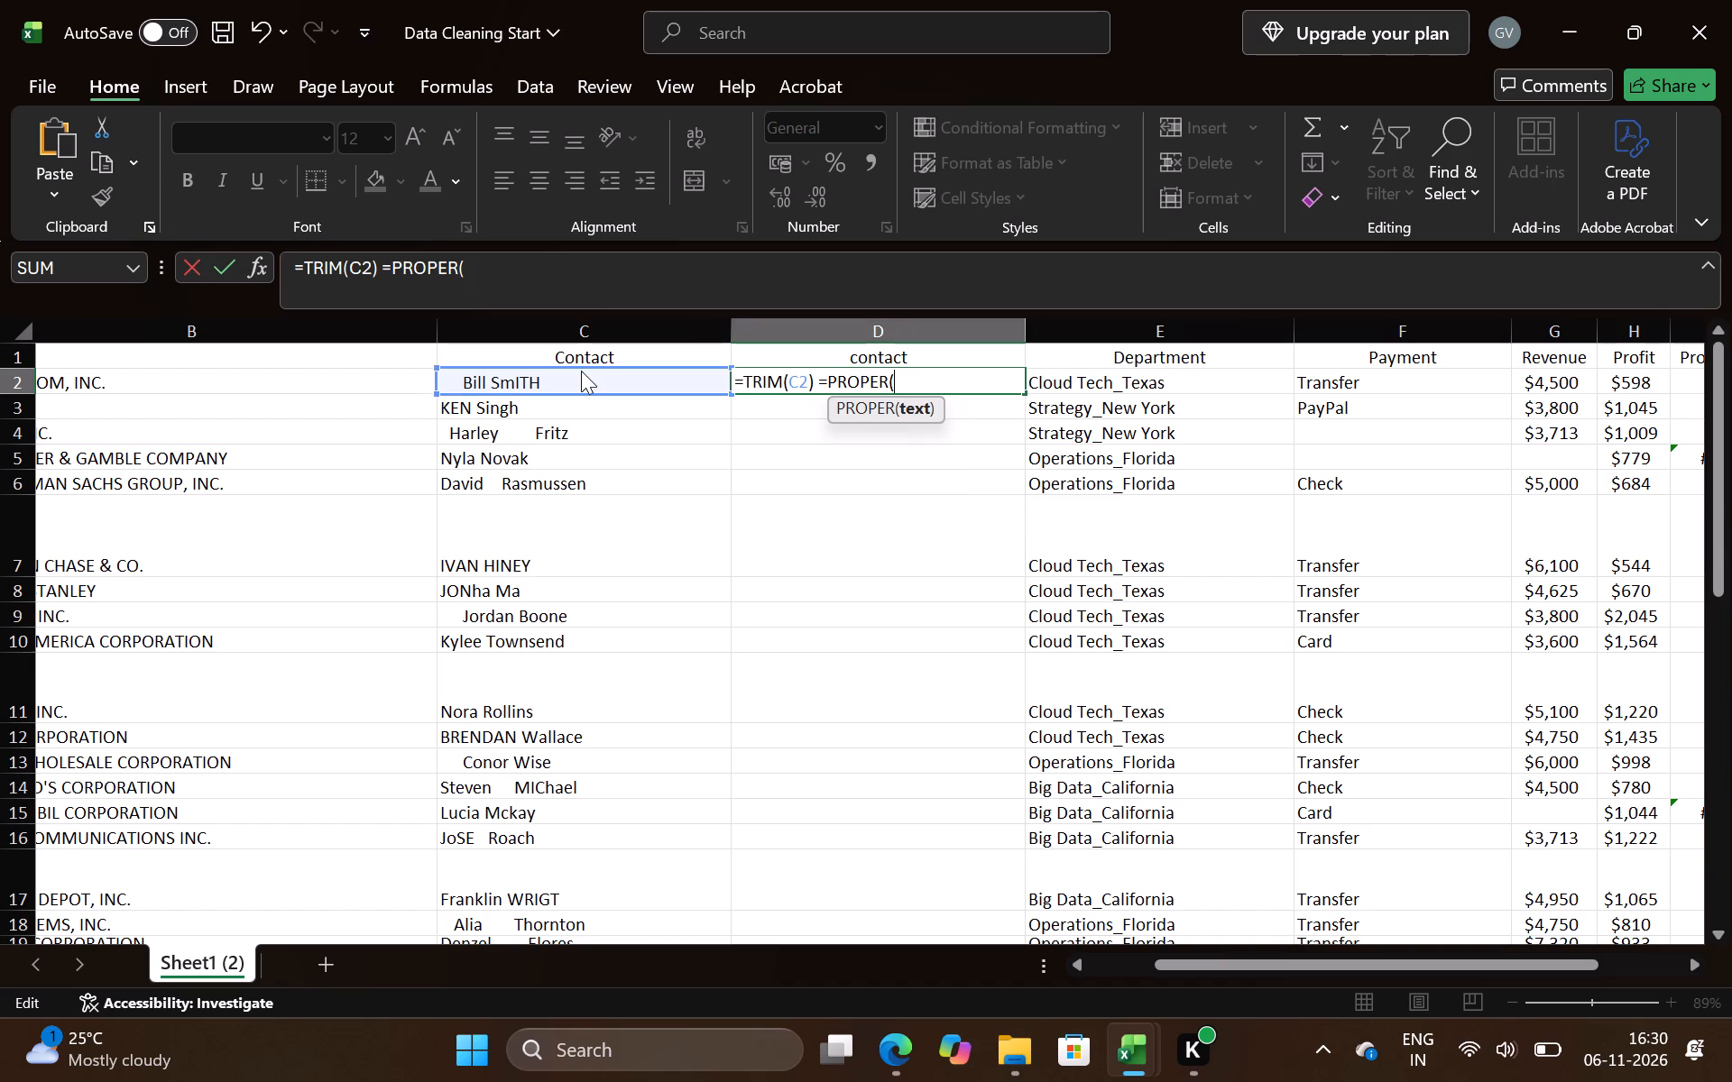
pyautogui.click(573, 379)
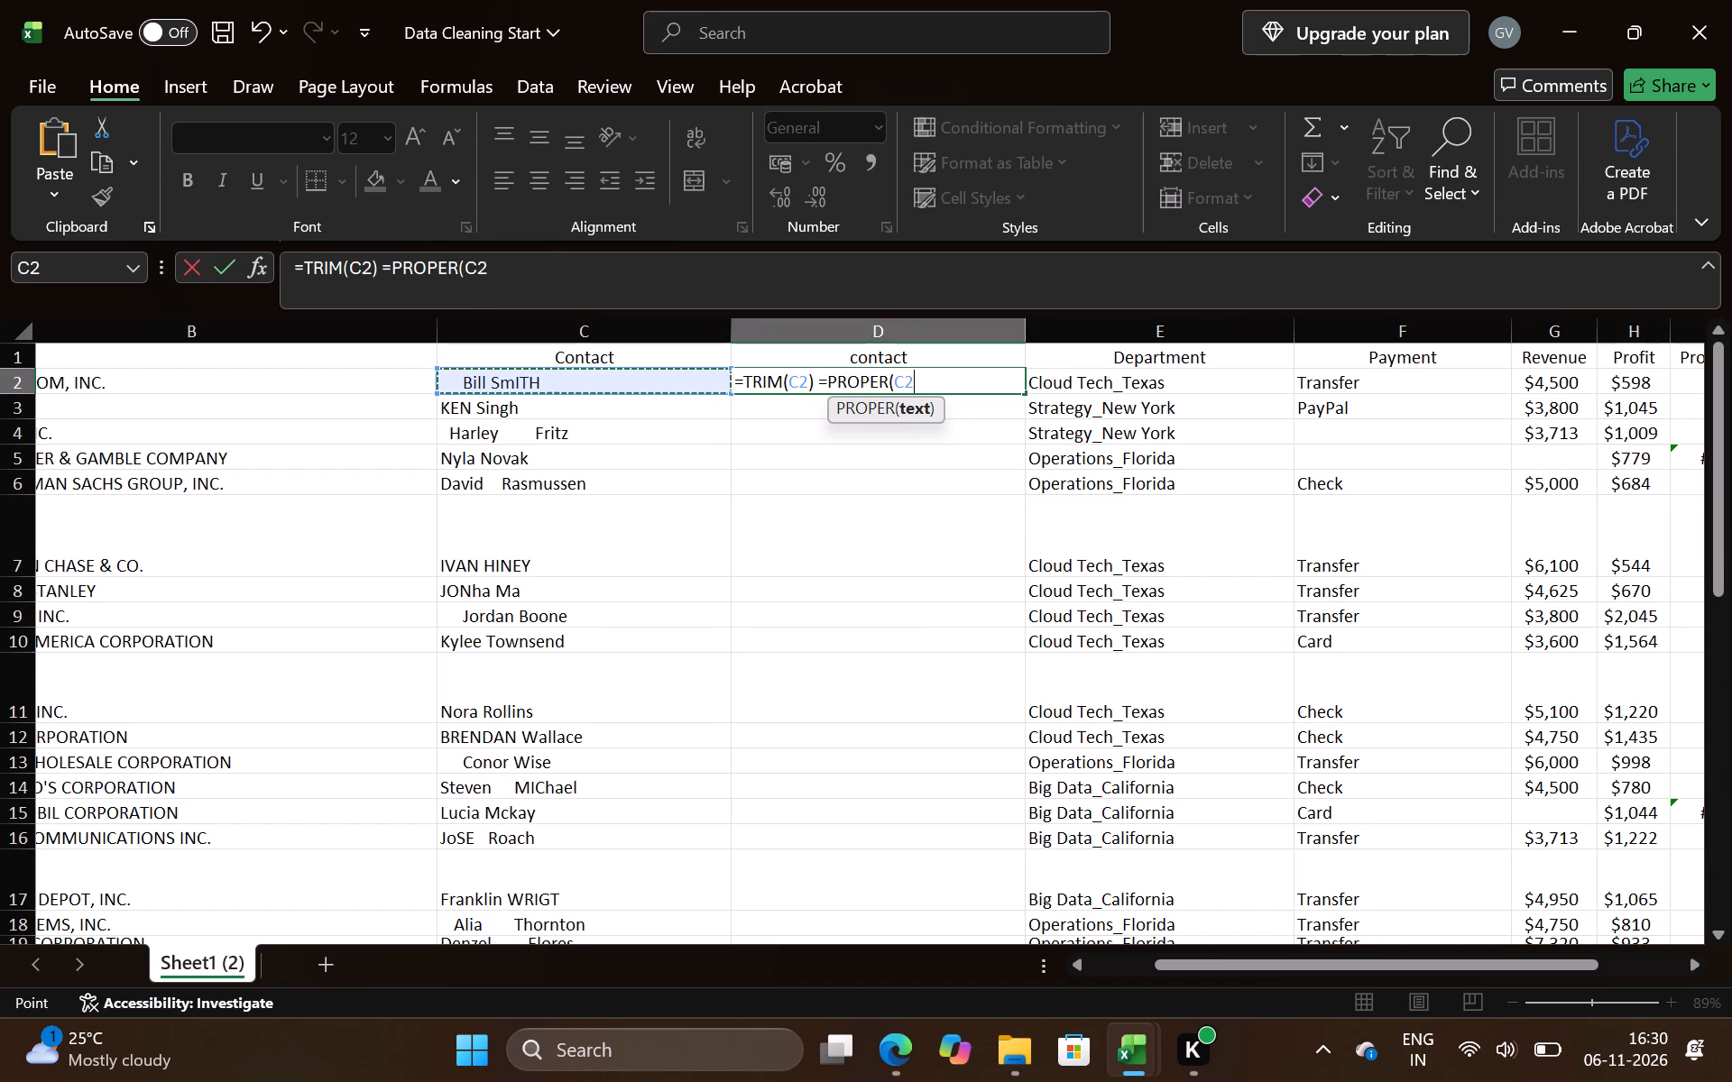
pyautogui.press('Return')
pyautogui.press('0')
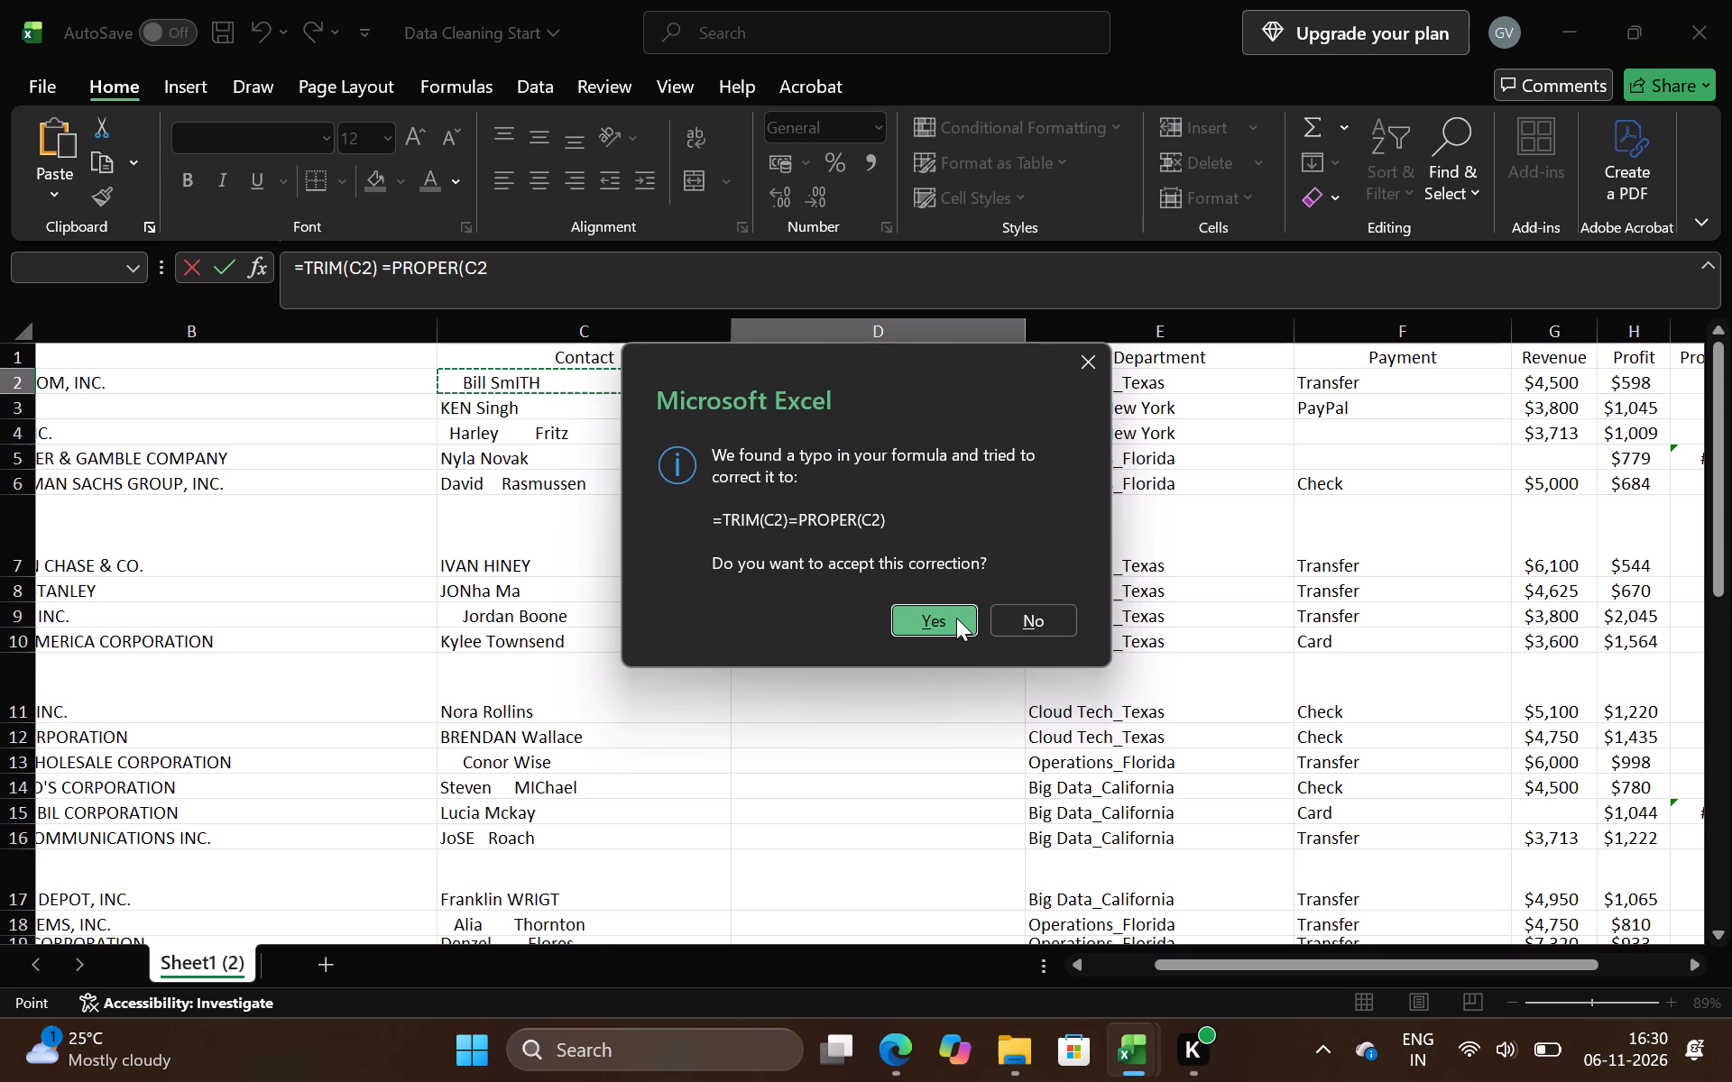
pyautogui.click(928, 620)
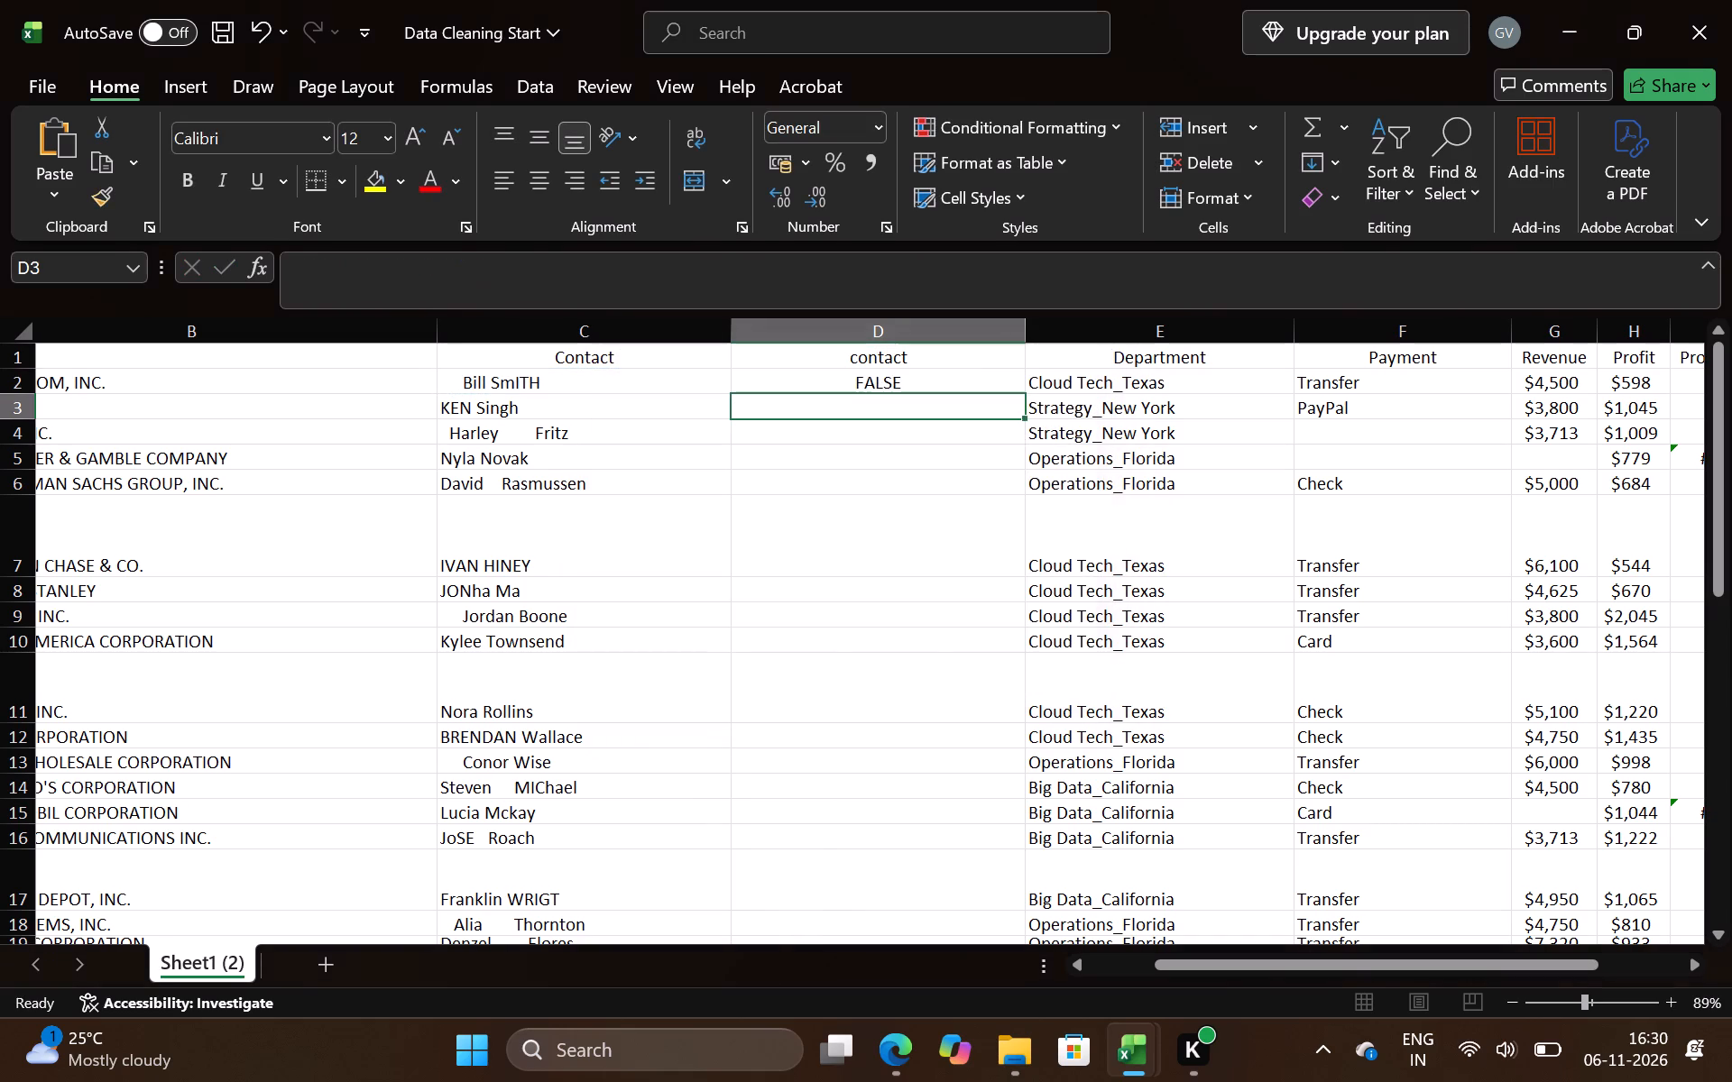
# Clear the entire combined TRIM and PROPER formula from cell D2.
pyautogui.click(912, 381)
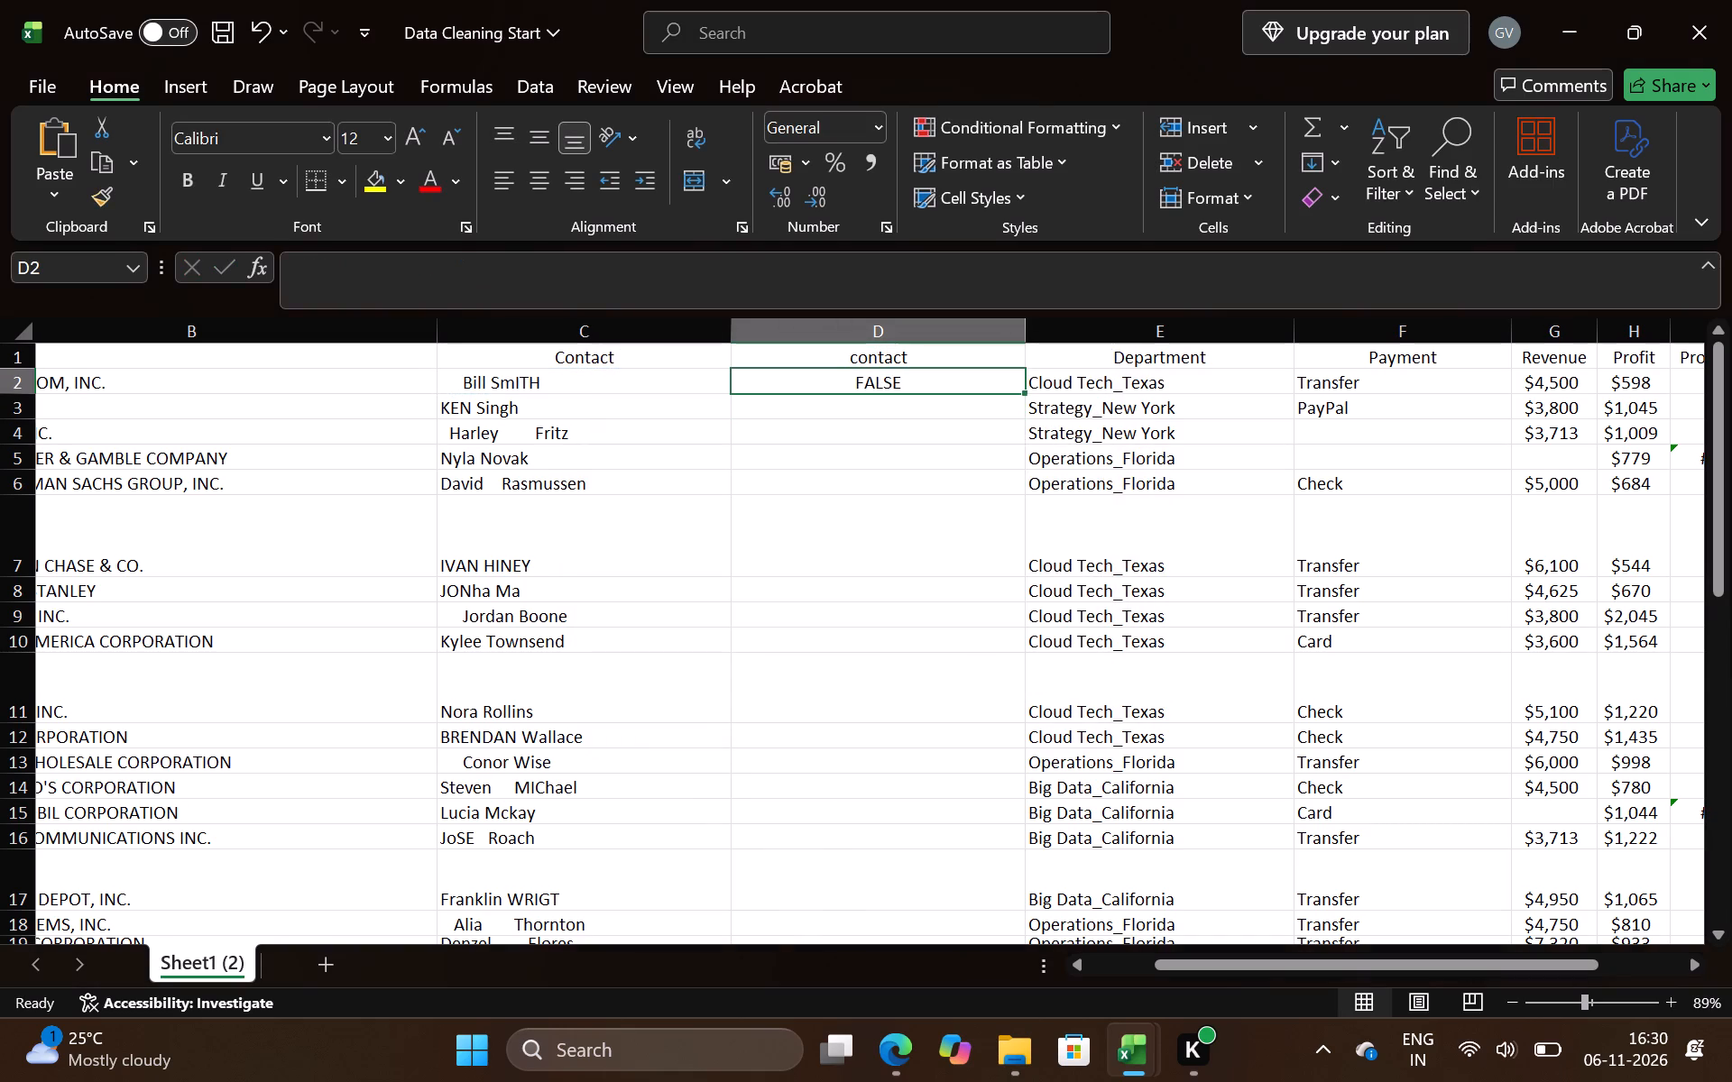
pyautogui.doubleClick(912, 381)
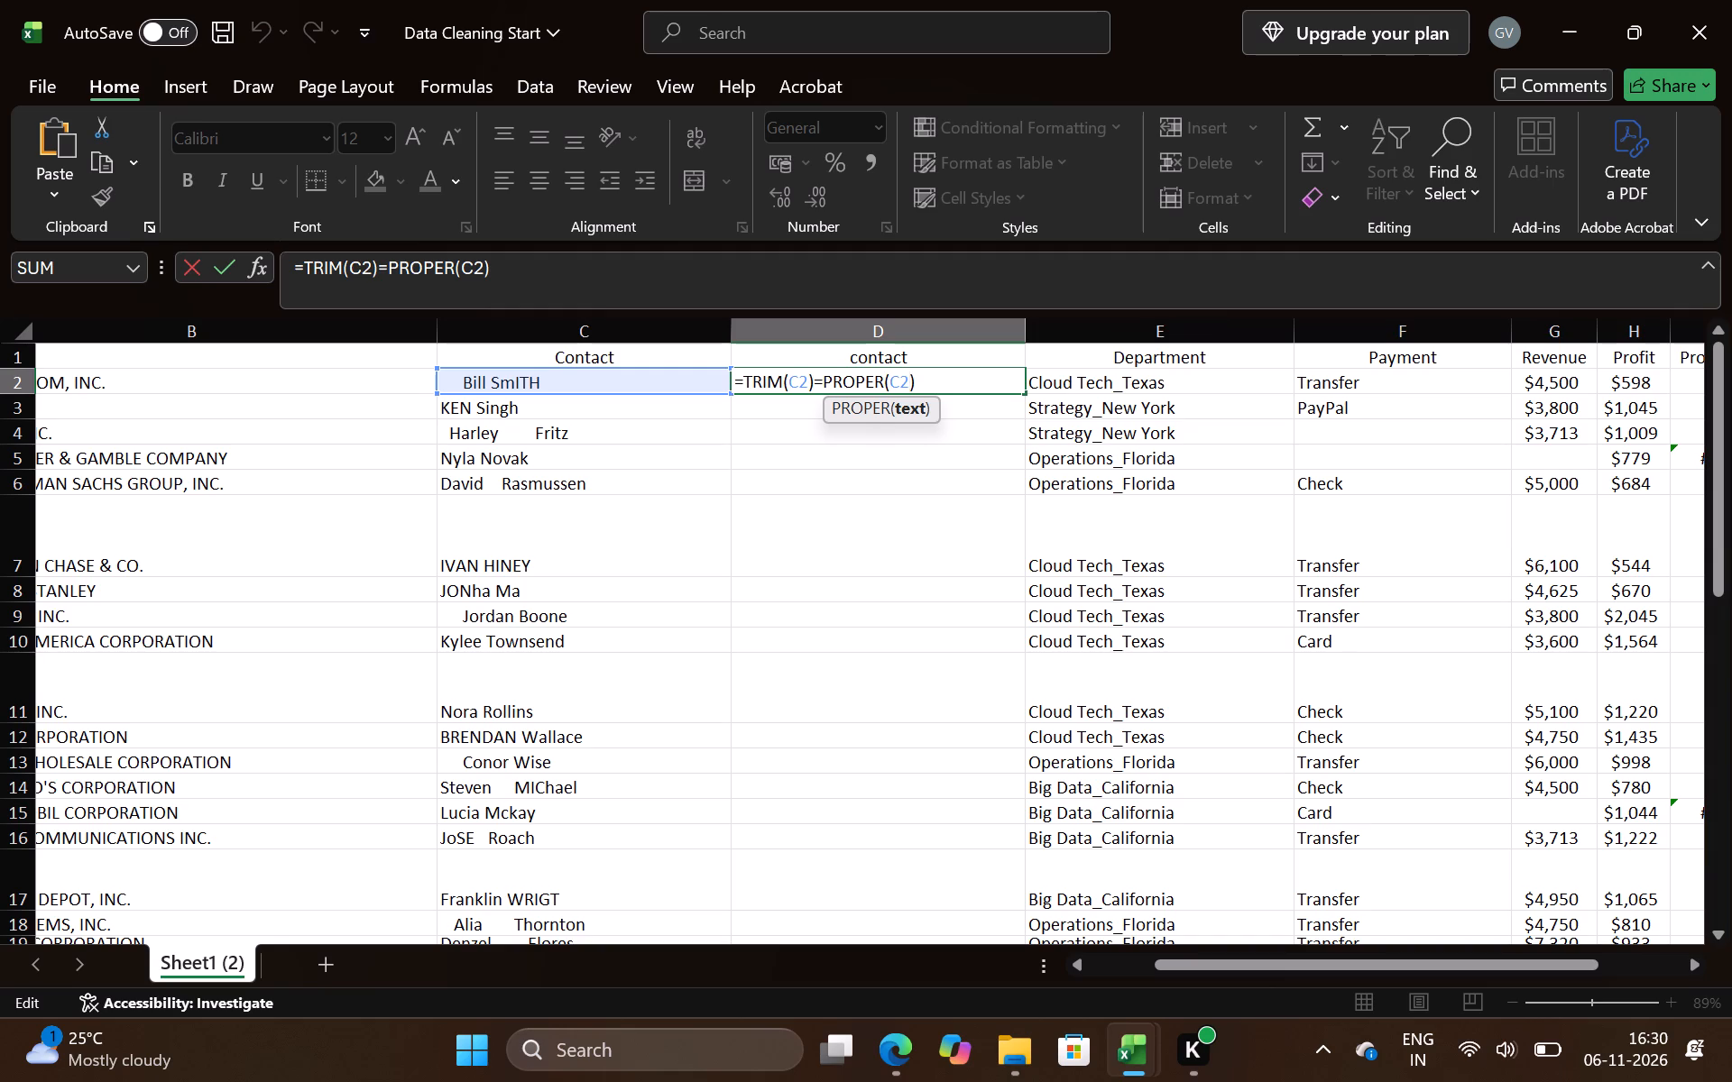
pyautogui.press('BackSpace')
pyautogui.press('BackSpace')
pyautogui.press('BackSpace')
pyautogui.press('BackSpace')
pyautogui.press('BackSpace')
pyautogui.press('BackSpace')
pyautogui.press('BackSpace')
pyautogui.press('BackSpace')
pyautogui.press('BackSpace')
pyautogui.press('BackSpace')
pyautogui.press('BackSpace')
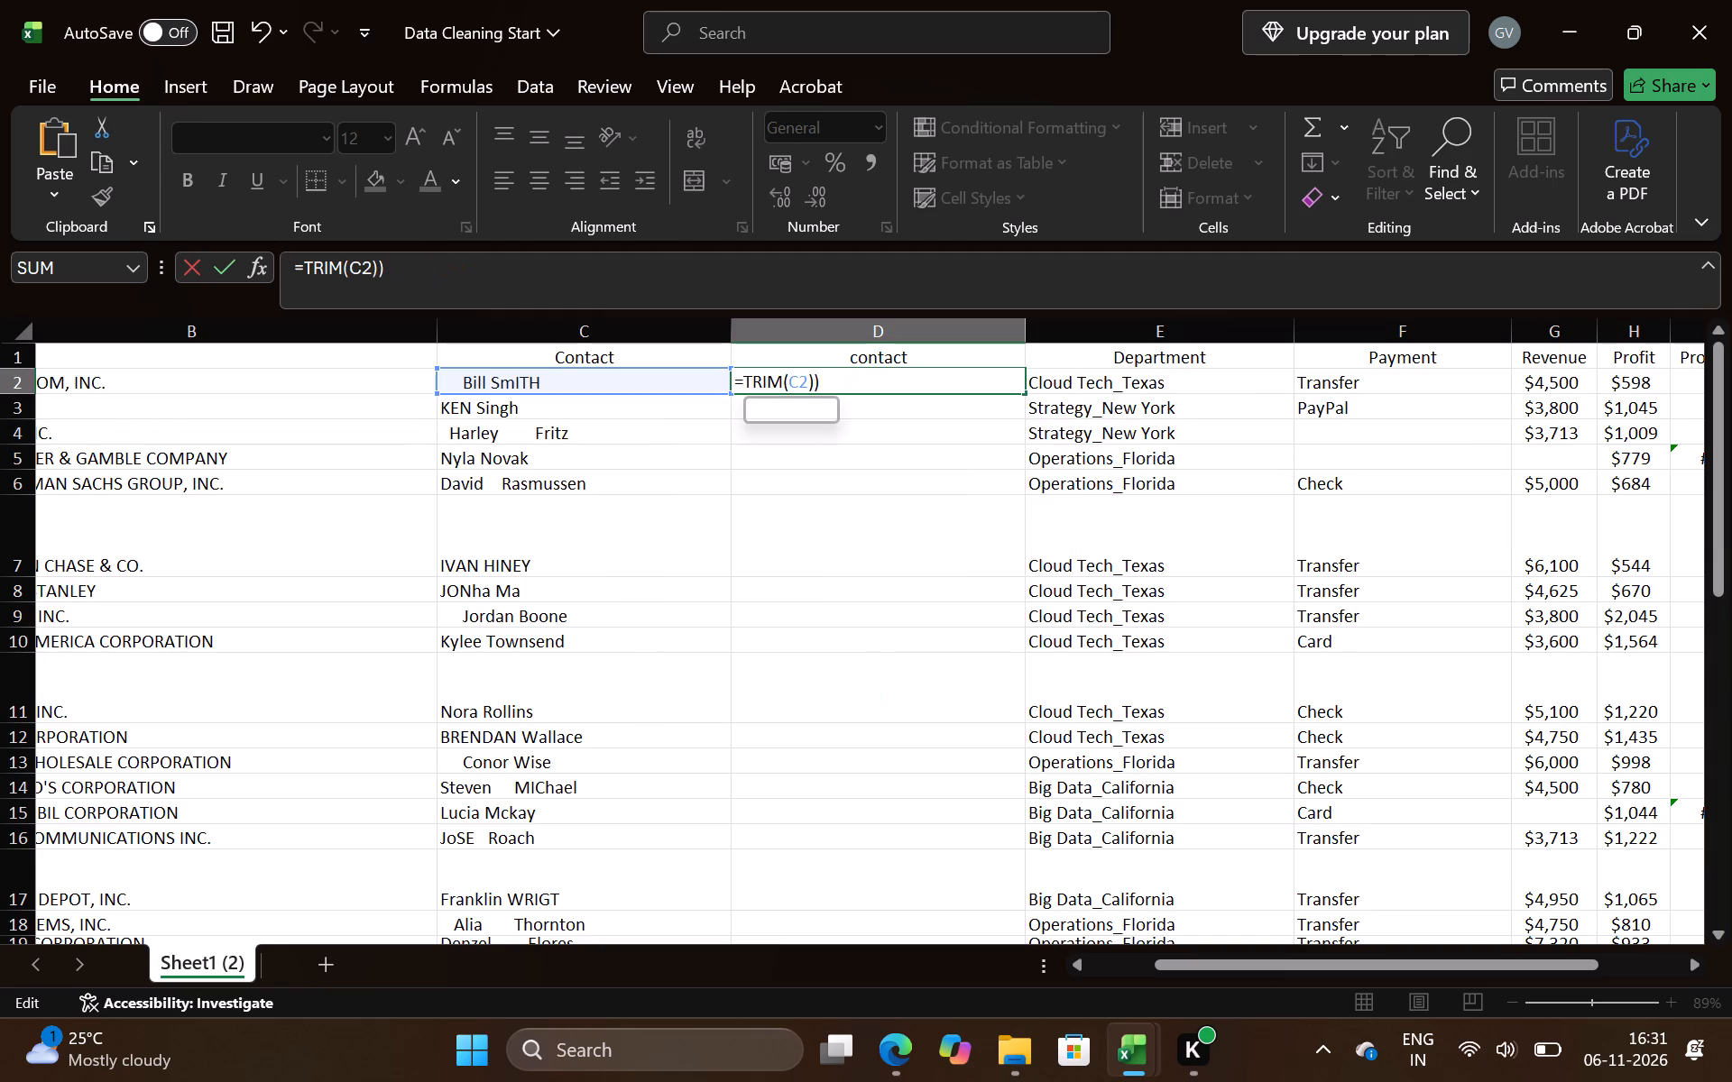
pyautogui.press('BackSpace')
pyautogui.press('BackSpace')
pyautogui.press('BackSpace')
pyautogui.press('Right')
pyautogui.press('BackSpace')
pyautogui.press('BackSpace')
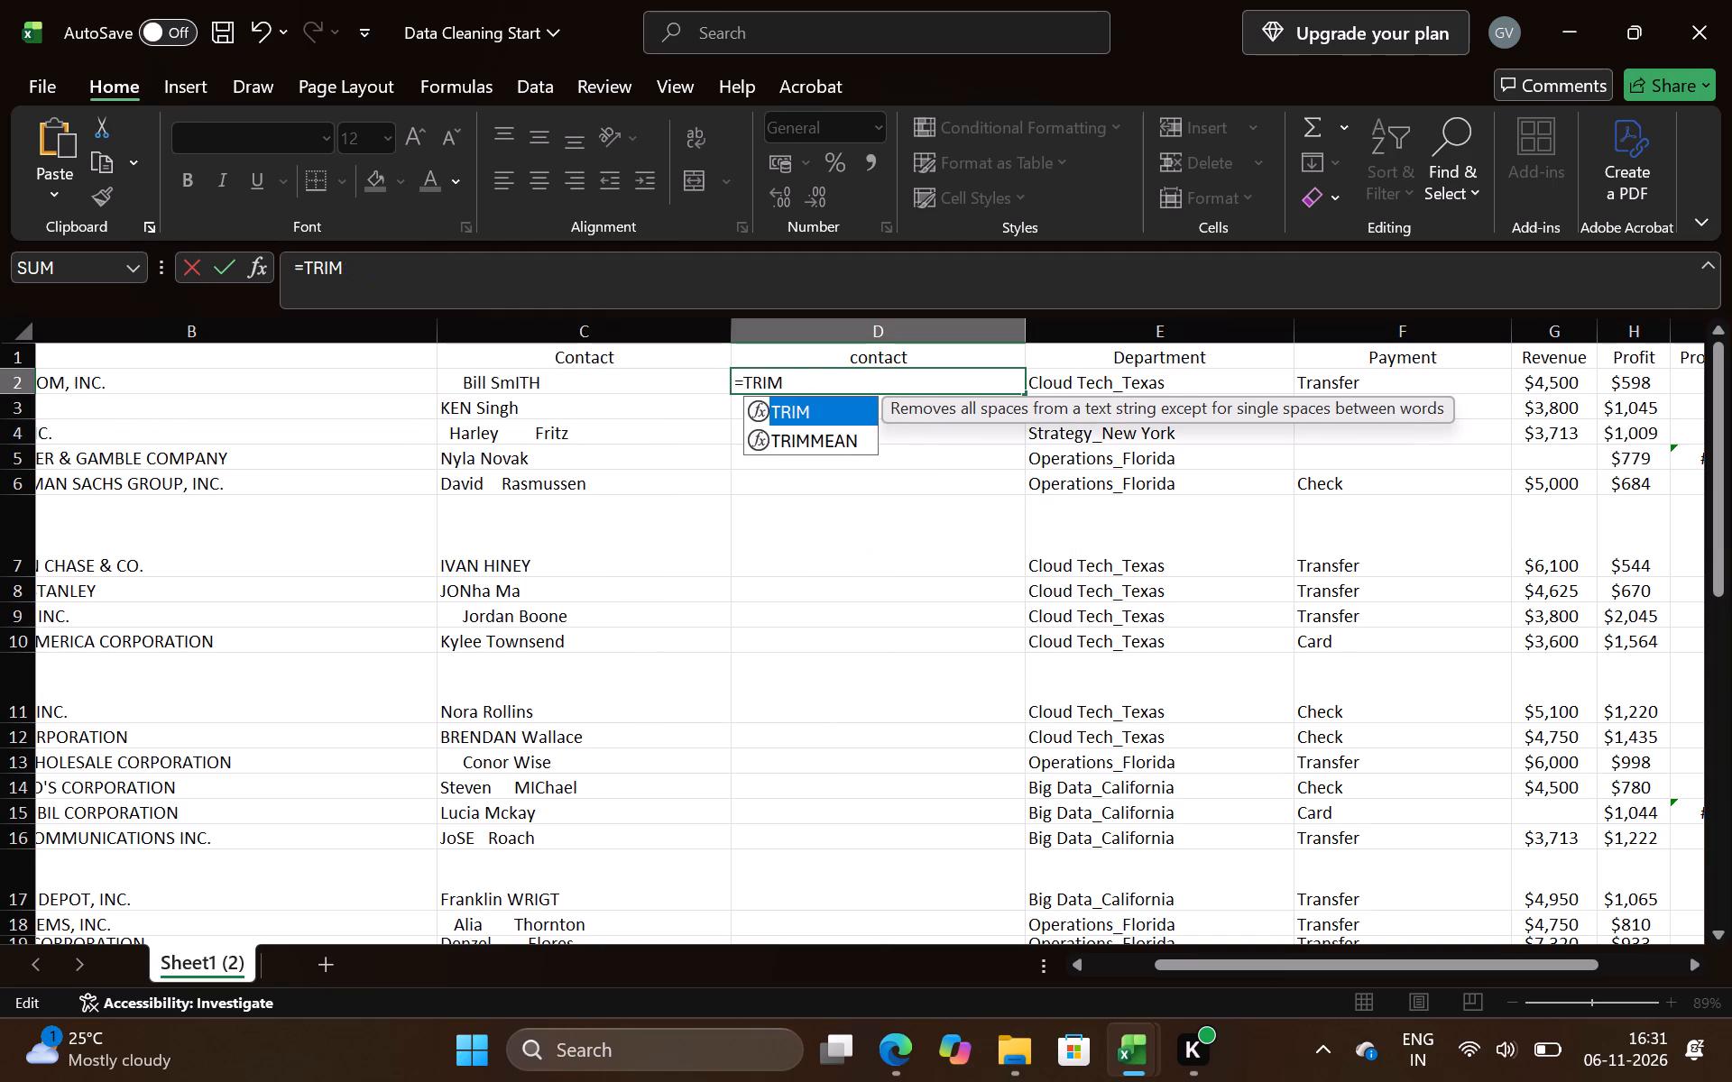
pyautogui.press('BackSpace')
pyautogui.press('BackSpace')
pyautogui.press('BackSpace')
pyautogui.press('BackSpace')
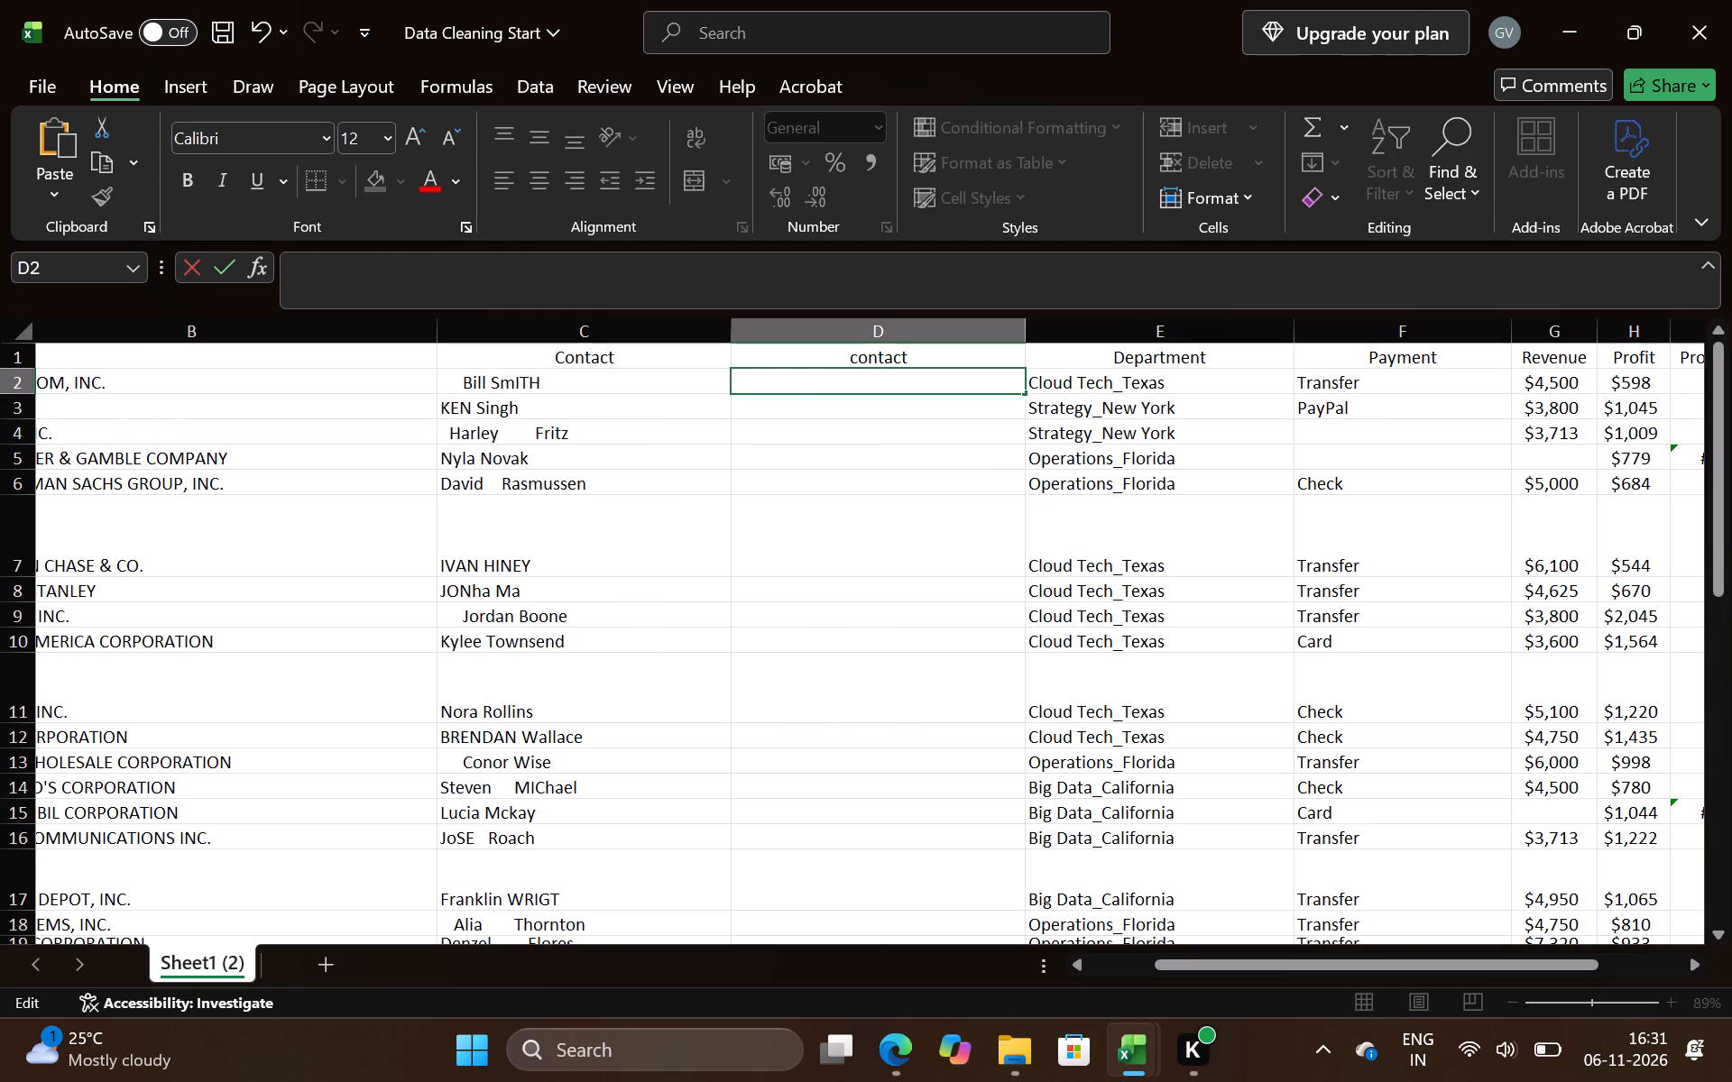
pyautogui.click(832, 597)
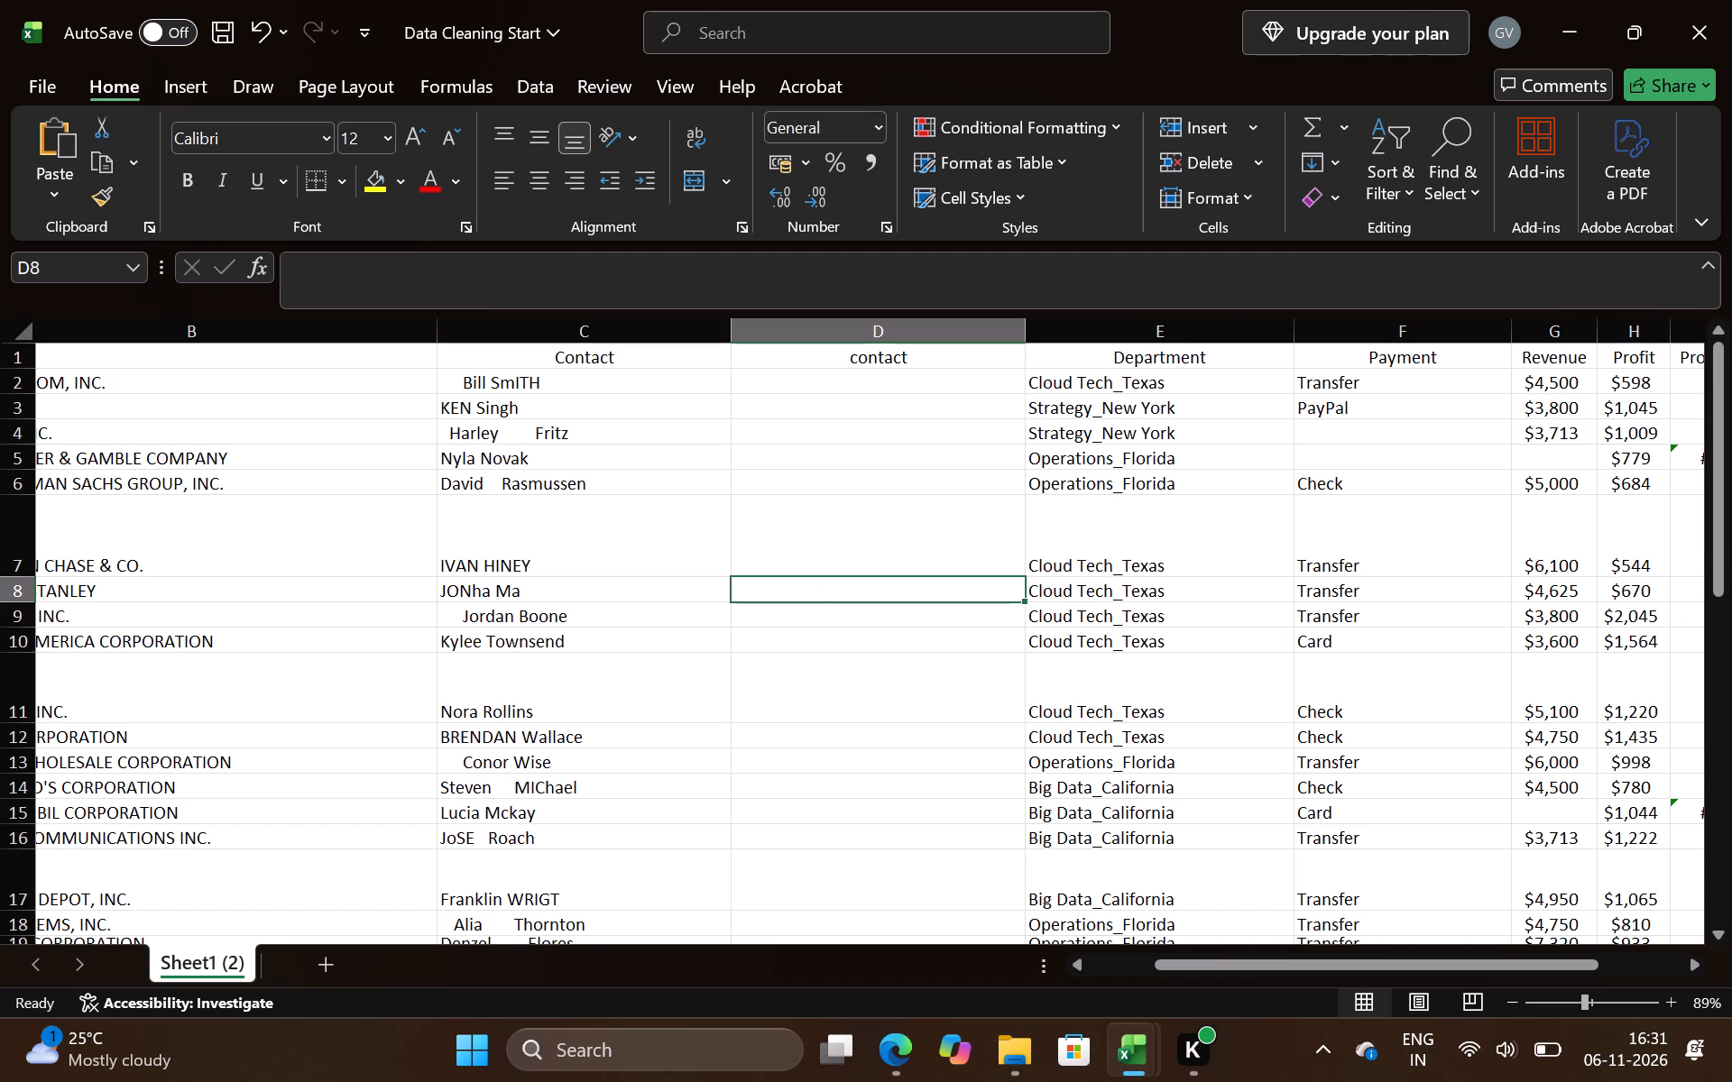
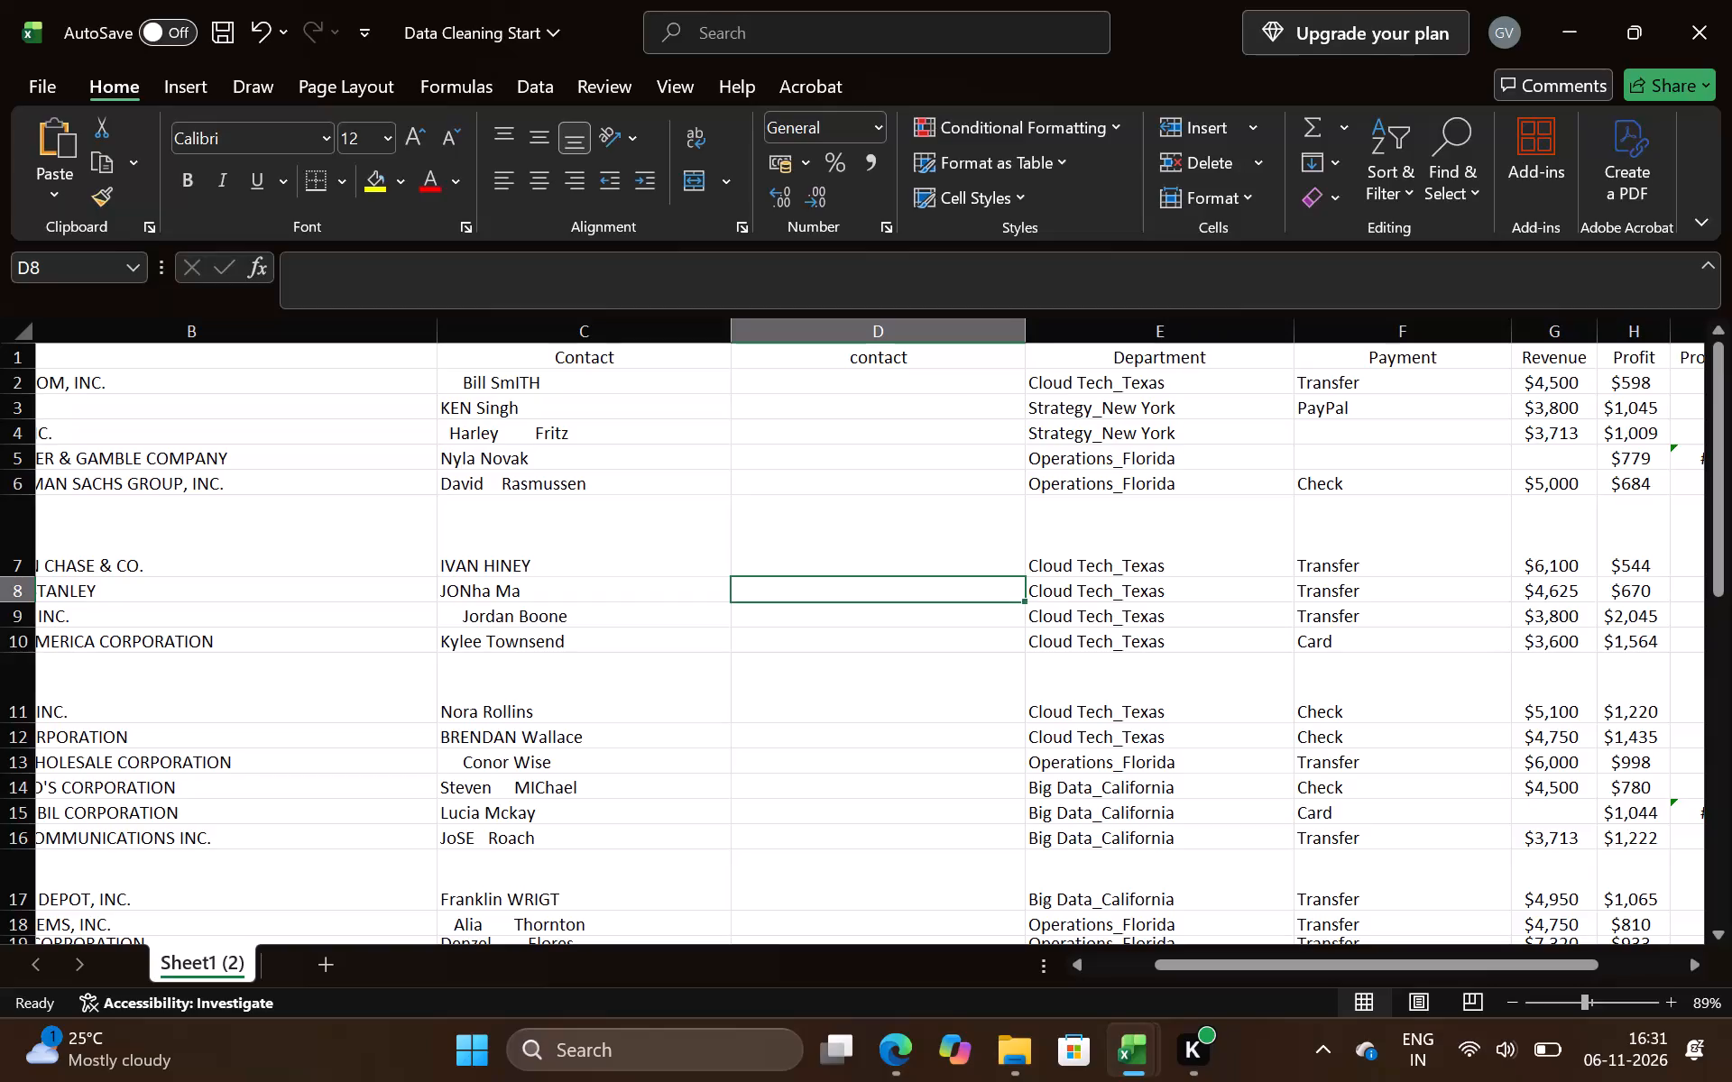
# Split the Department column with Text to Columns, using underscore as the other delimiter, and replace the existing Payment data beside it.
pyautogui.click(1183, 520)
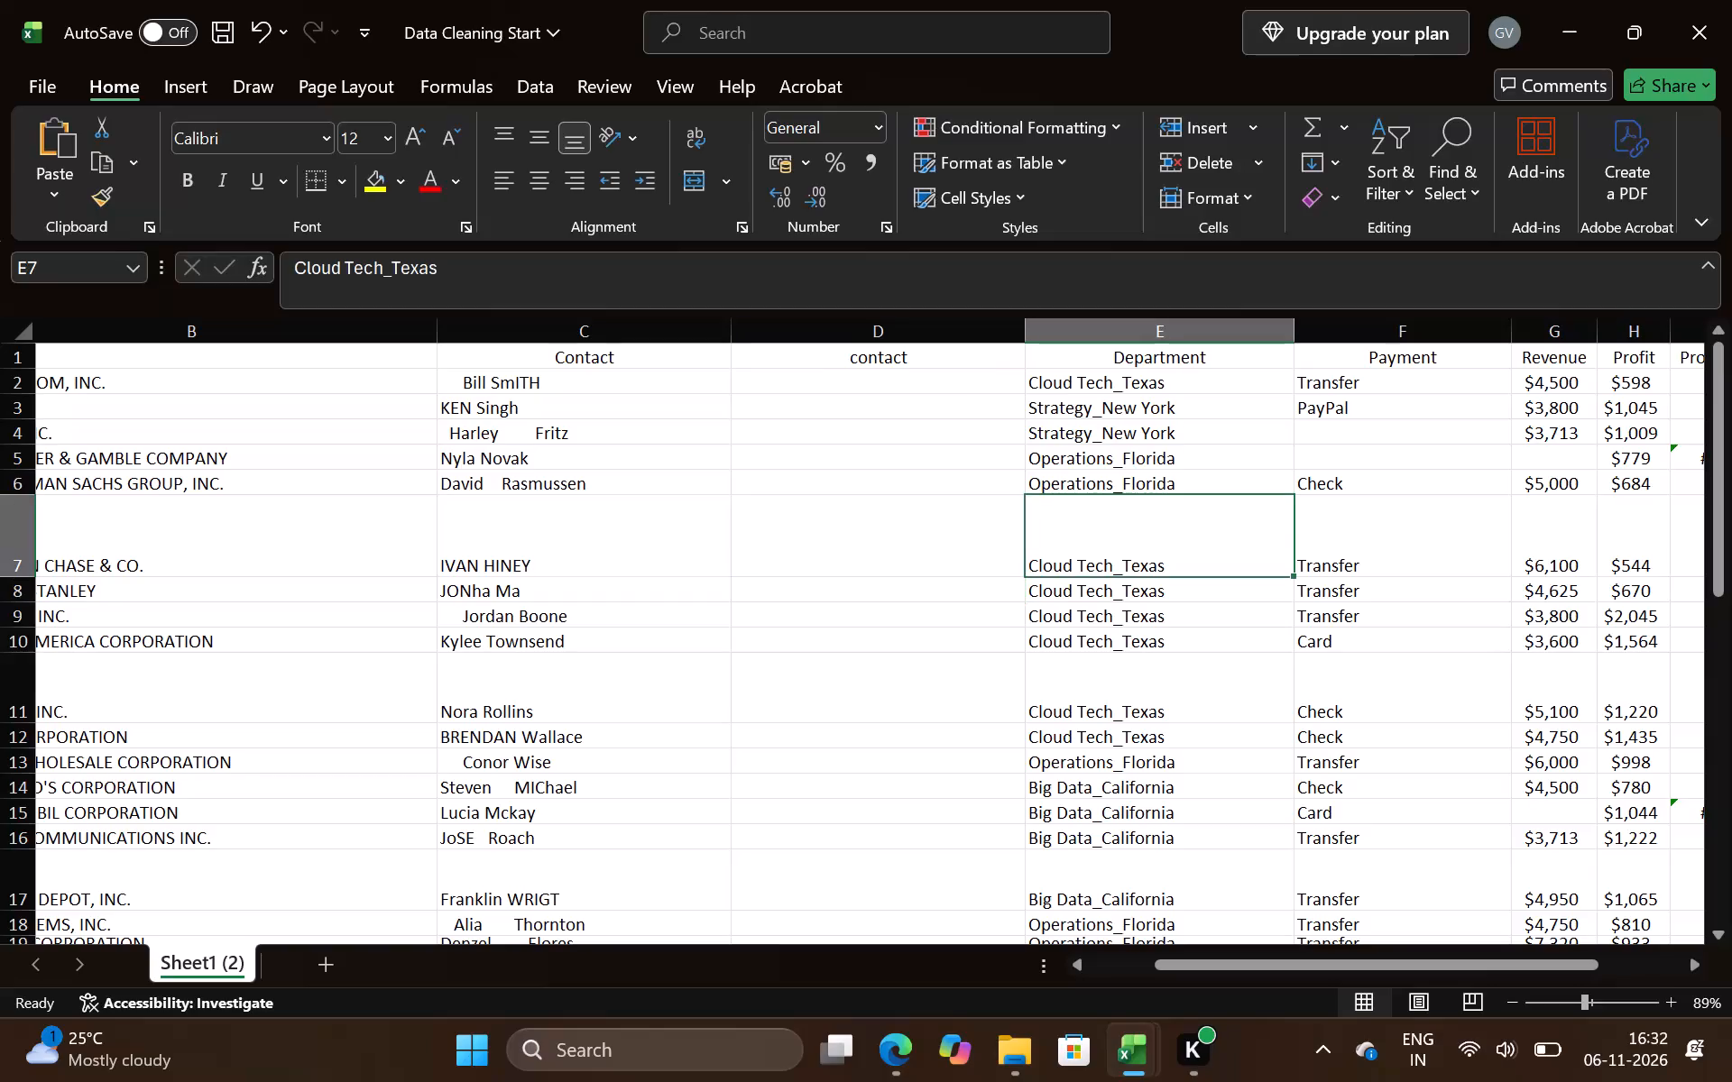
pyautogui.click(1118, 369)
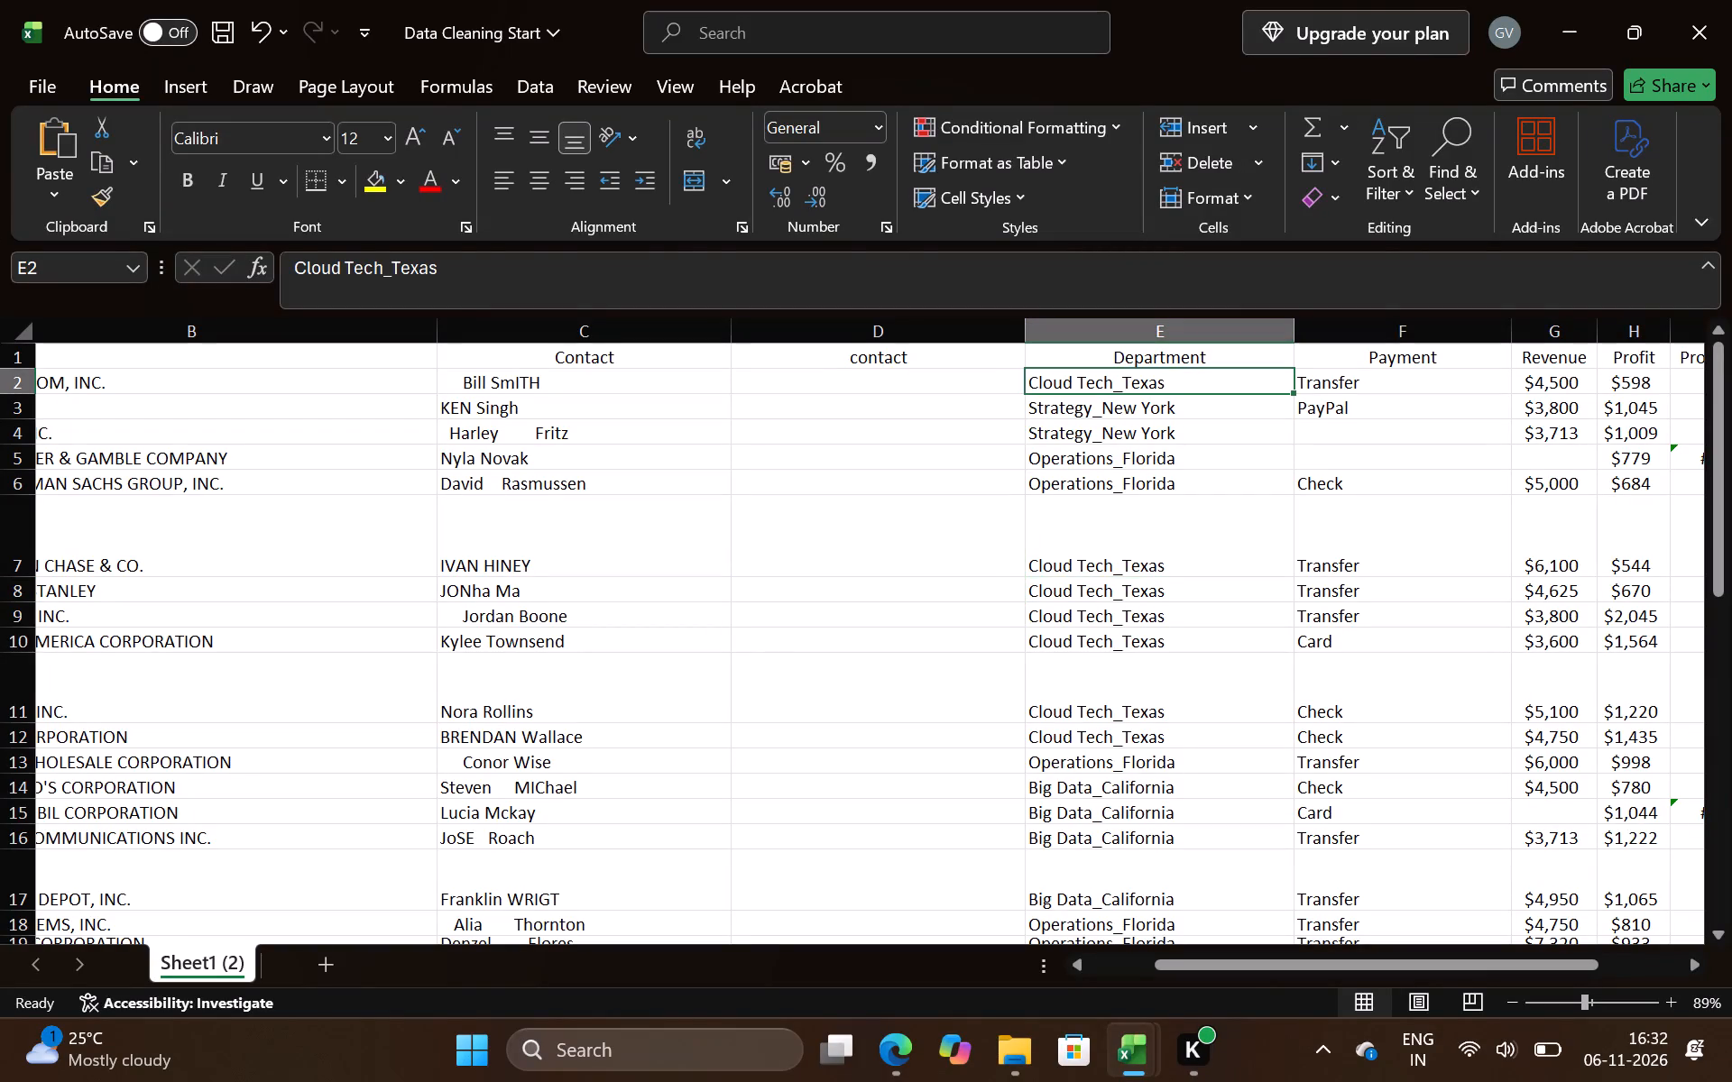
pyautogui.click(540, 81)
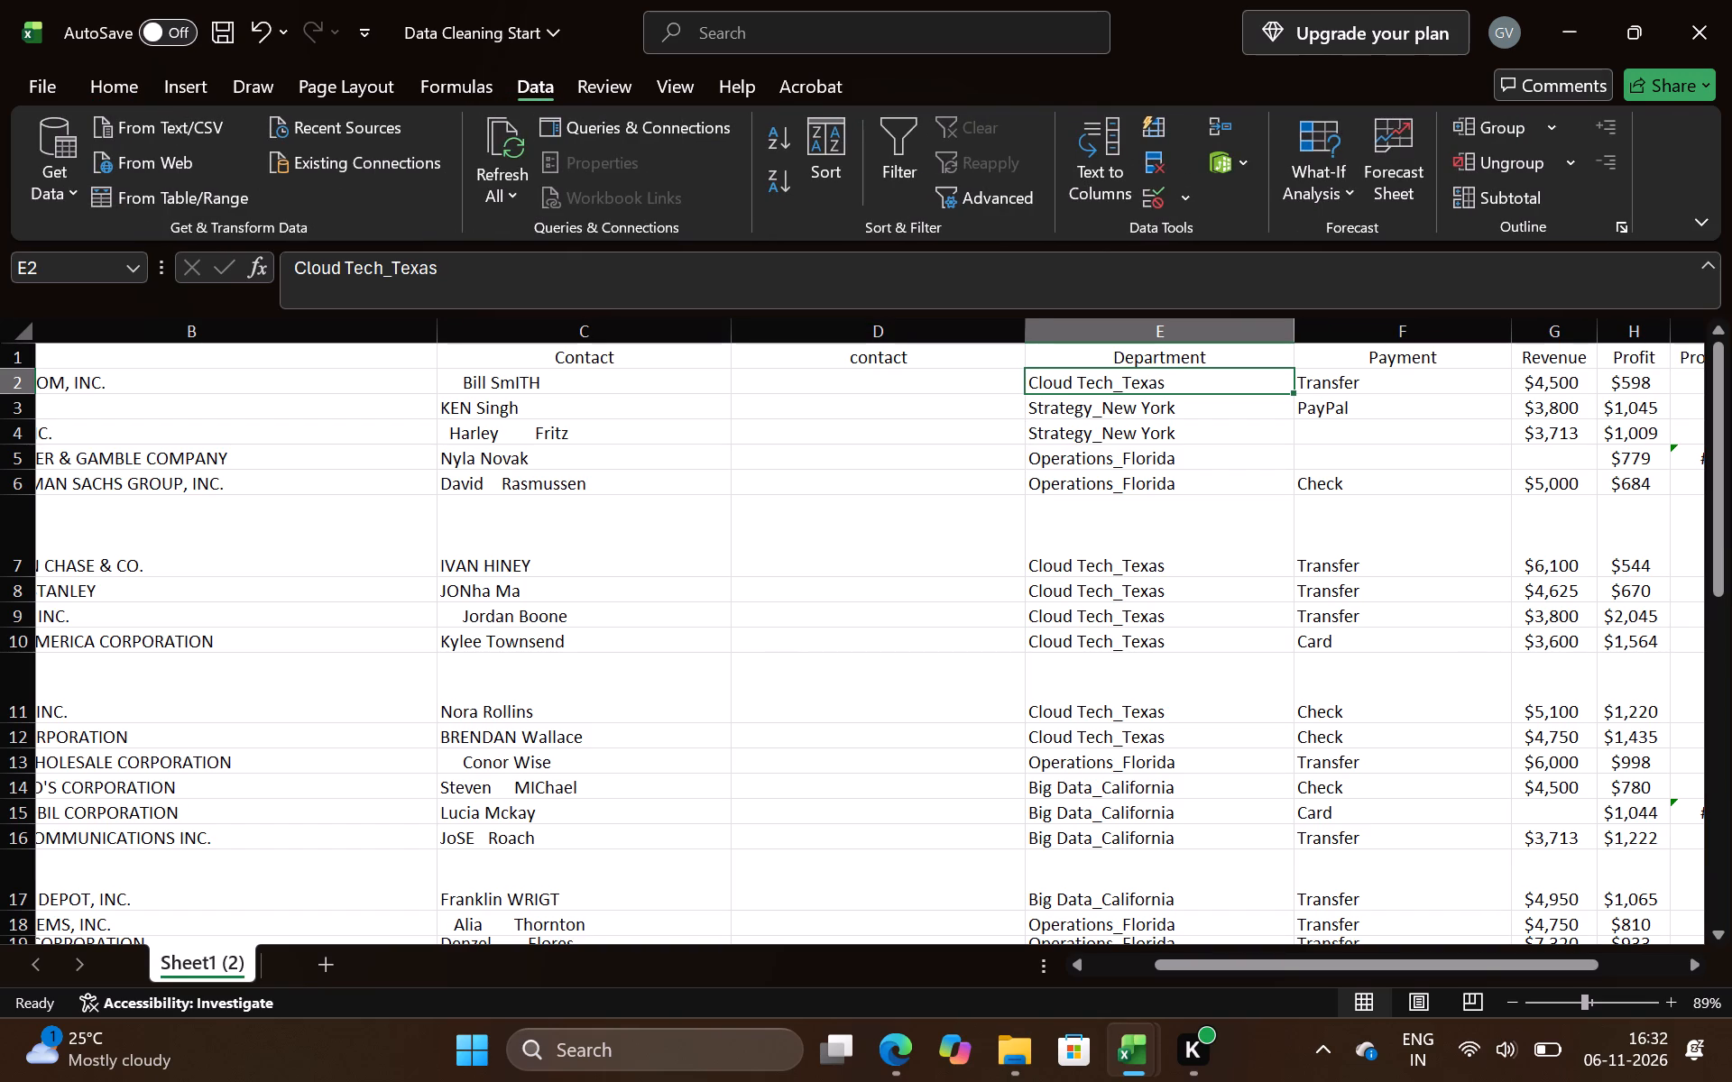
pyautogui.click(1101, 336)
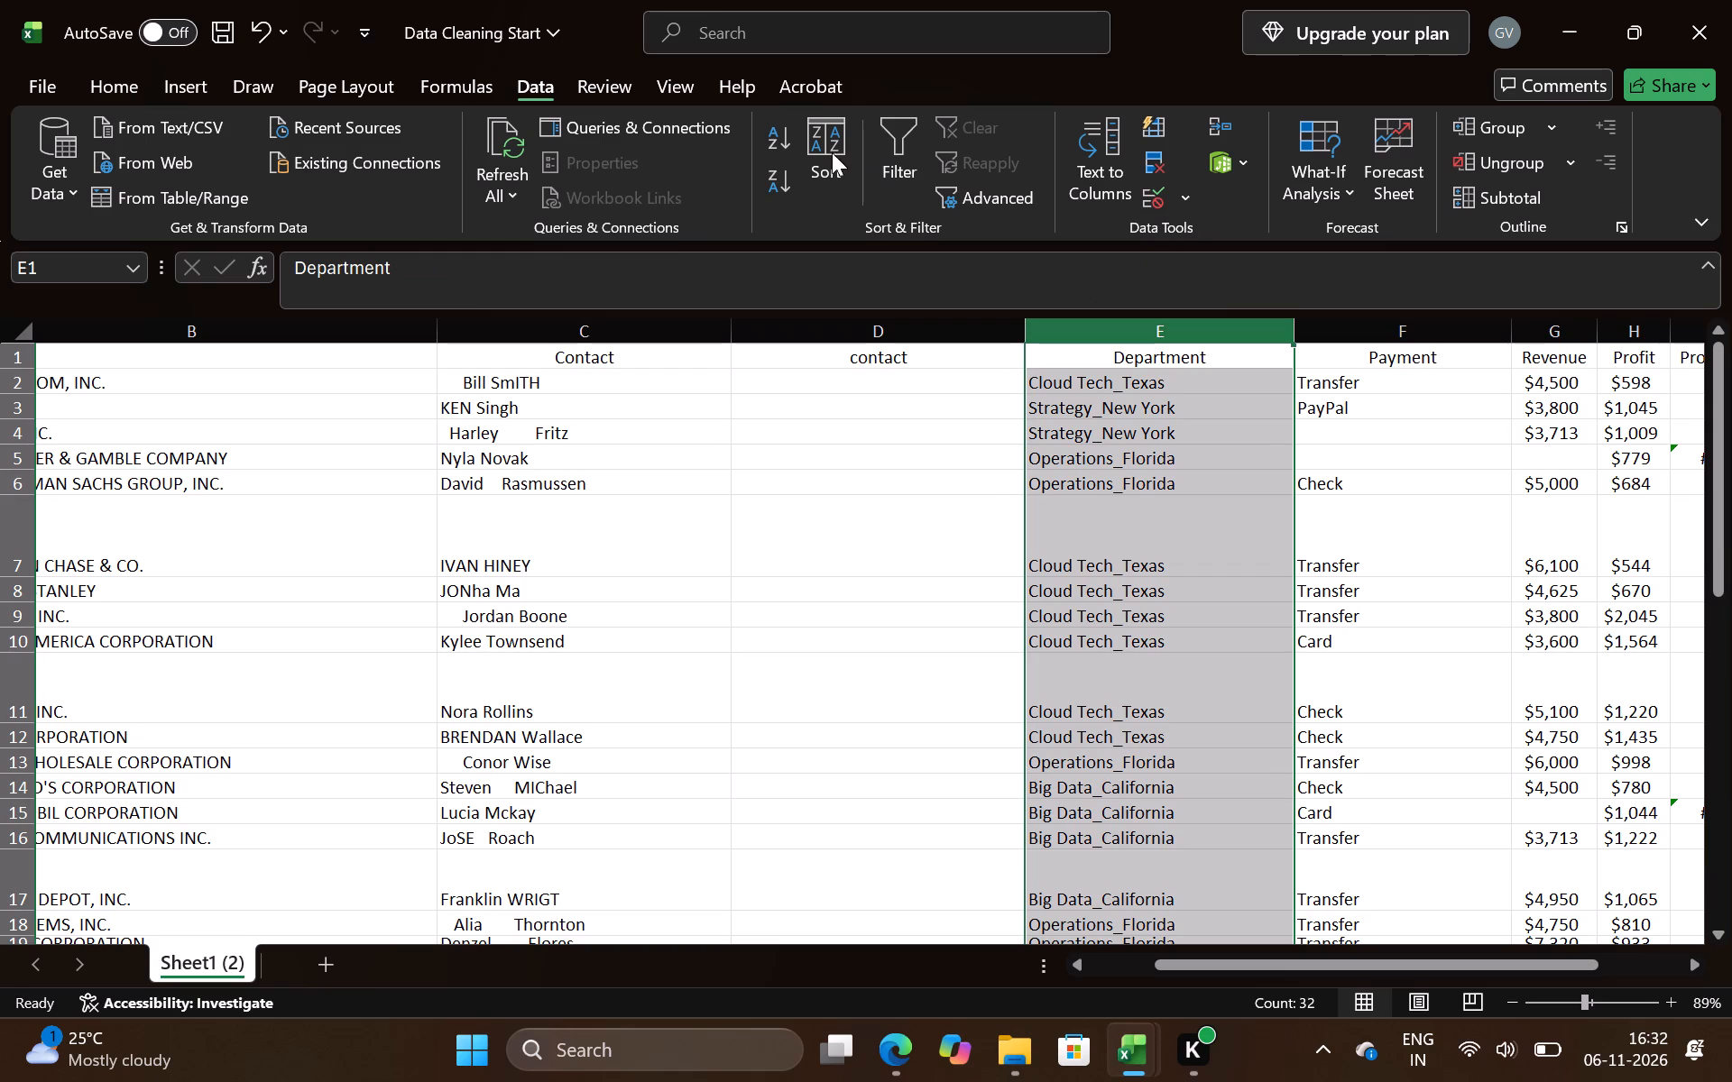
pyautogui.click(1092, 190)
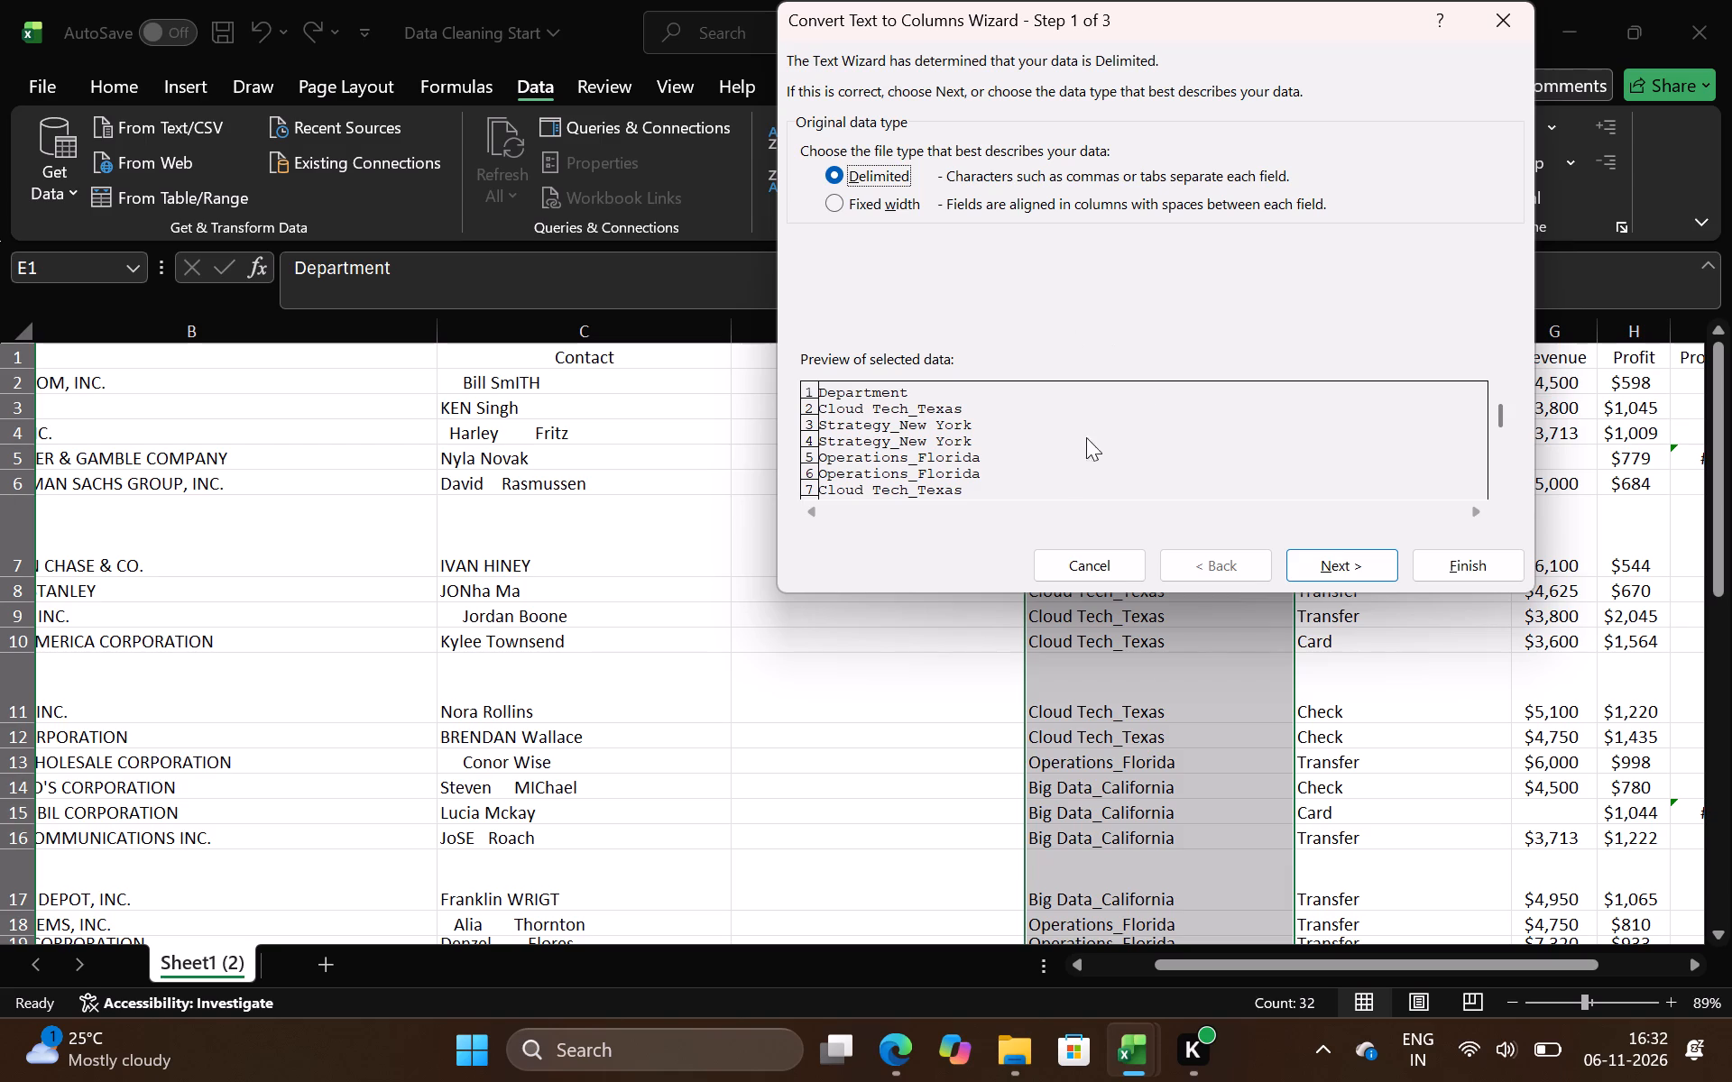
pyautogui.click(1331, 565)
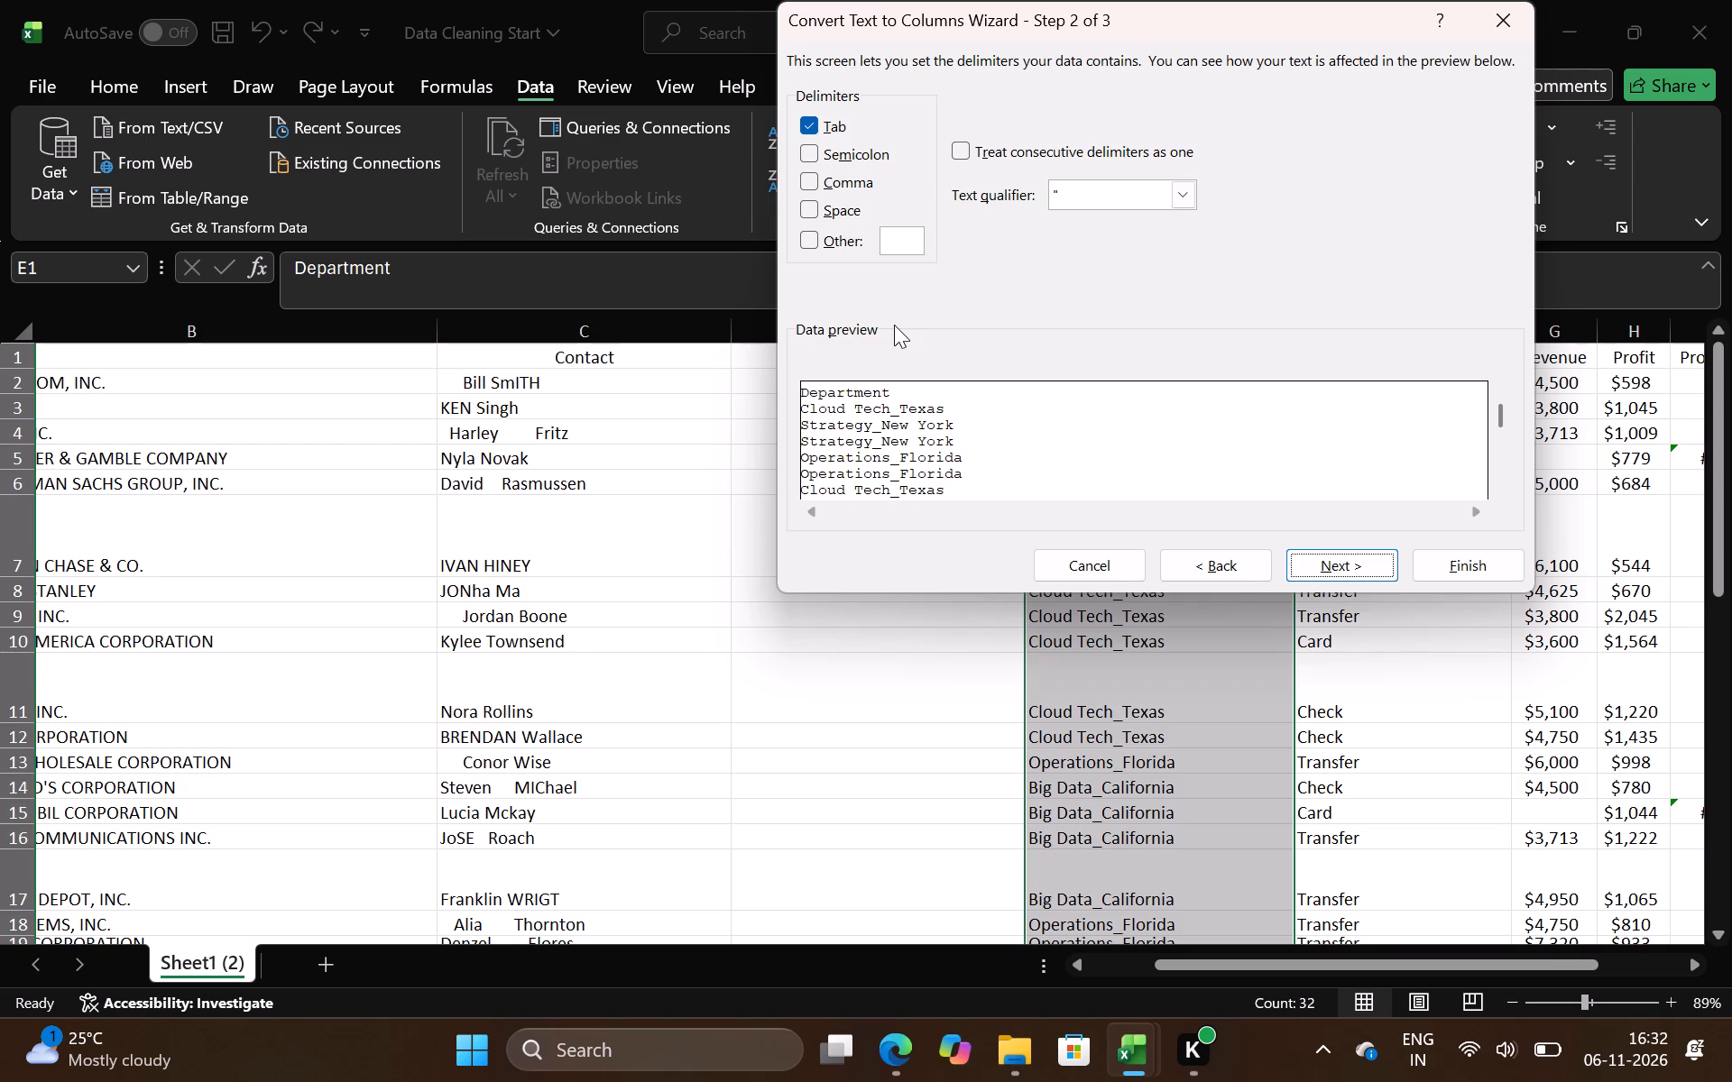
pyautogui.click(808, 234)
pyautogui.hotkey('shift', '_')
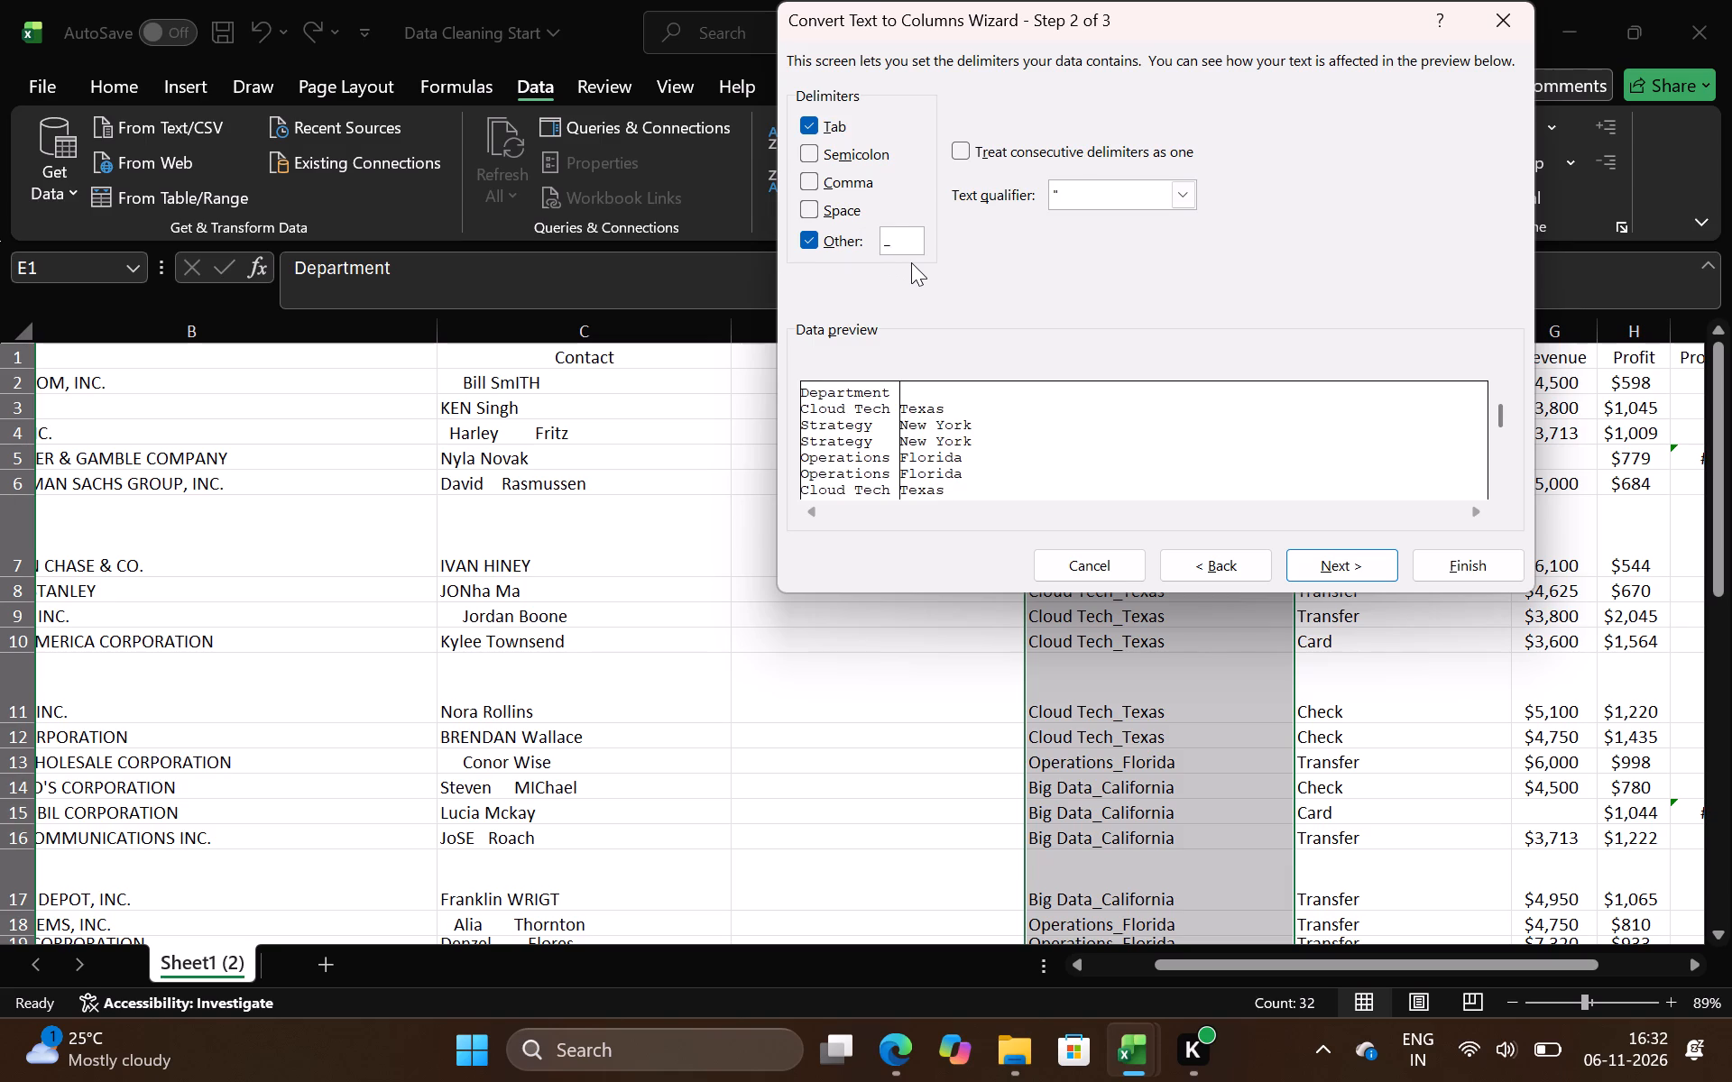
pyautogui.press('BackSpace')
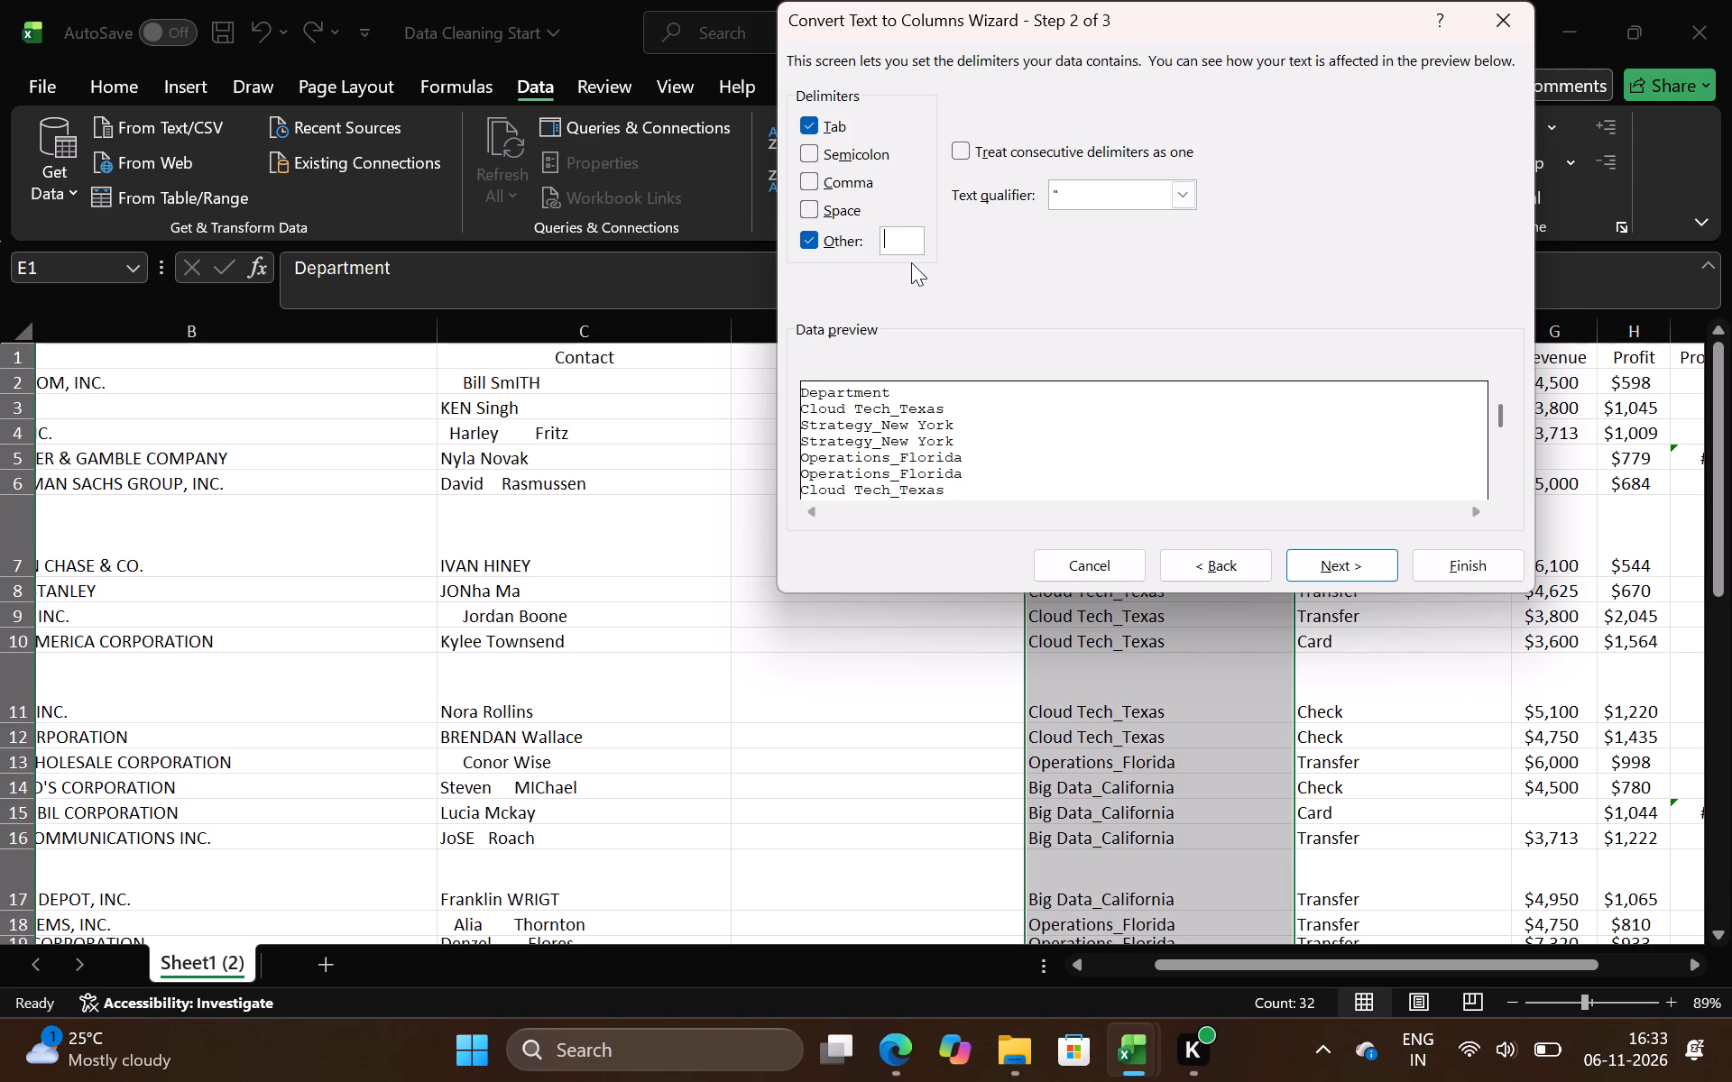
pyautogui.hotkey('shift', '_')
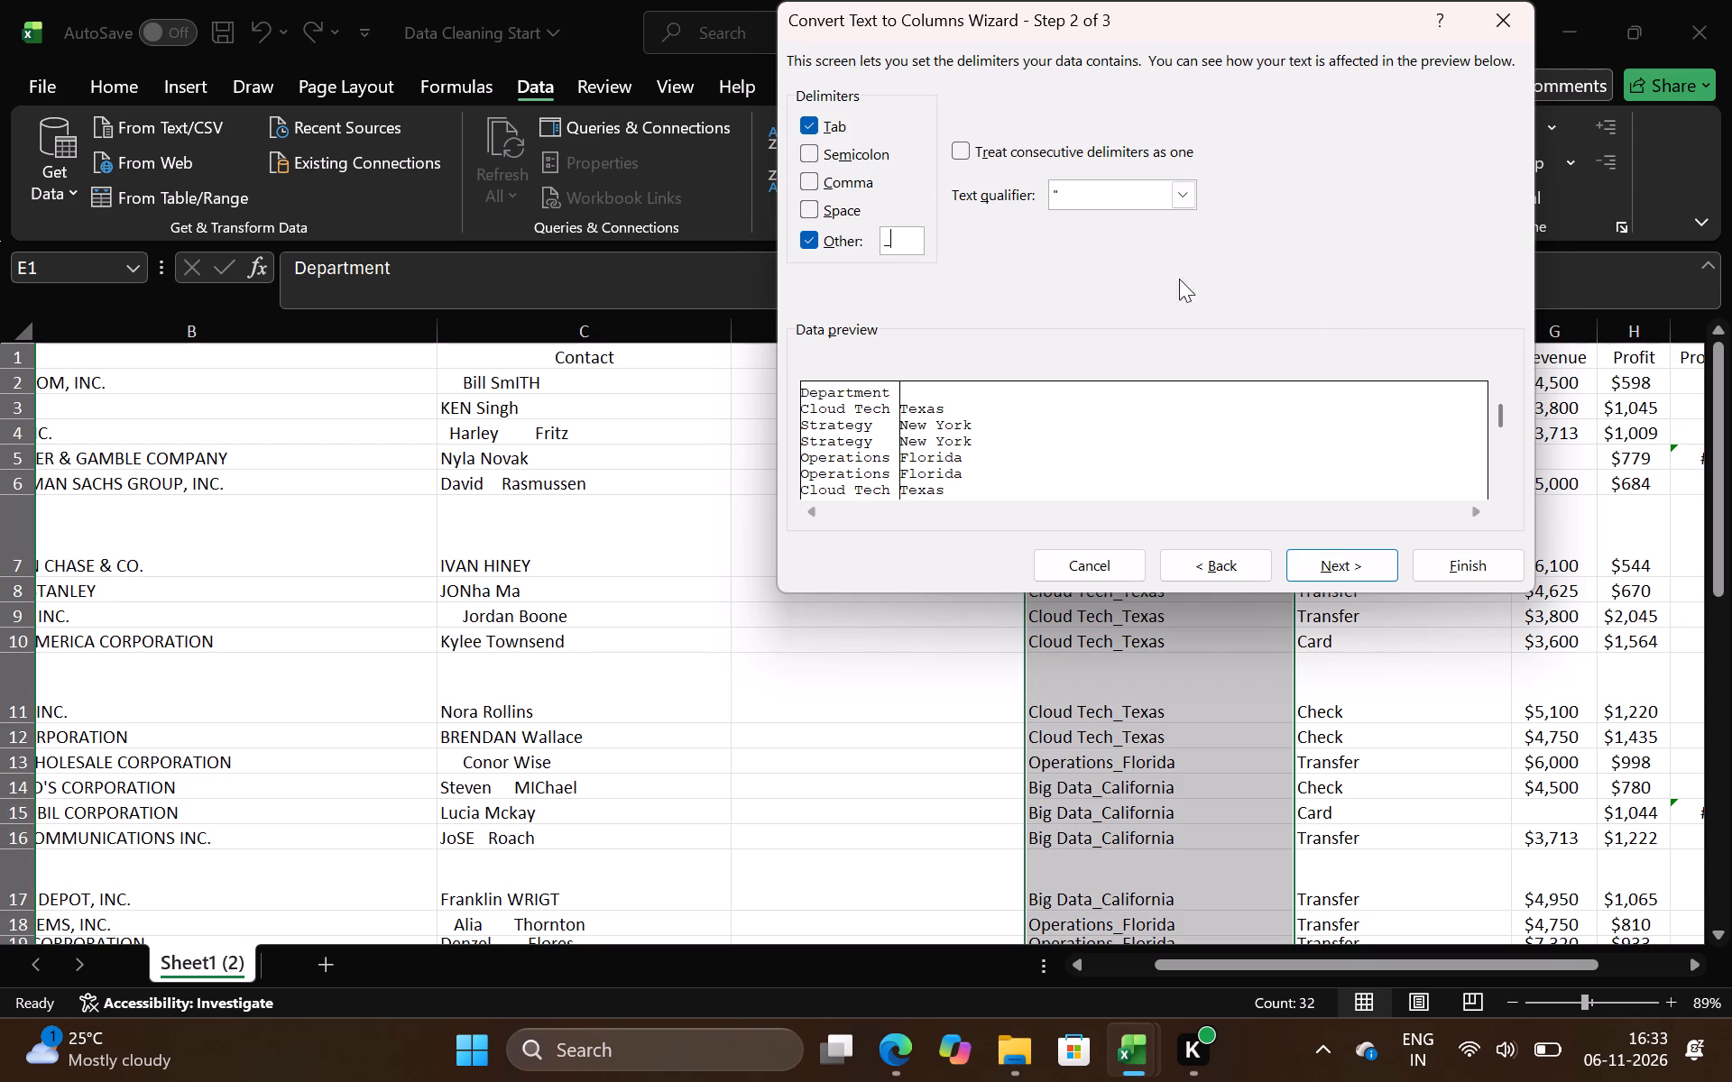
pyautogui.click(1358, 573)
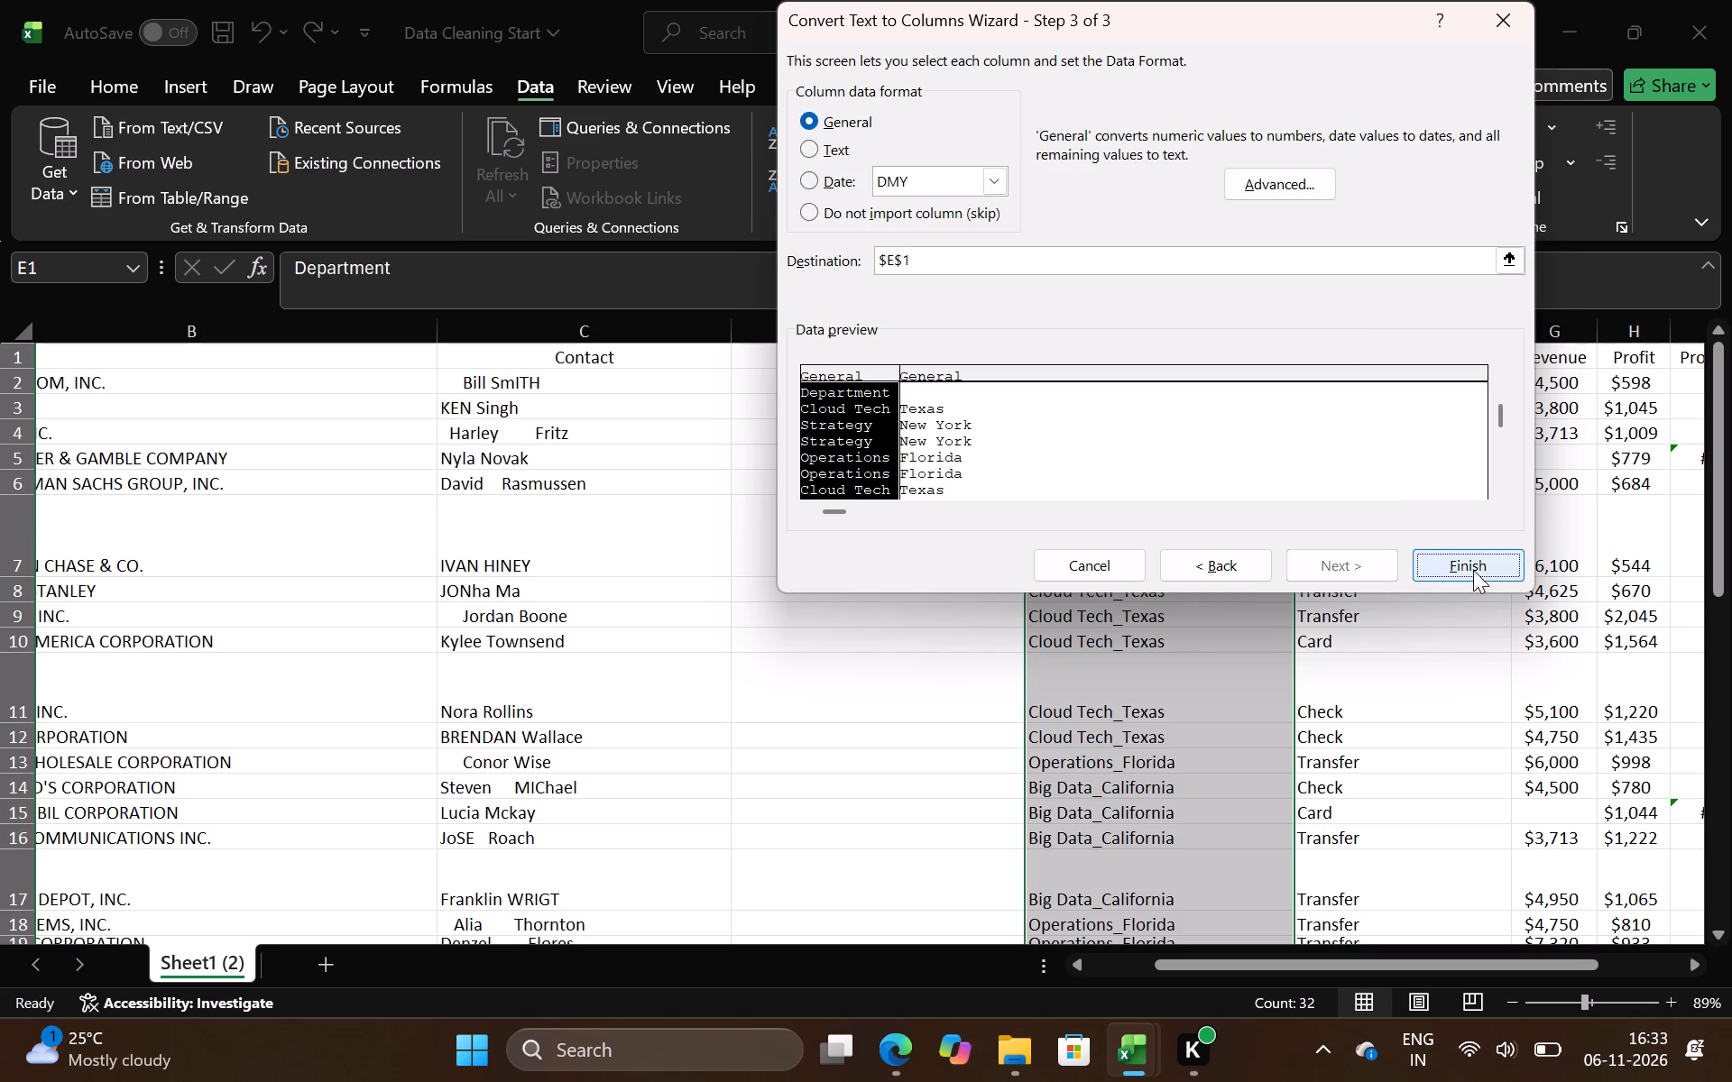
pyautogui.click(1473, 570)
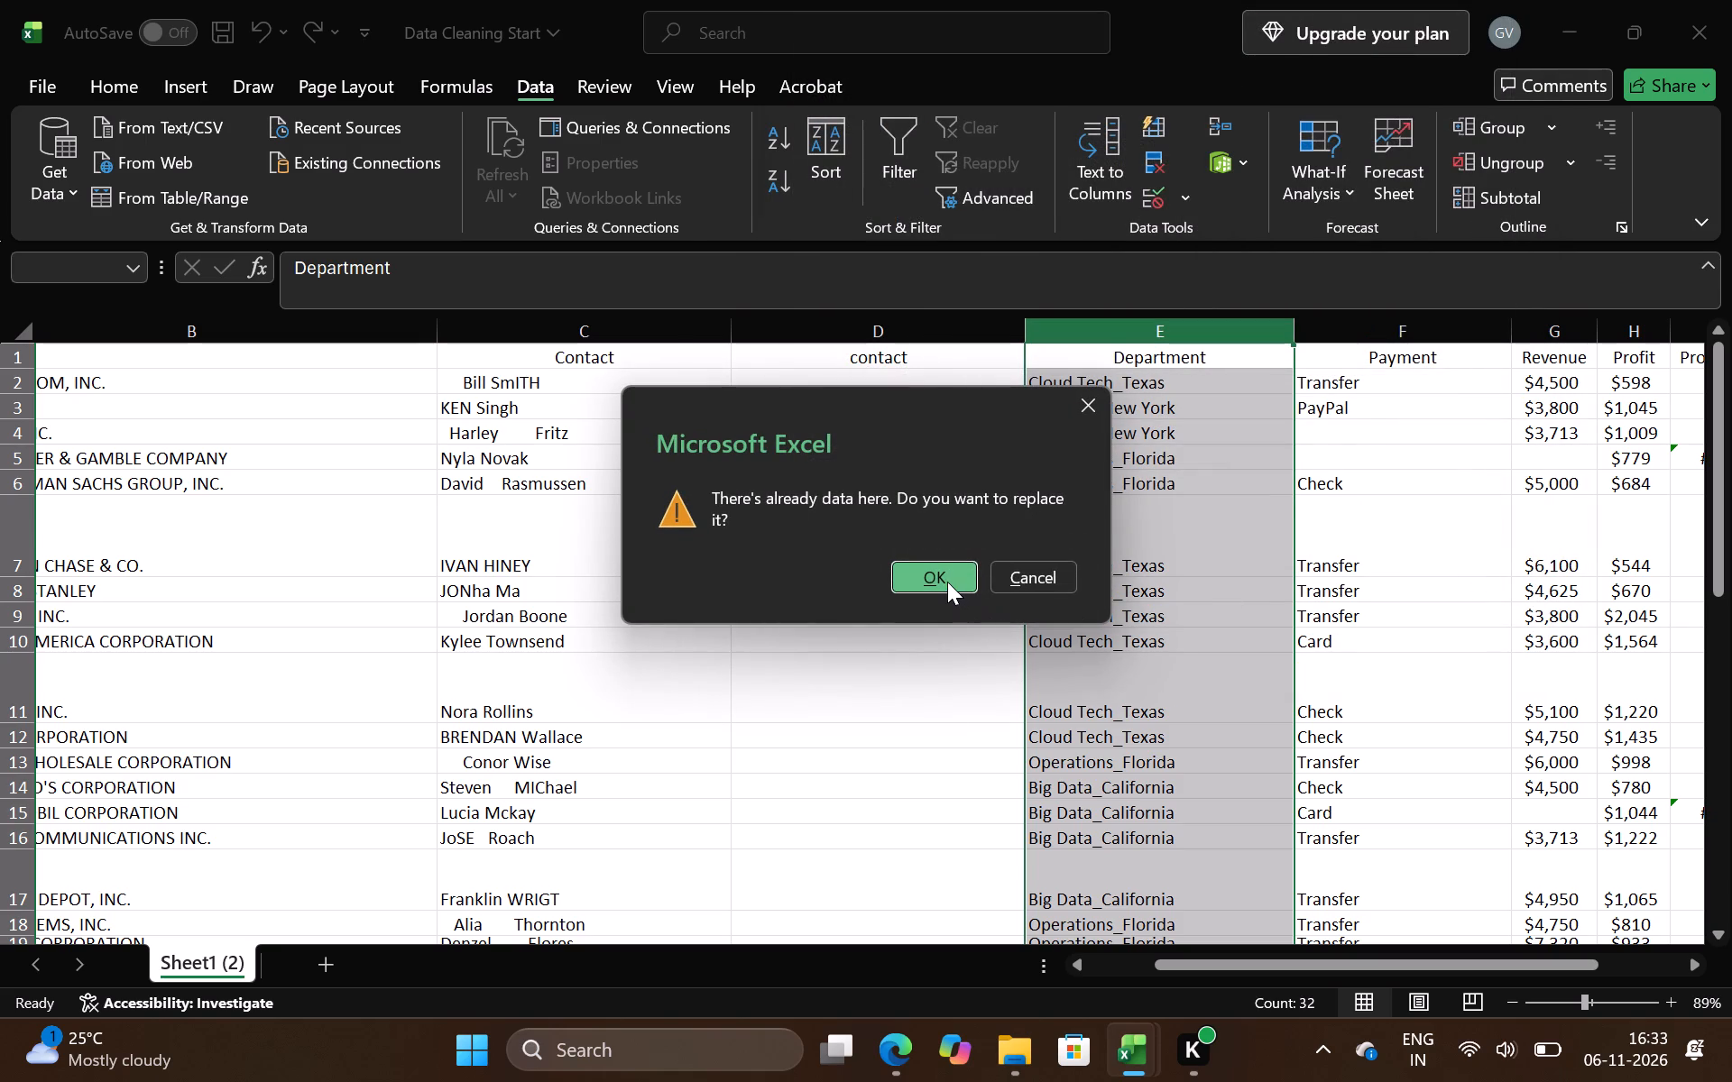
pyautogui.click(947, 582)
# Enter the header city in cell F1 above the split-off state names.
pyautogui.hscroll(-2, 1116, 571)
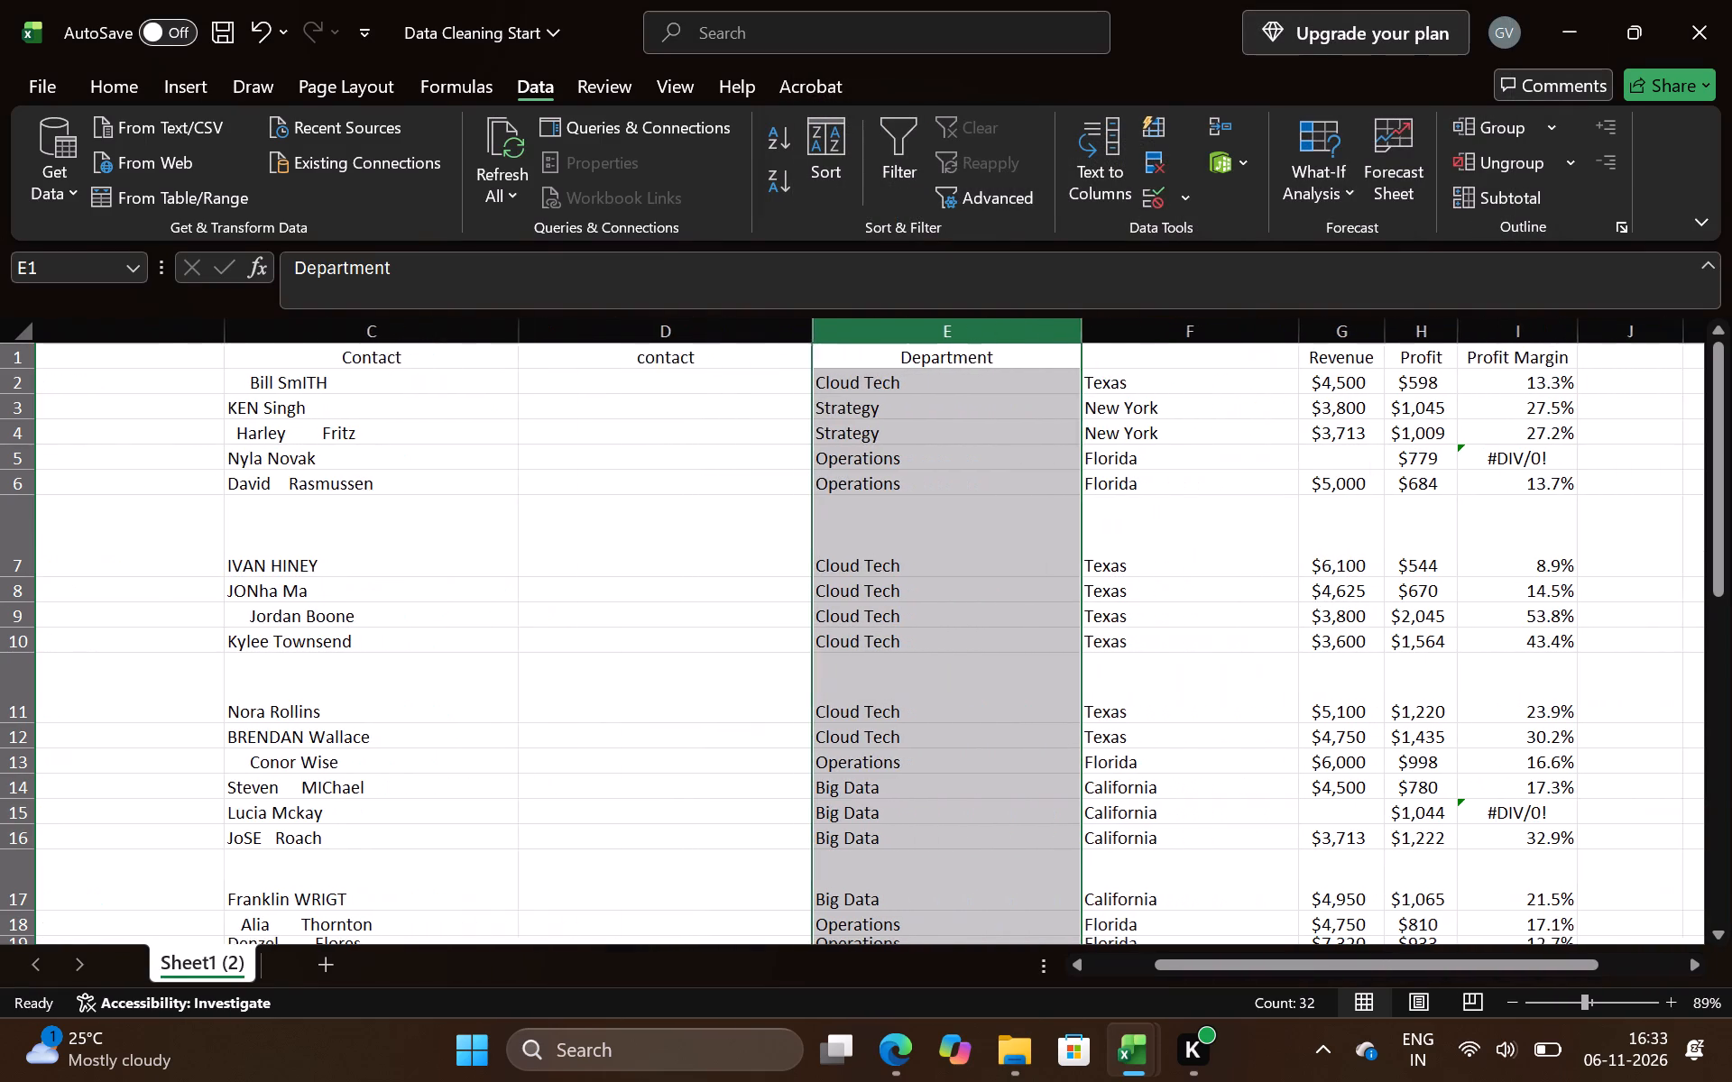
pyautogui.hscroll(-1, 1116, 571)
pyautogui.click(1088, 358)
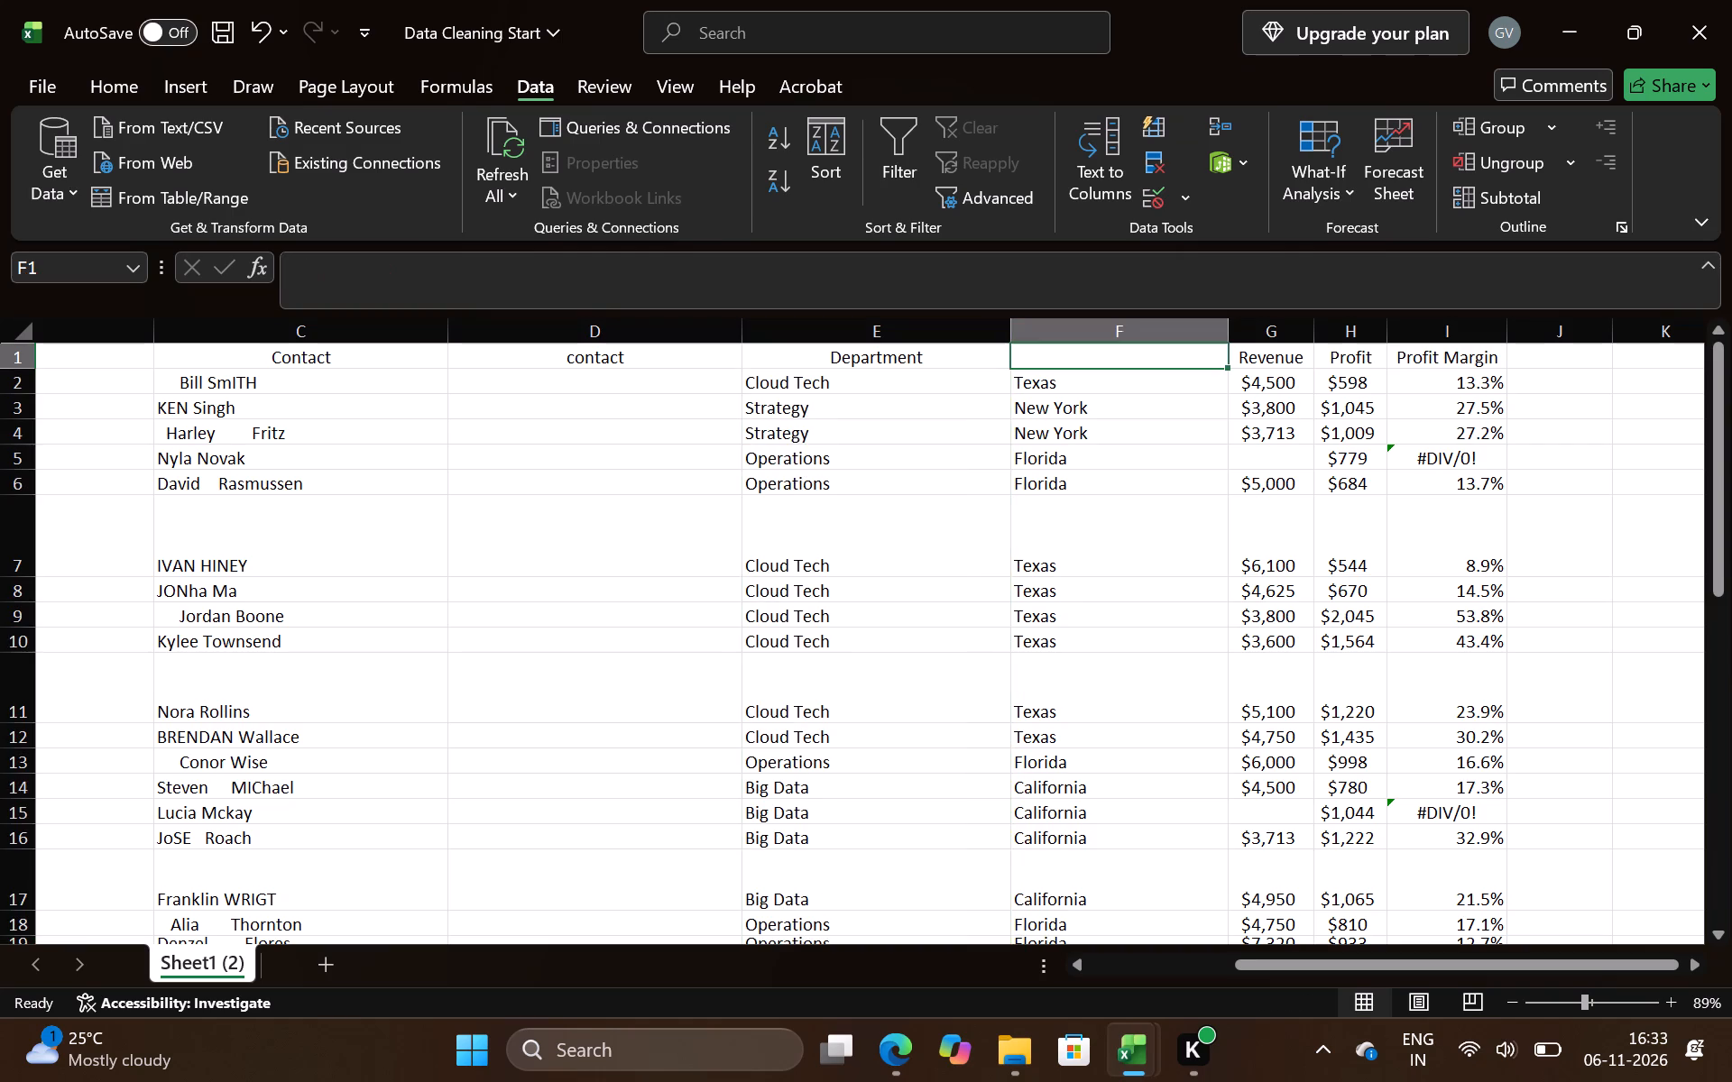
pyautogui.write('city')
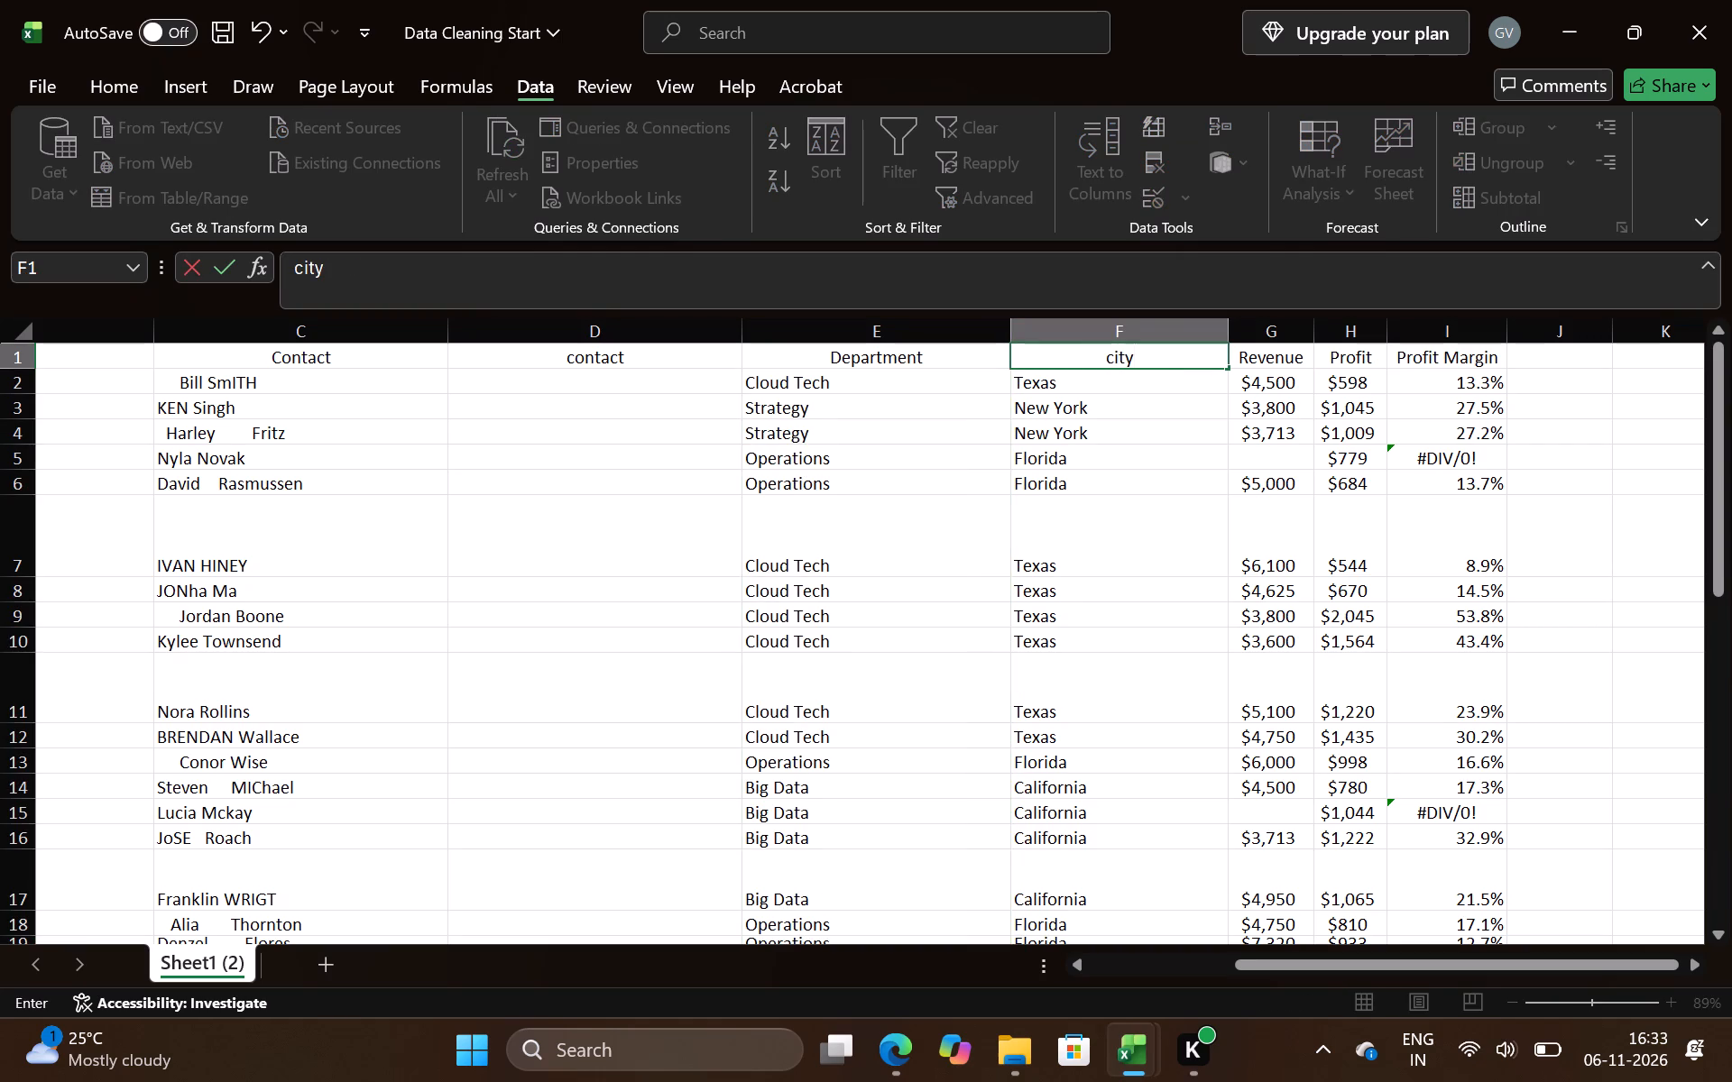
pyautogui.click(622, 500)
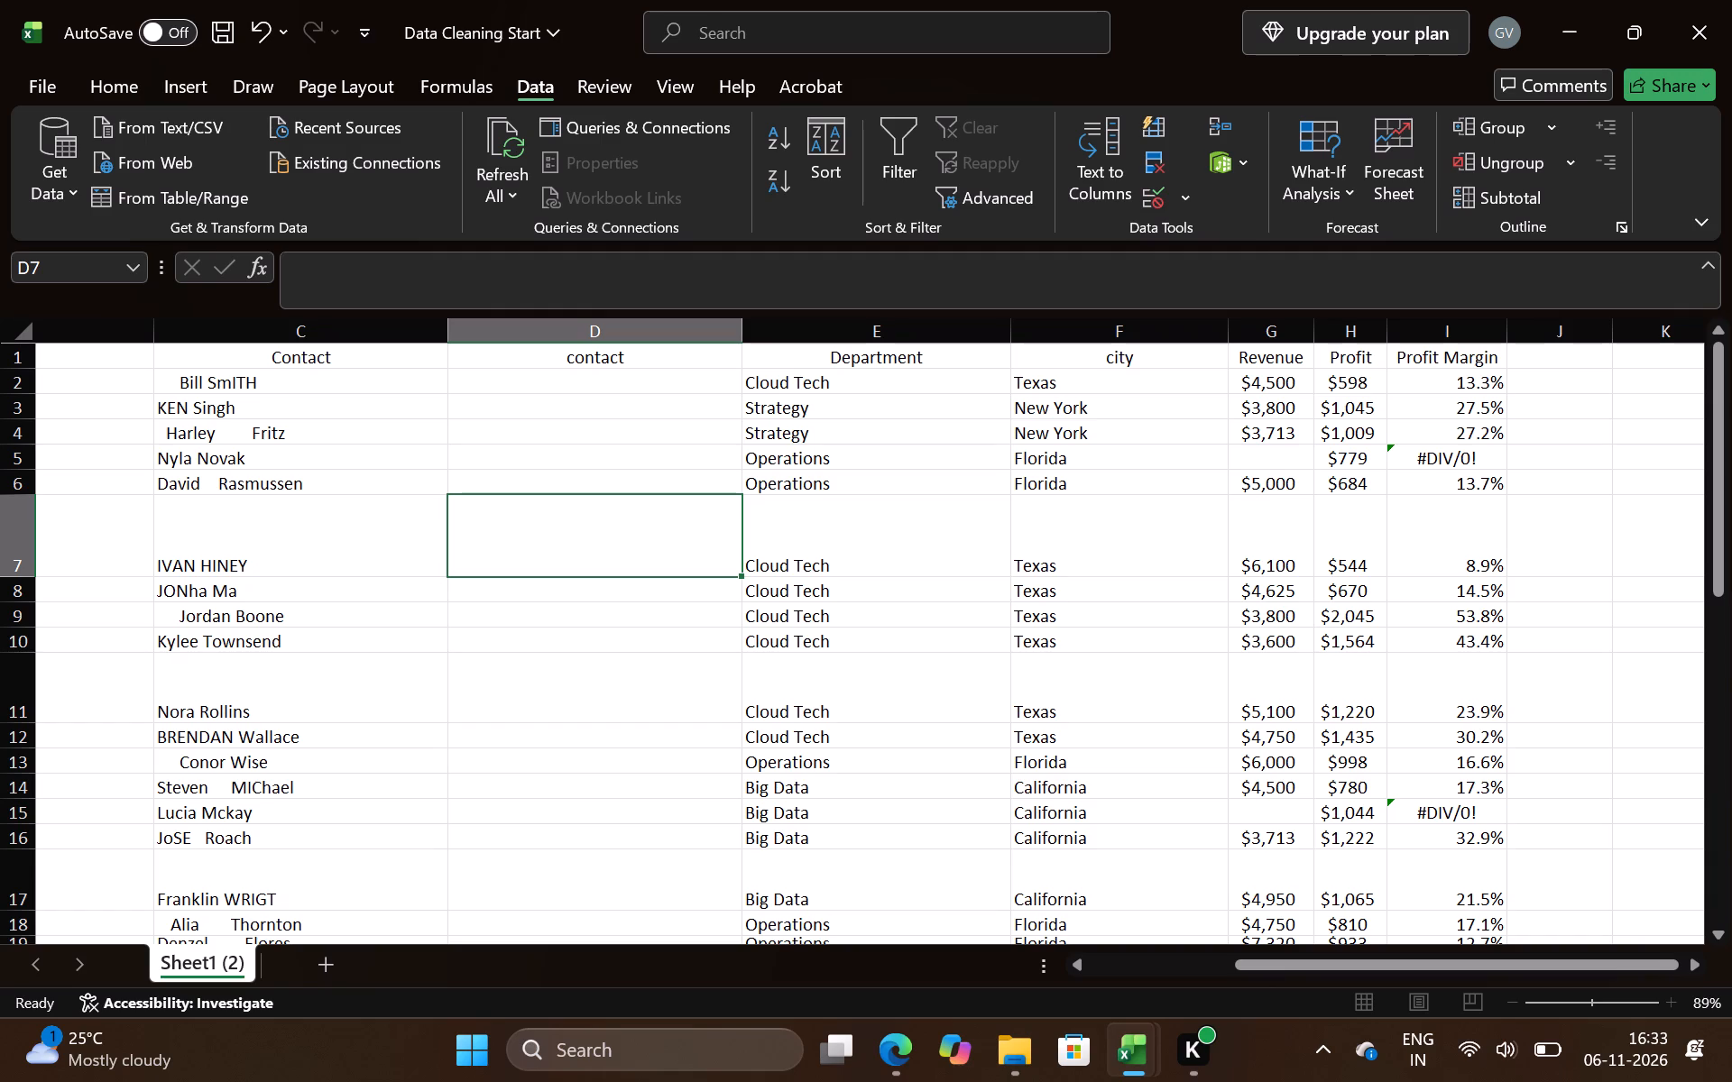
# Widen the Revenue column to about 12.33, and slightly widen the Profit and Profit Margin columns.
pyautogui.scroll(1, 622, 500)
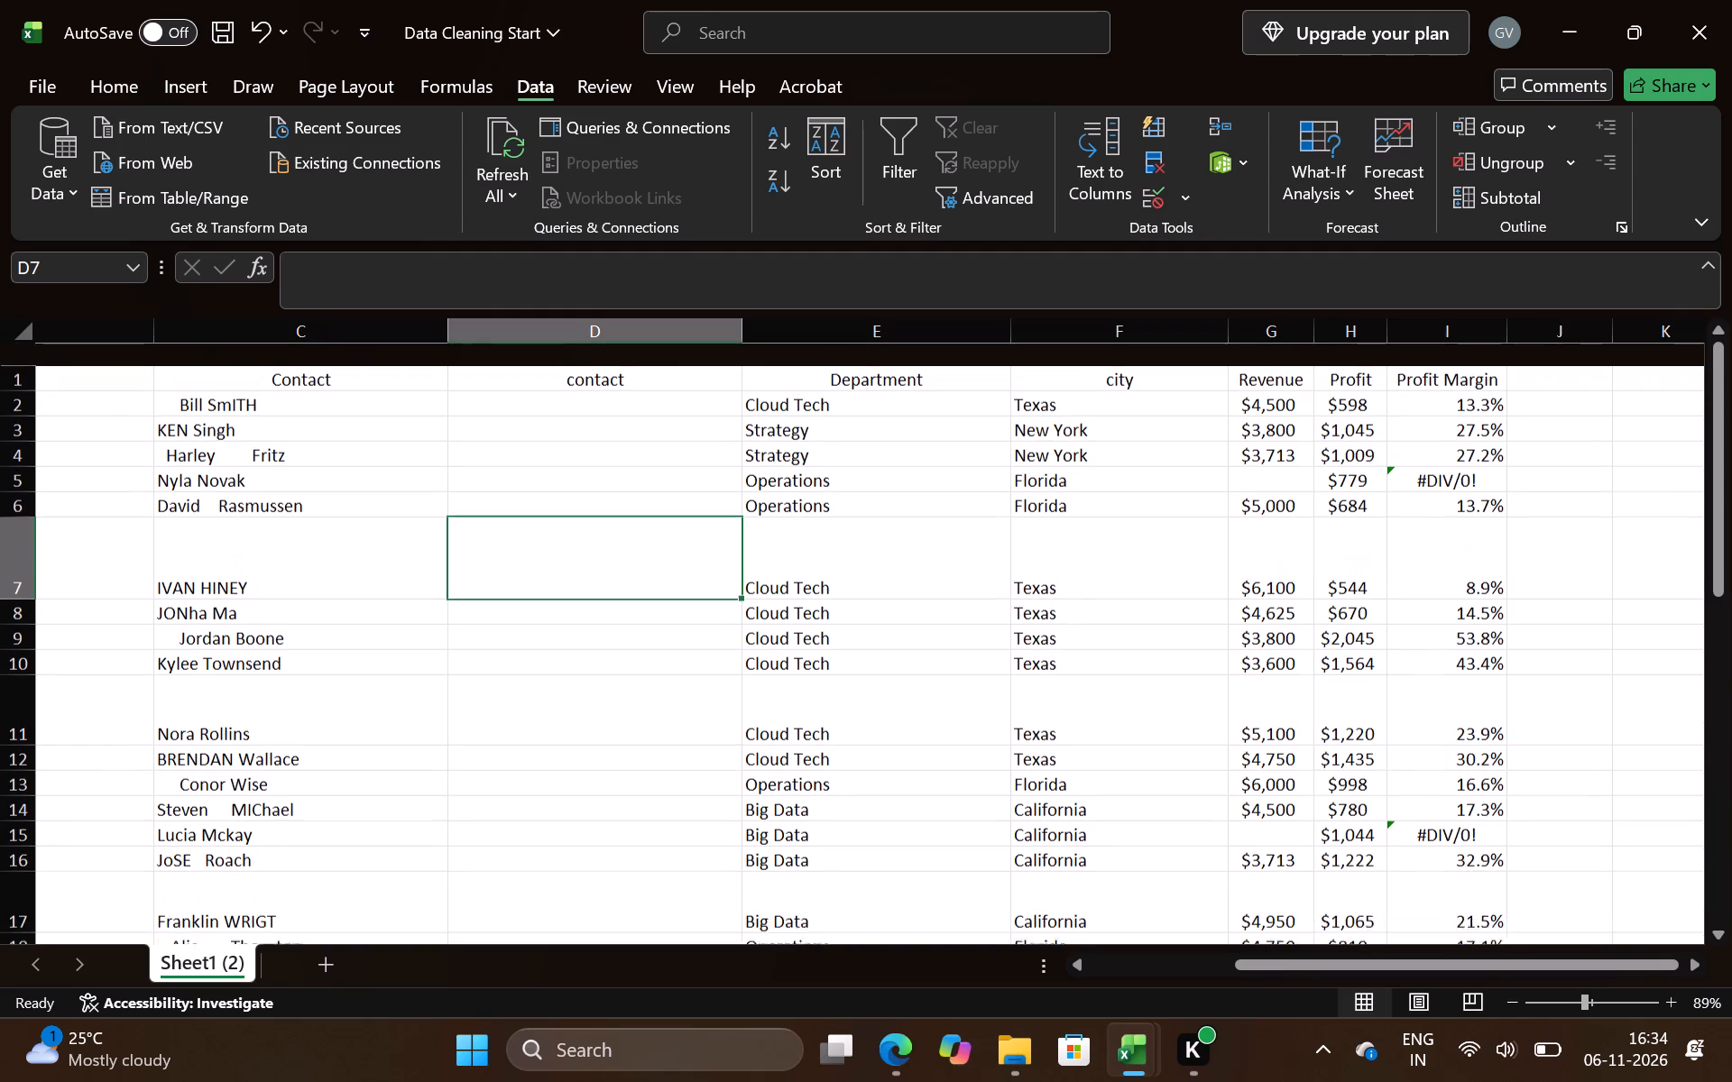
pyautogui.click(514, 389)
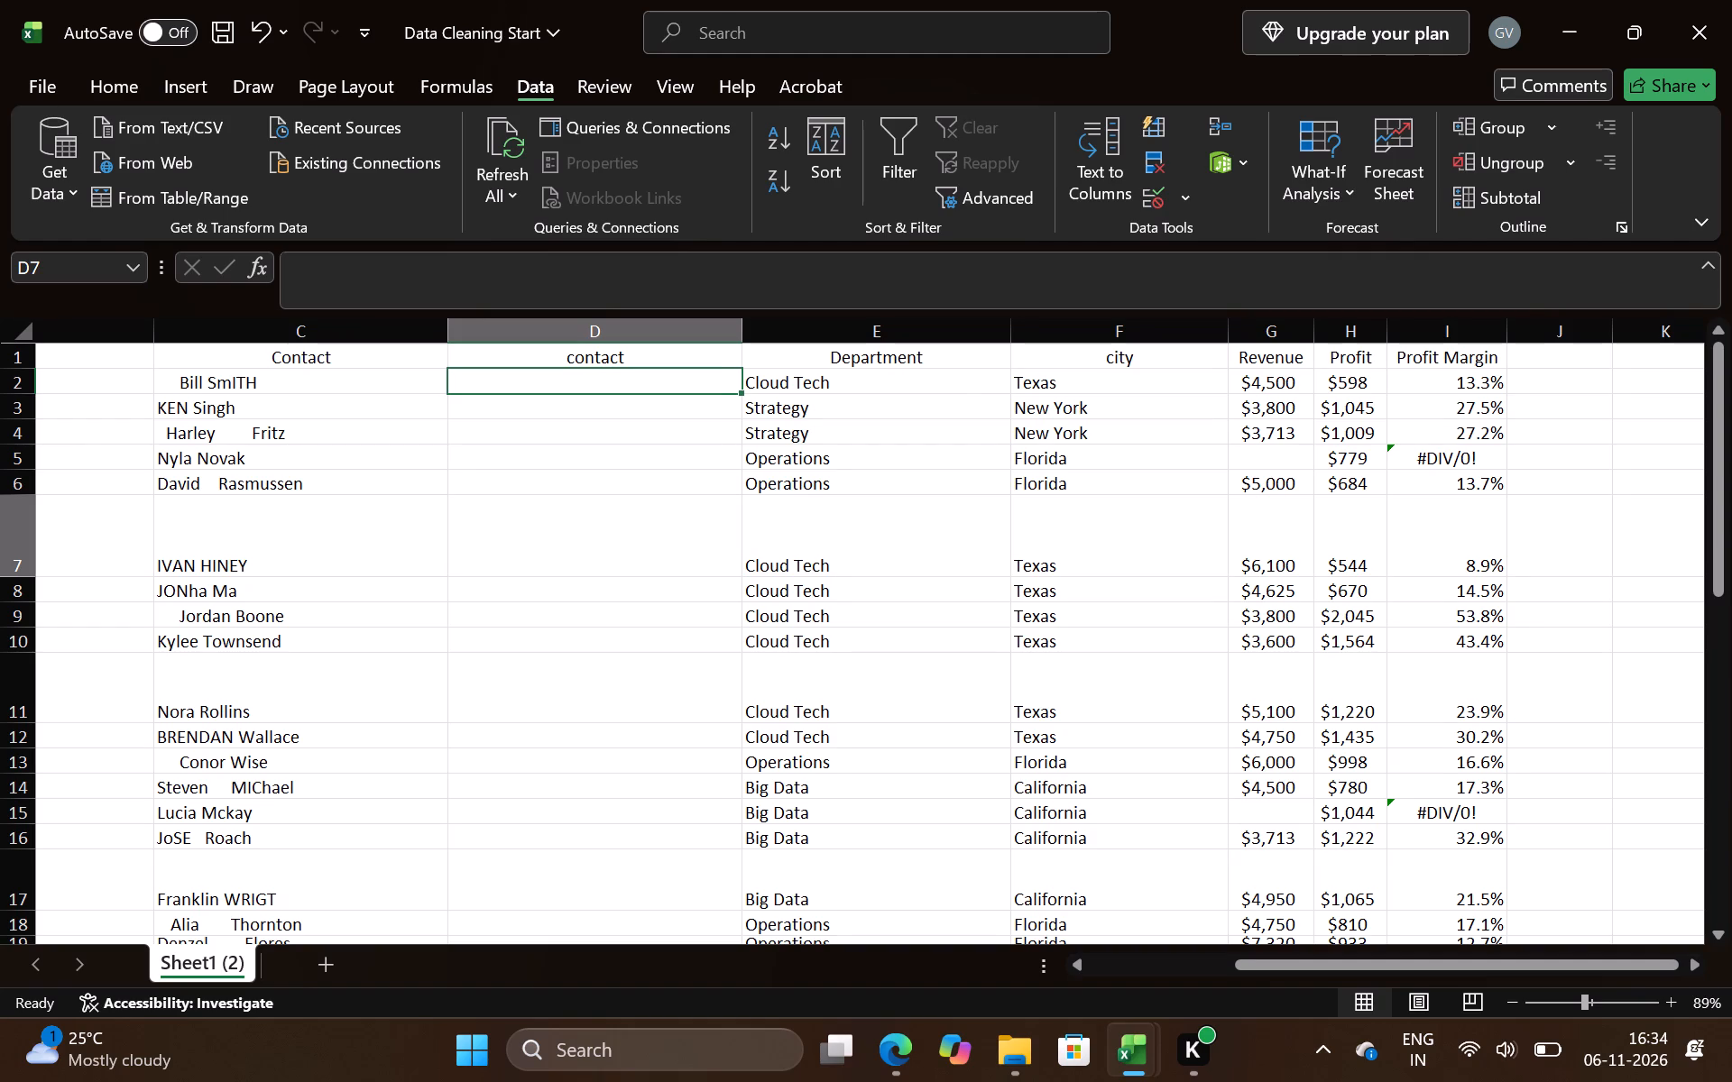
pyautogui.hscroll(-3, 1211, 571)
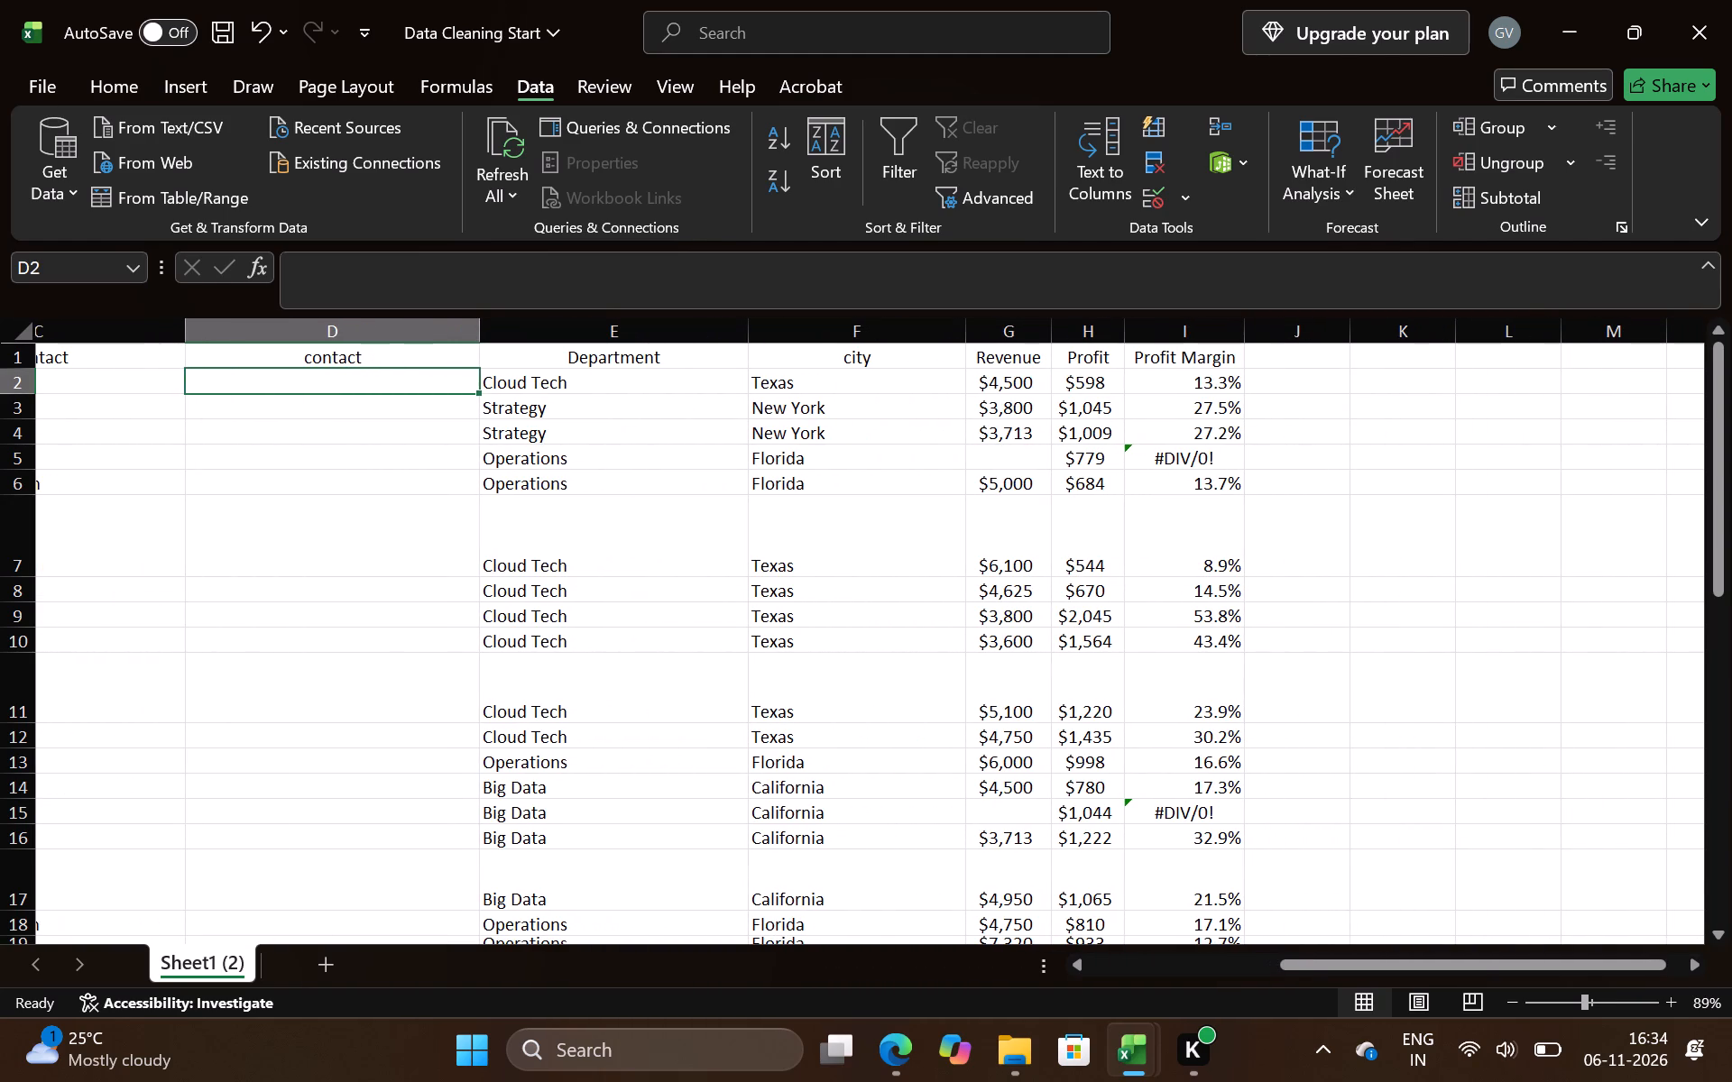
pyautogui.moveTo(1053, 337); pyautogui.dragTo(1092, 336)
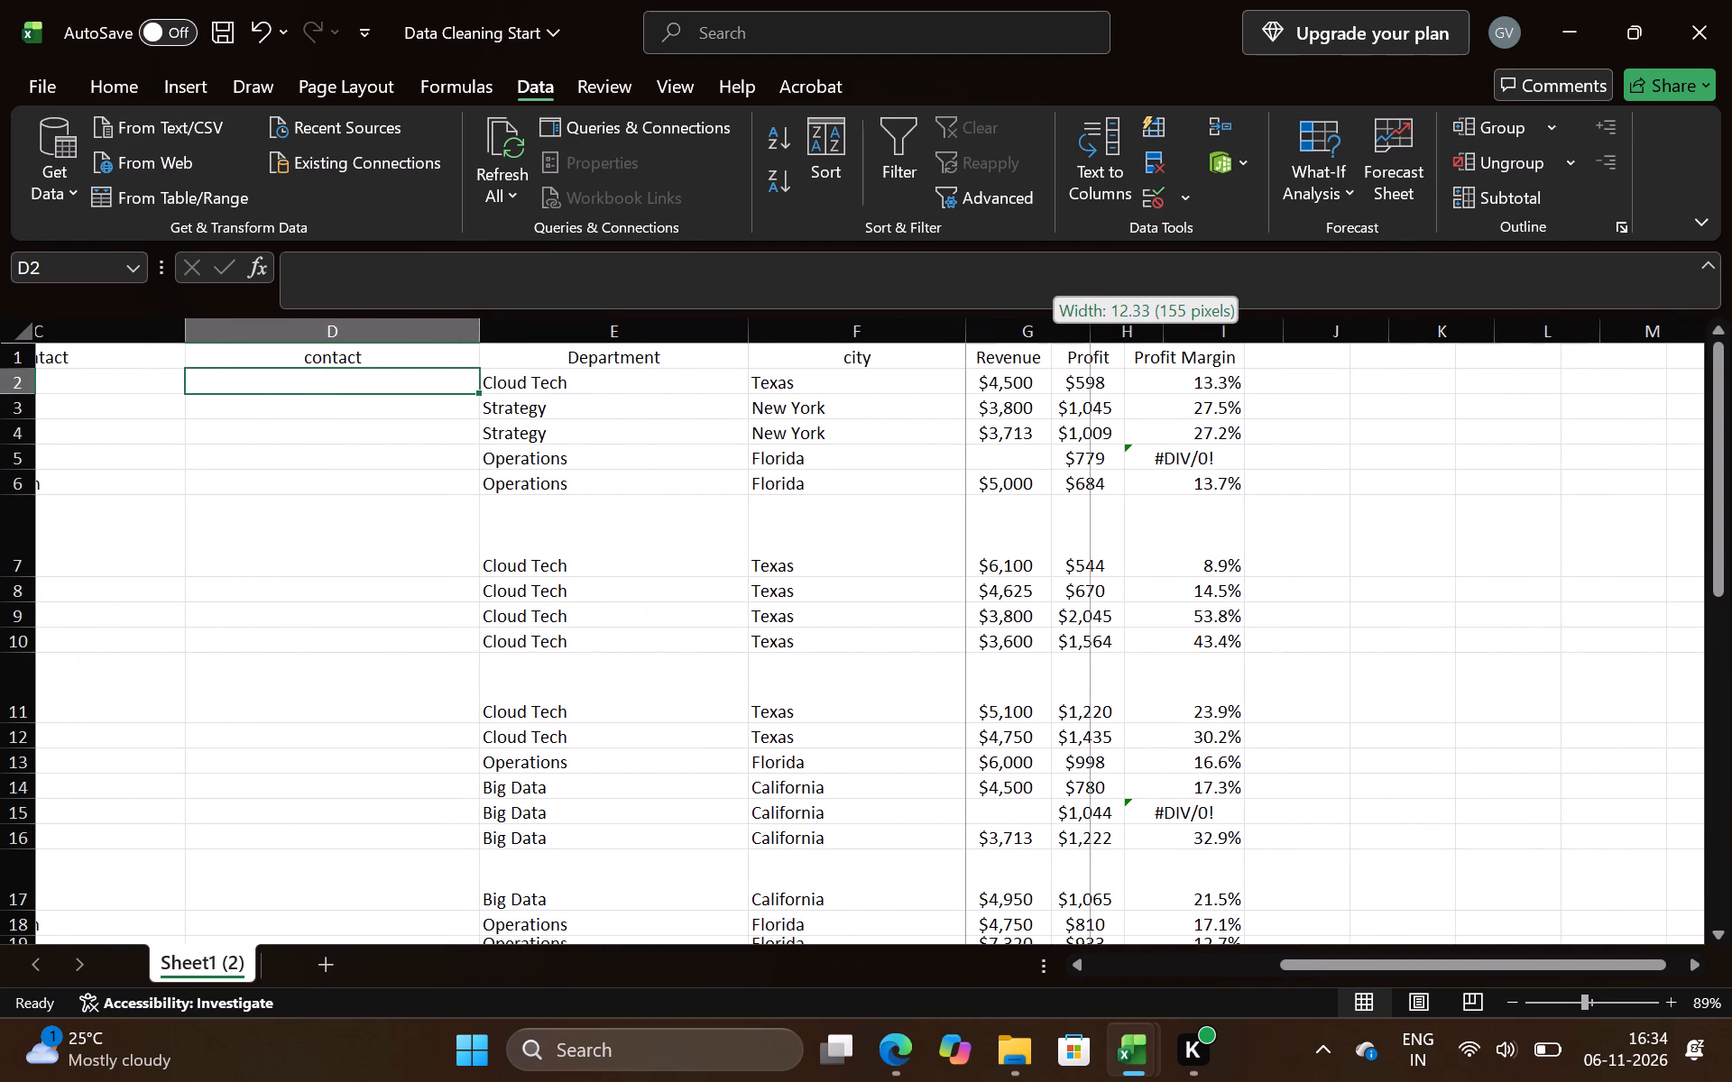
pyautogui.moveTo(1092, 336); pyautogui.dragTo(1092, 335)
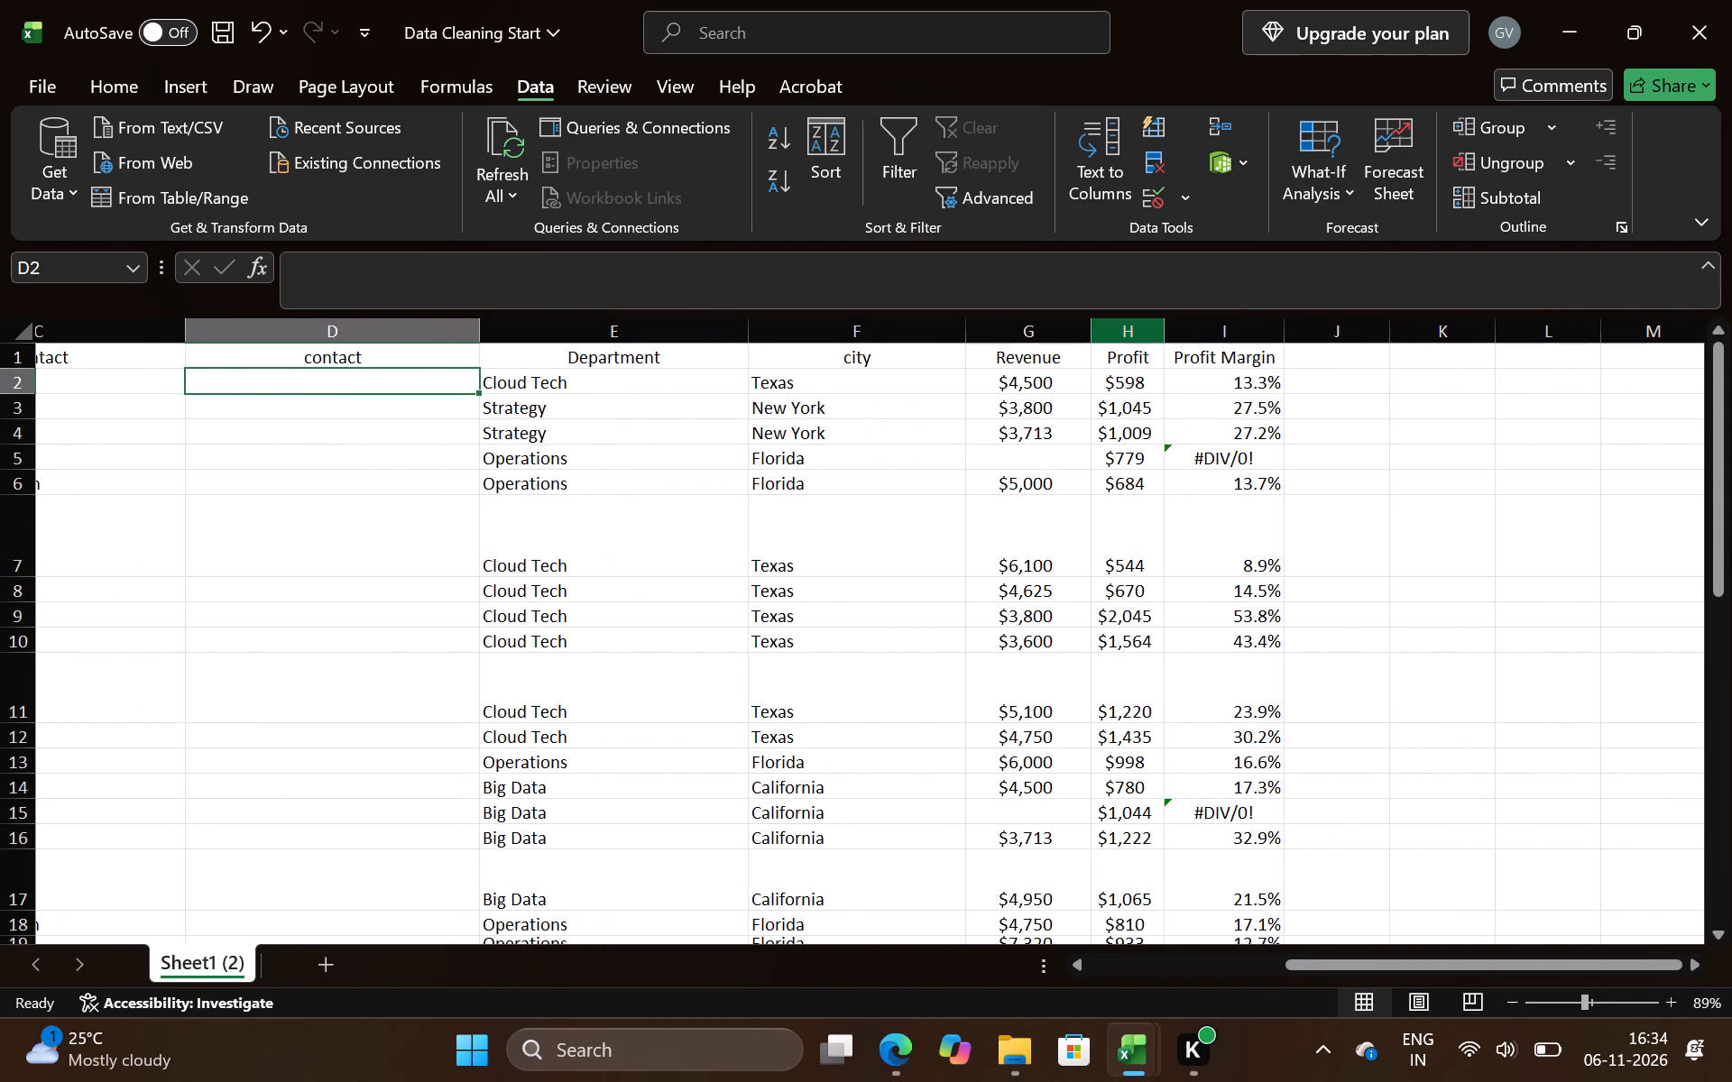
pyautogui.moveTo(1163, 335); pyautogui.dragTo(1201, 333)
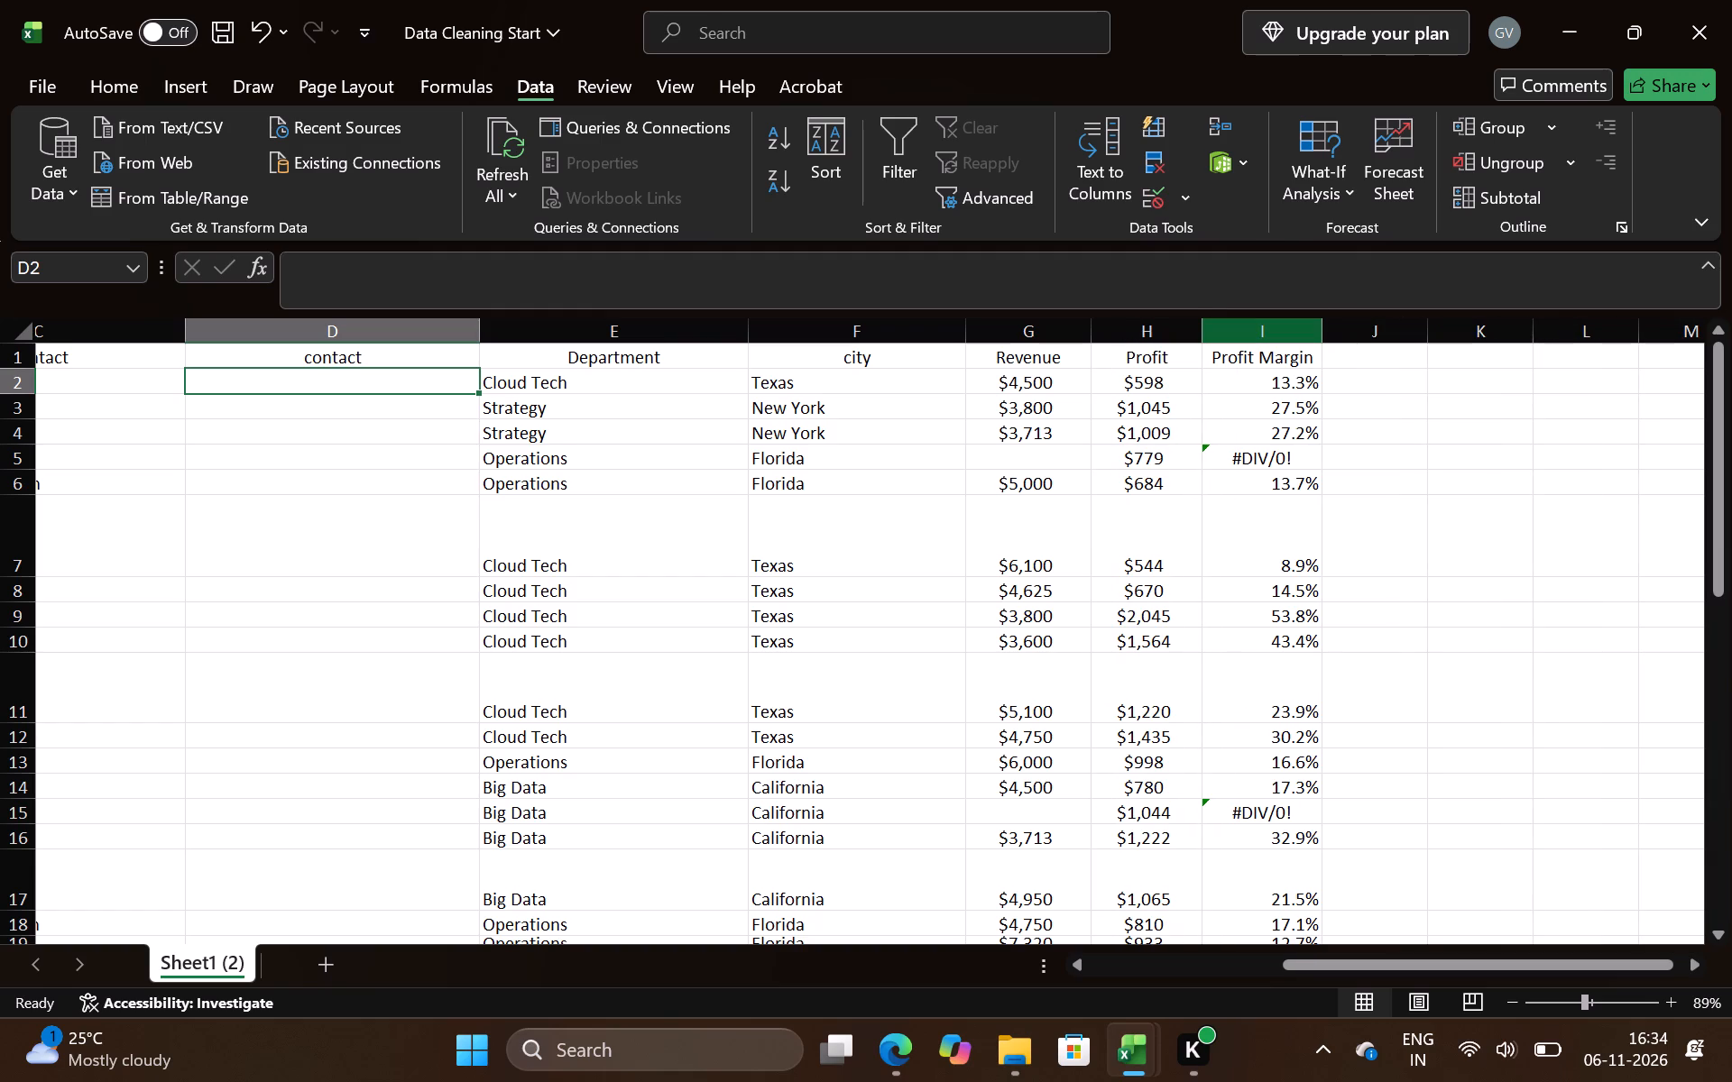
pyautogui.moveTo(1323, 337); pyautogui.dragTo(1344, 337)
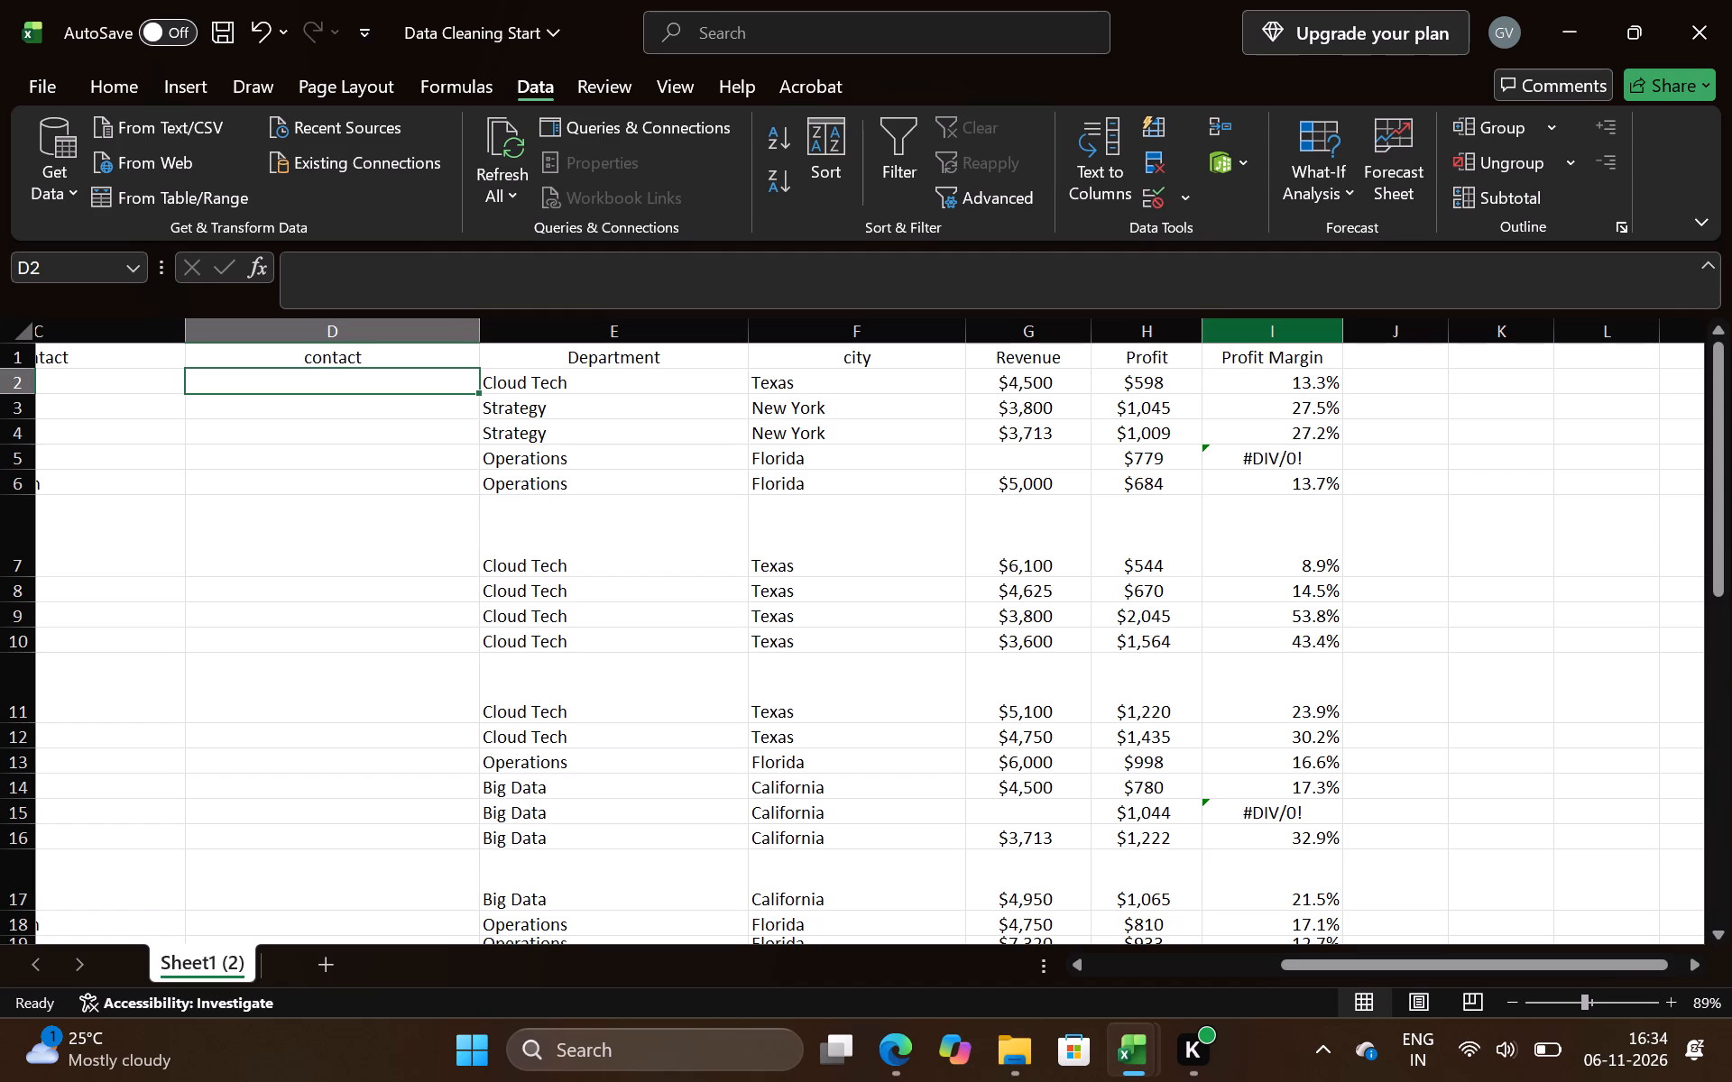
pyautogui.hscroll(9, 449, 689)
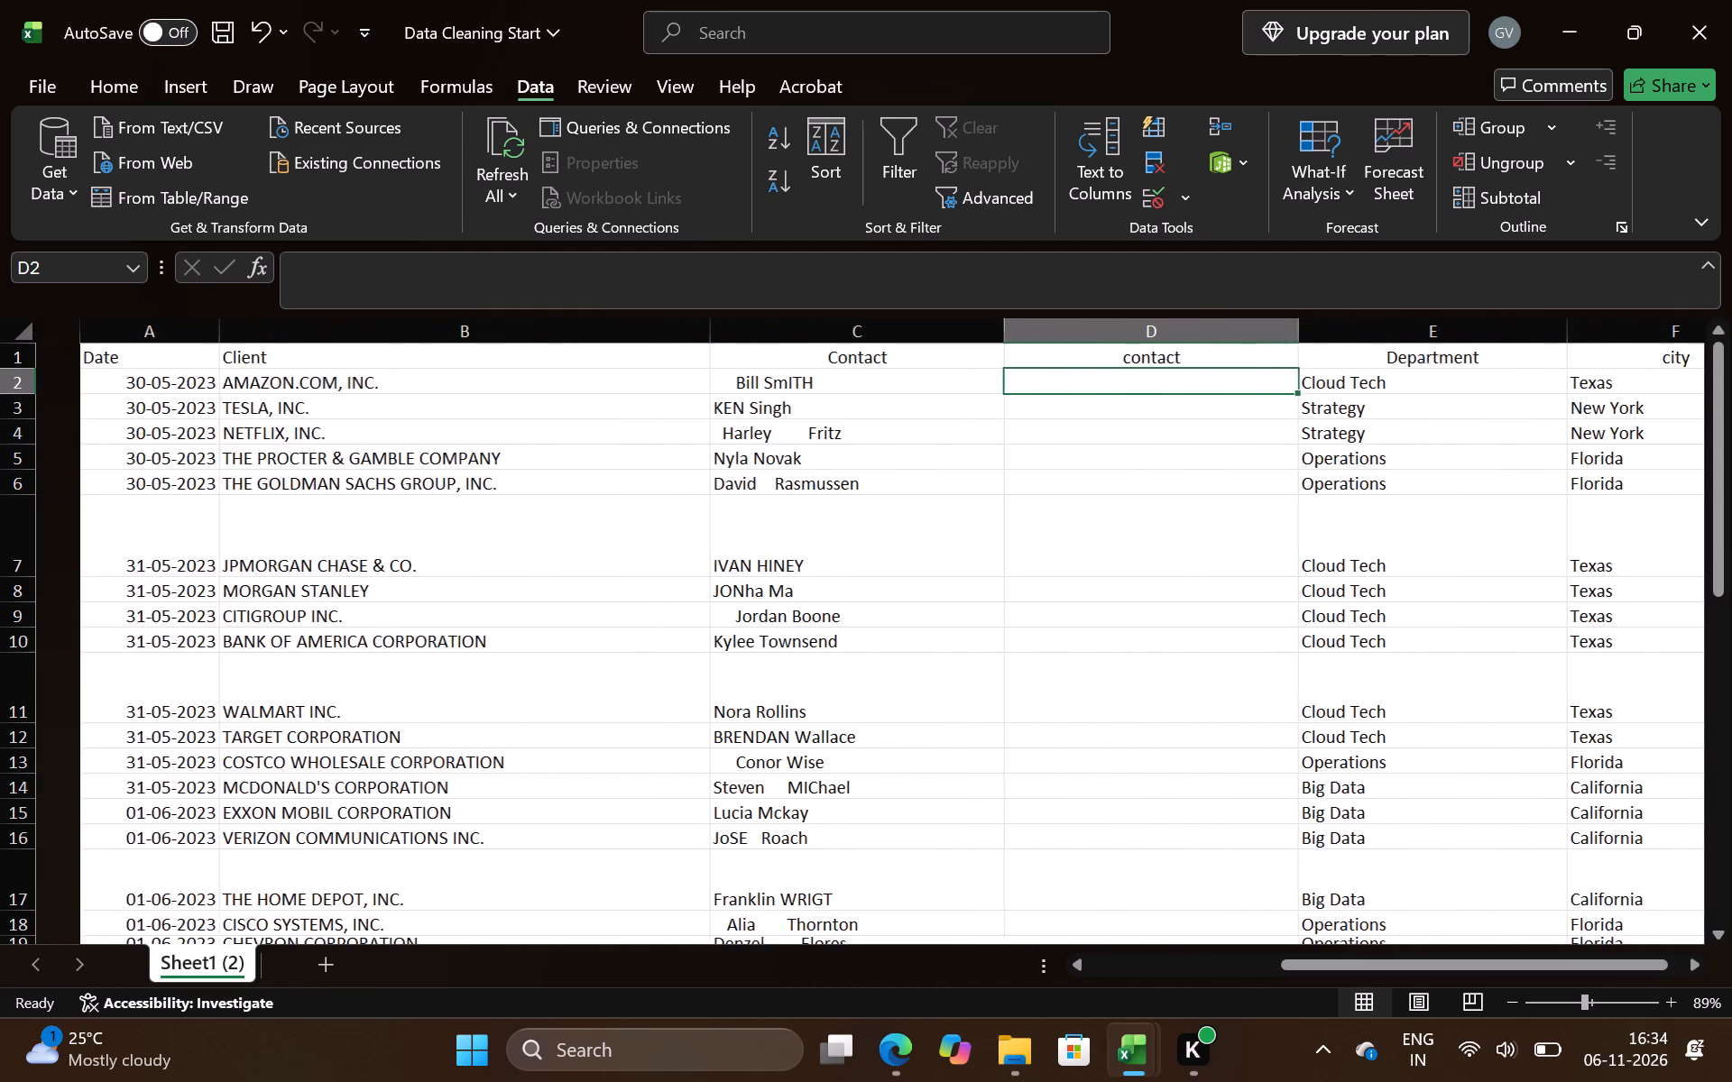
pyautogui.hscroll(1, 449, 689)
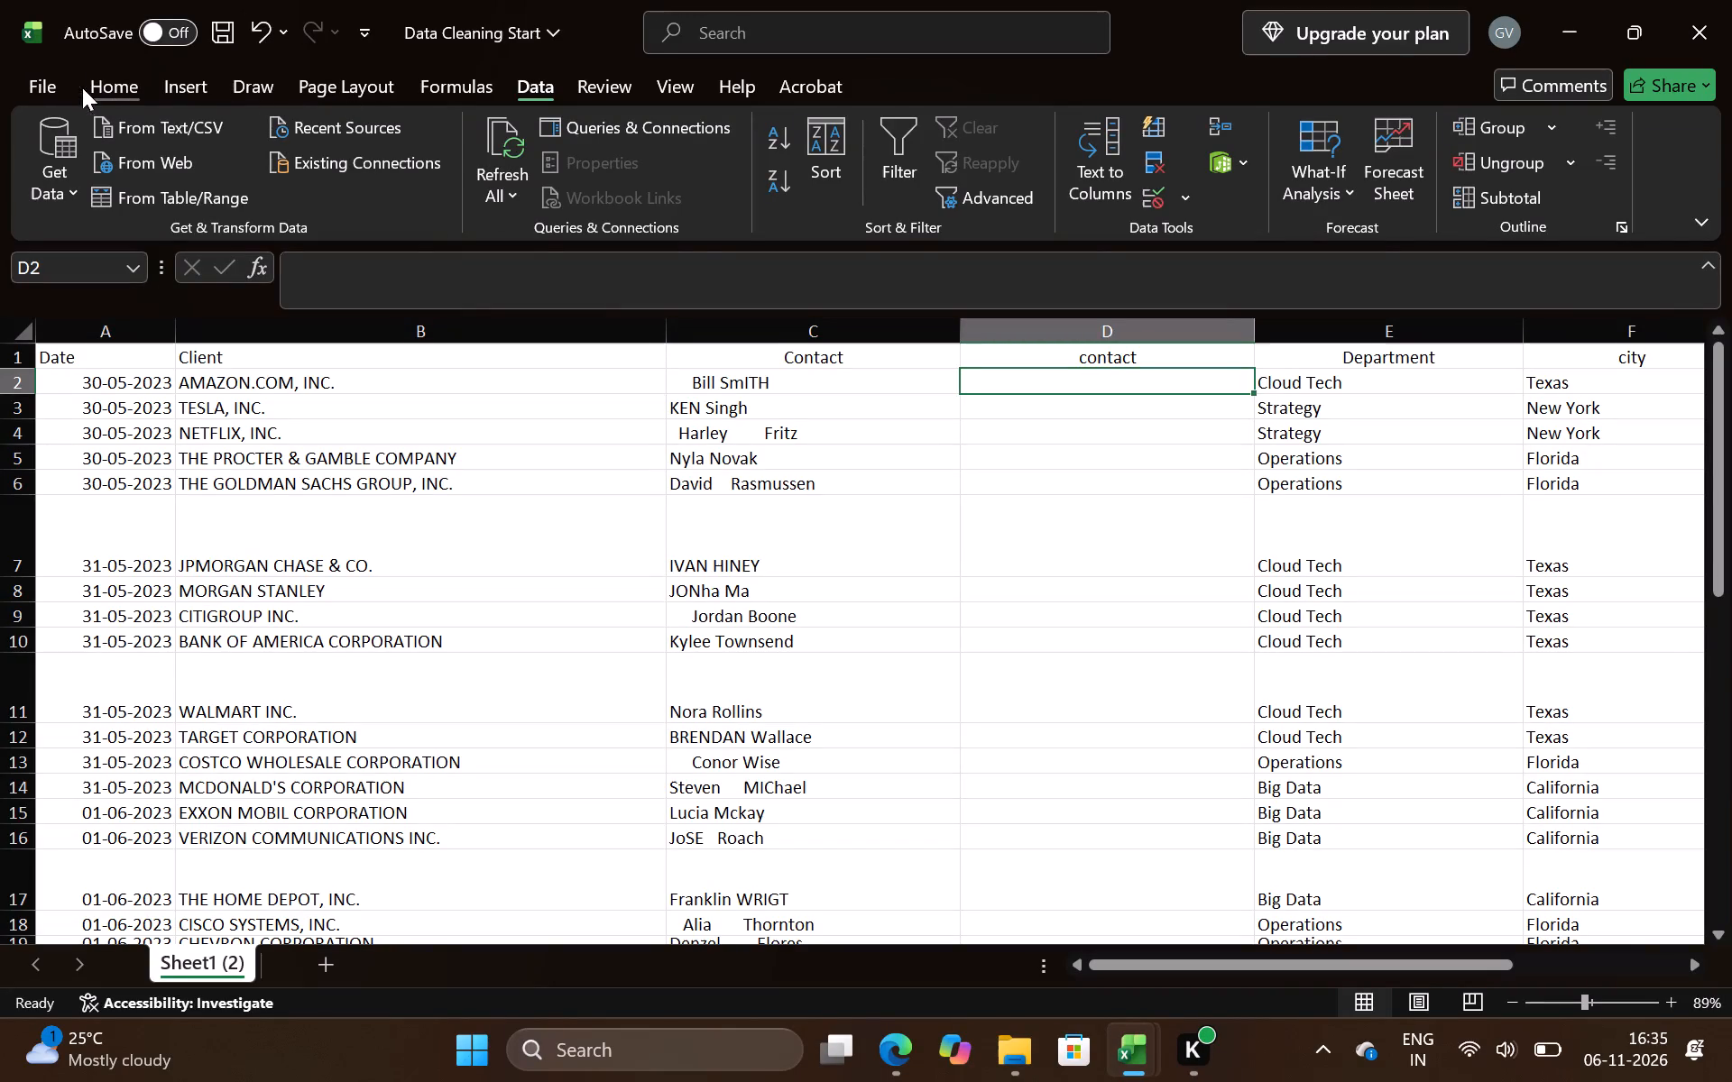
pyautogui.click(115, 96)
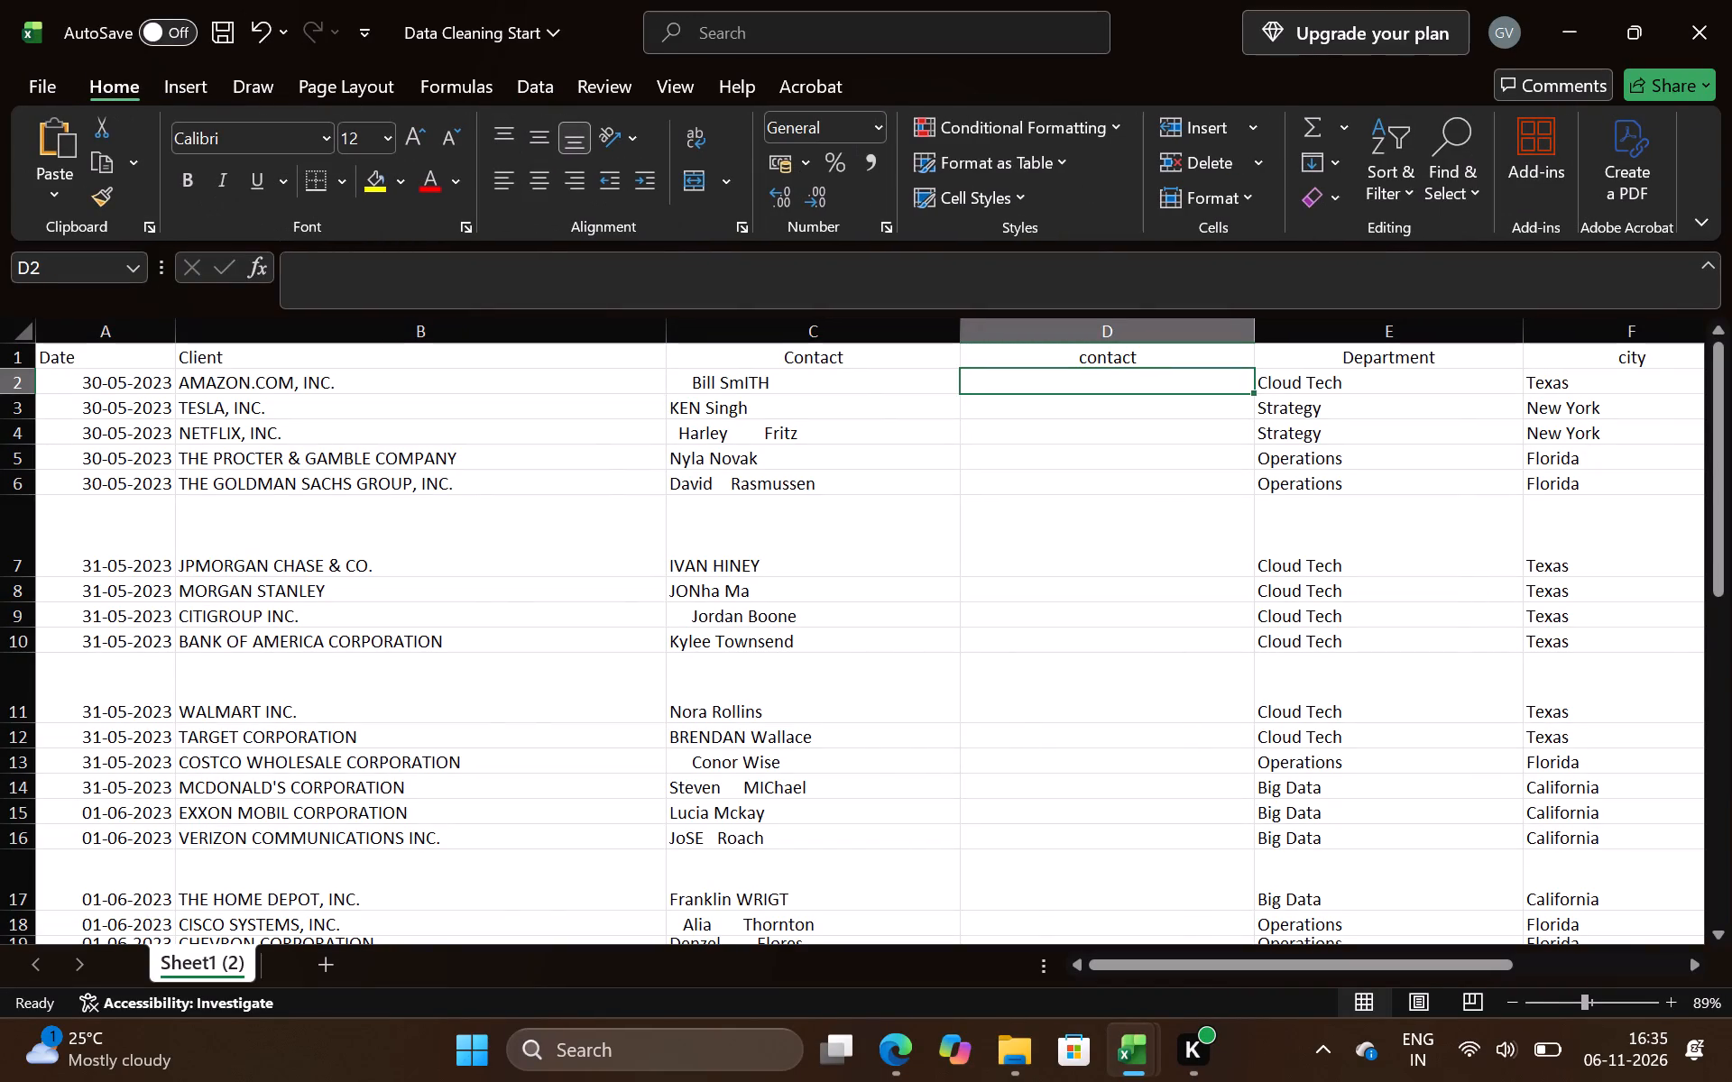
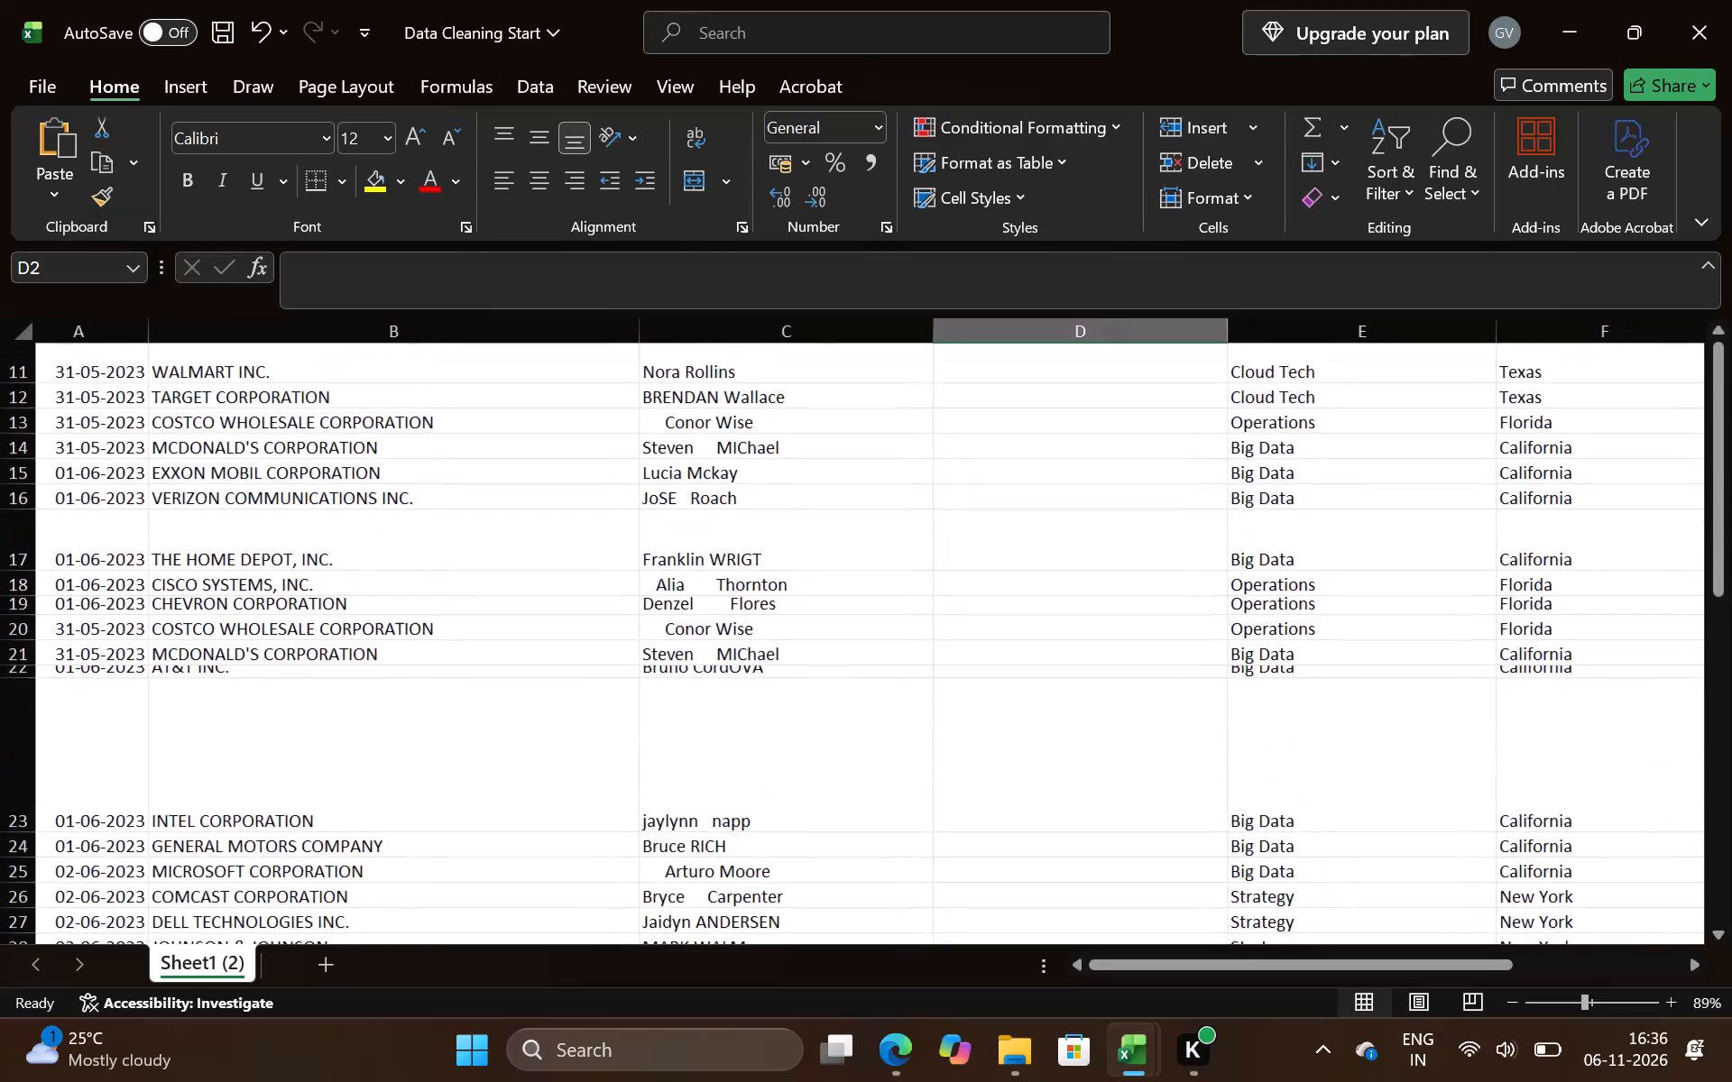
# Review the table's rows and columns, checking the AT&T INC. row and the Profit Margin formula in cell I2.
pyautogui.scroll(-1, 970, 567)
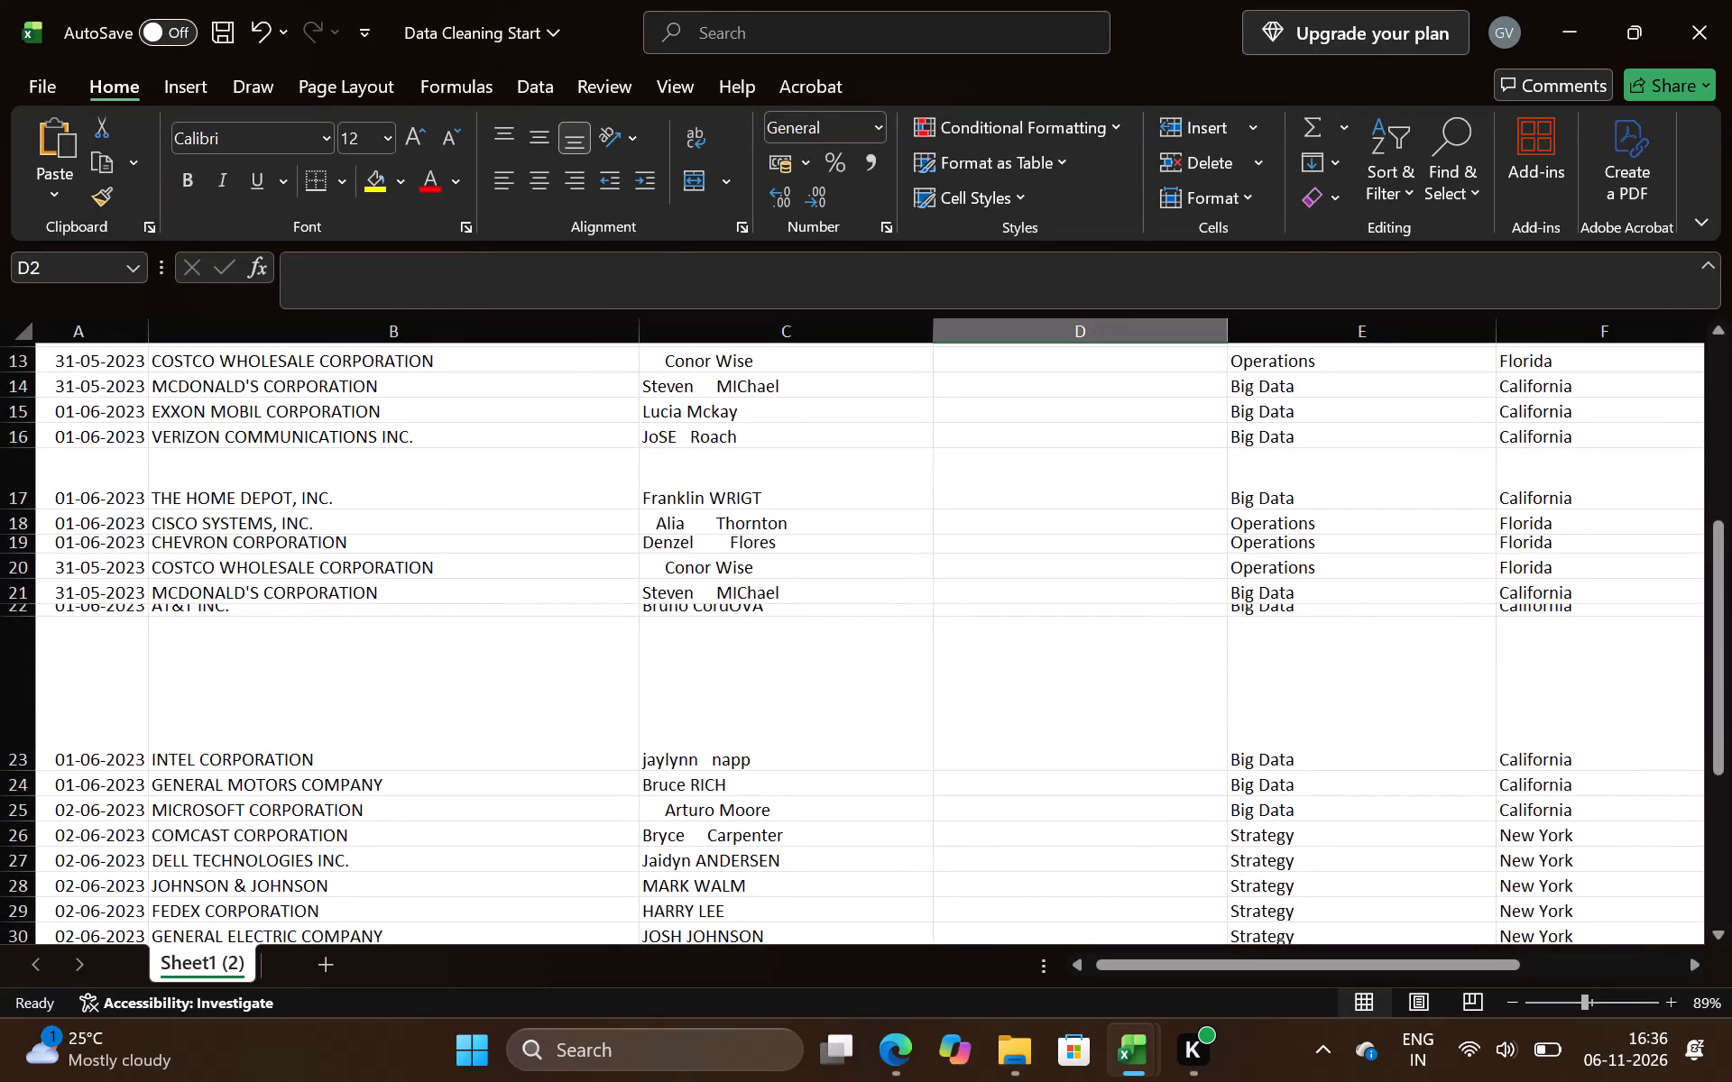
pyautogui.click(403, 612)
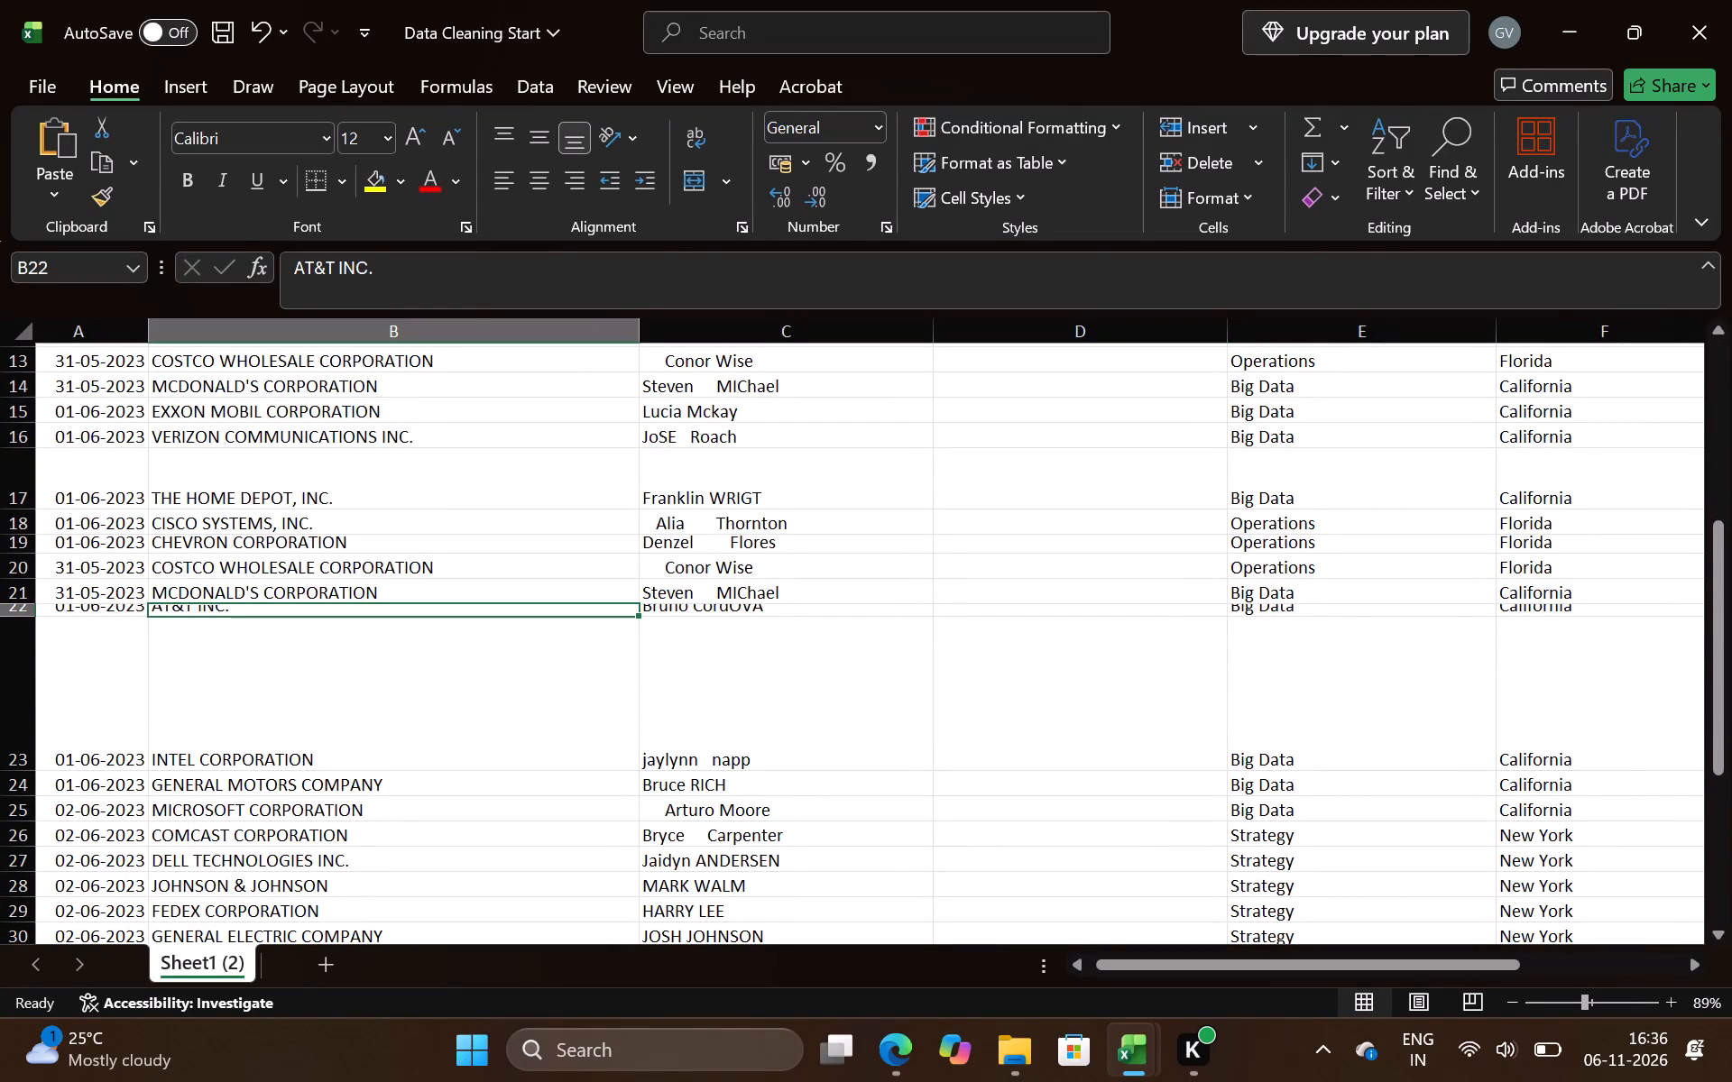
pyautogui.click(76, 609)
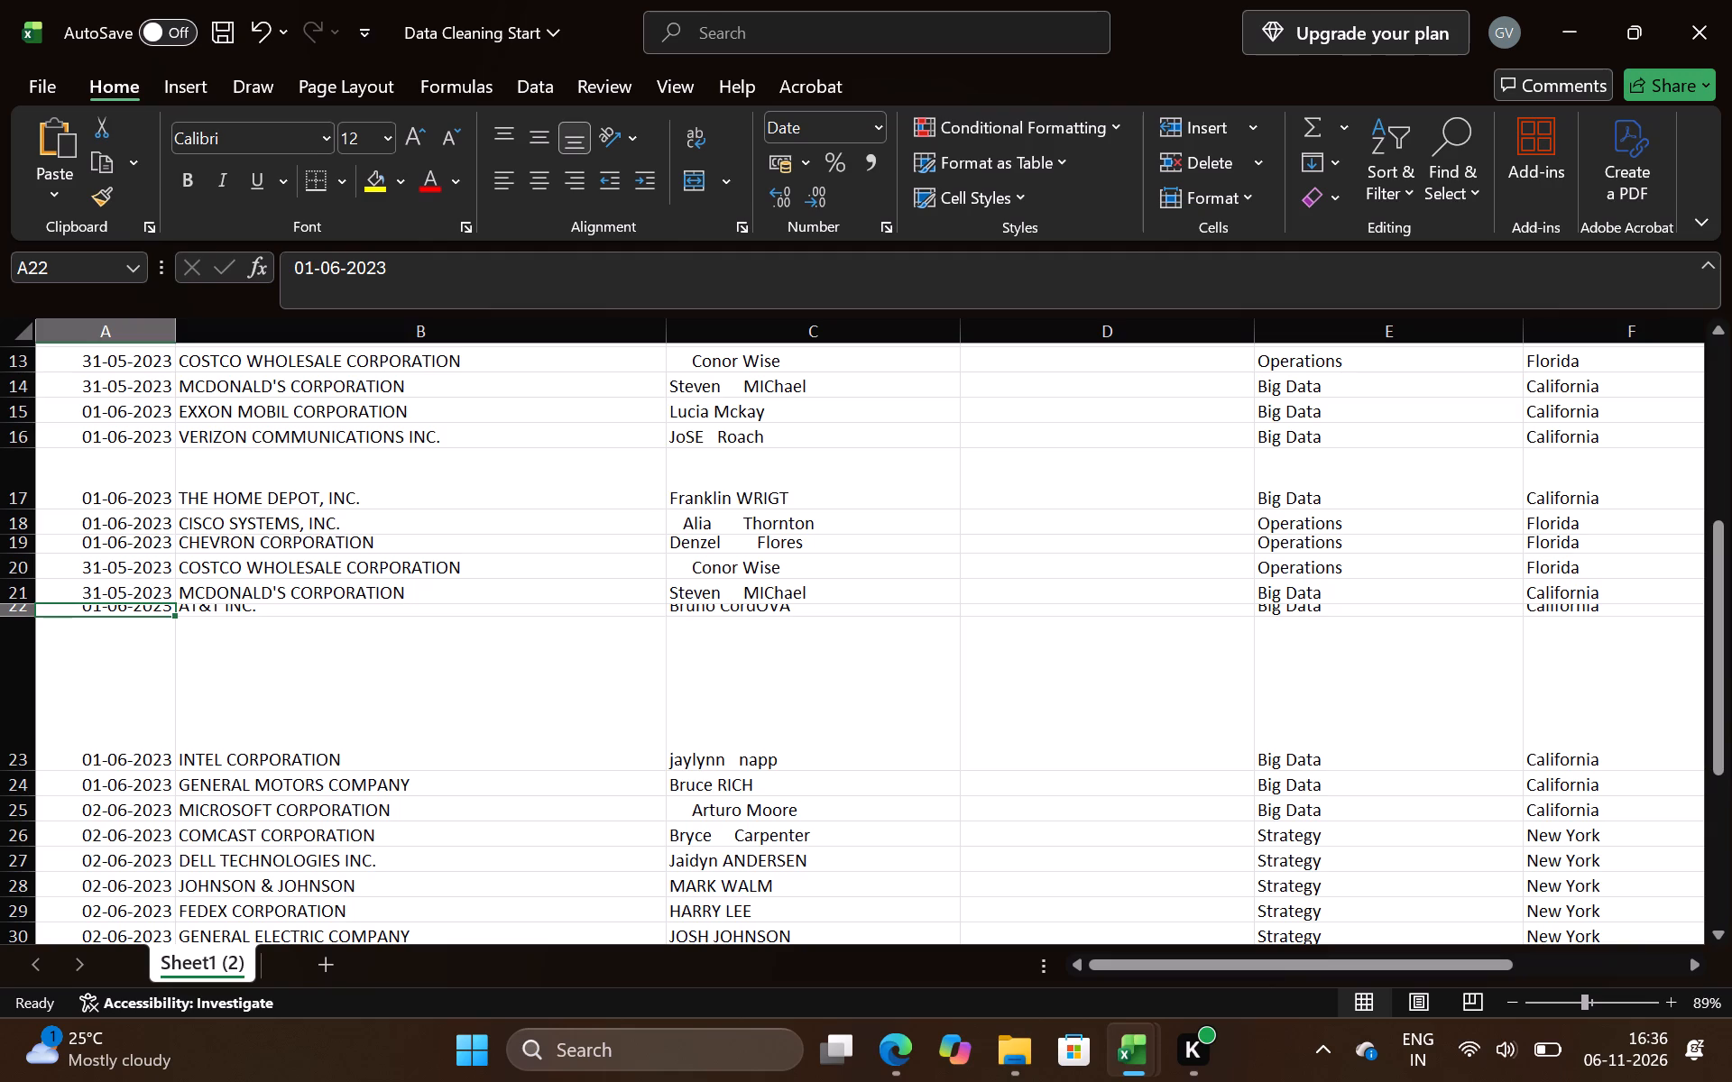
pyautogui.scroll(3, 516, 740)
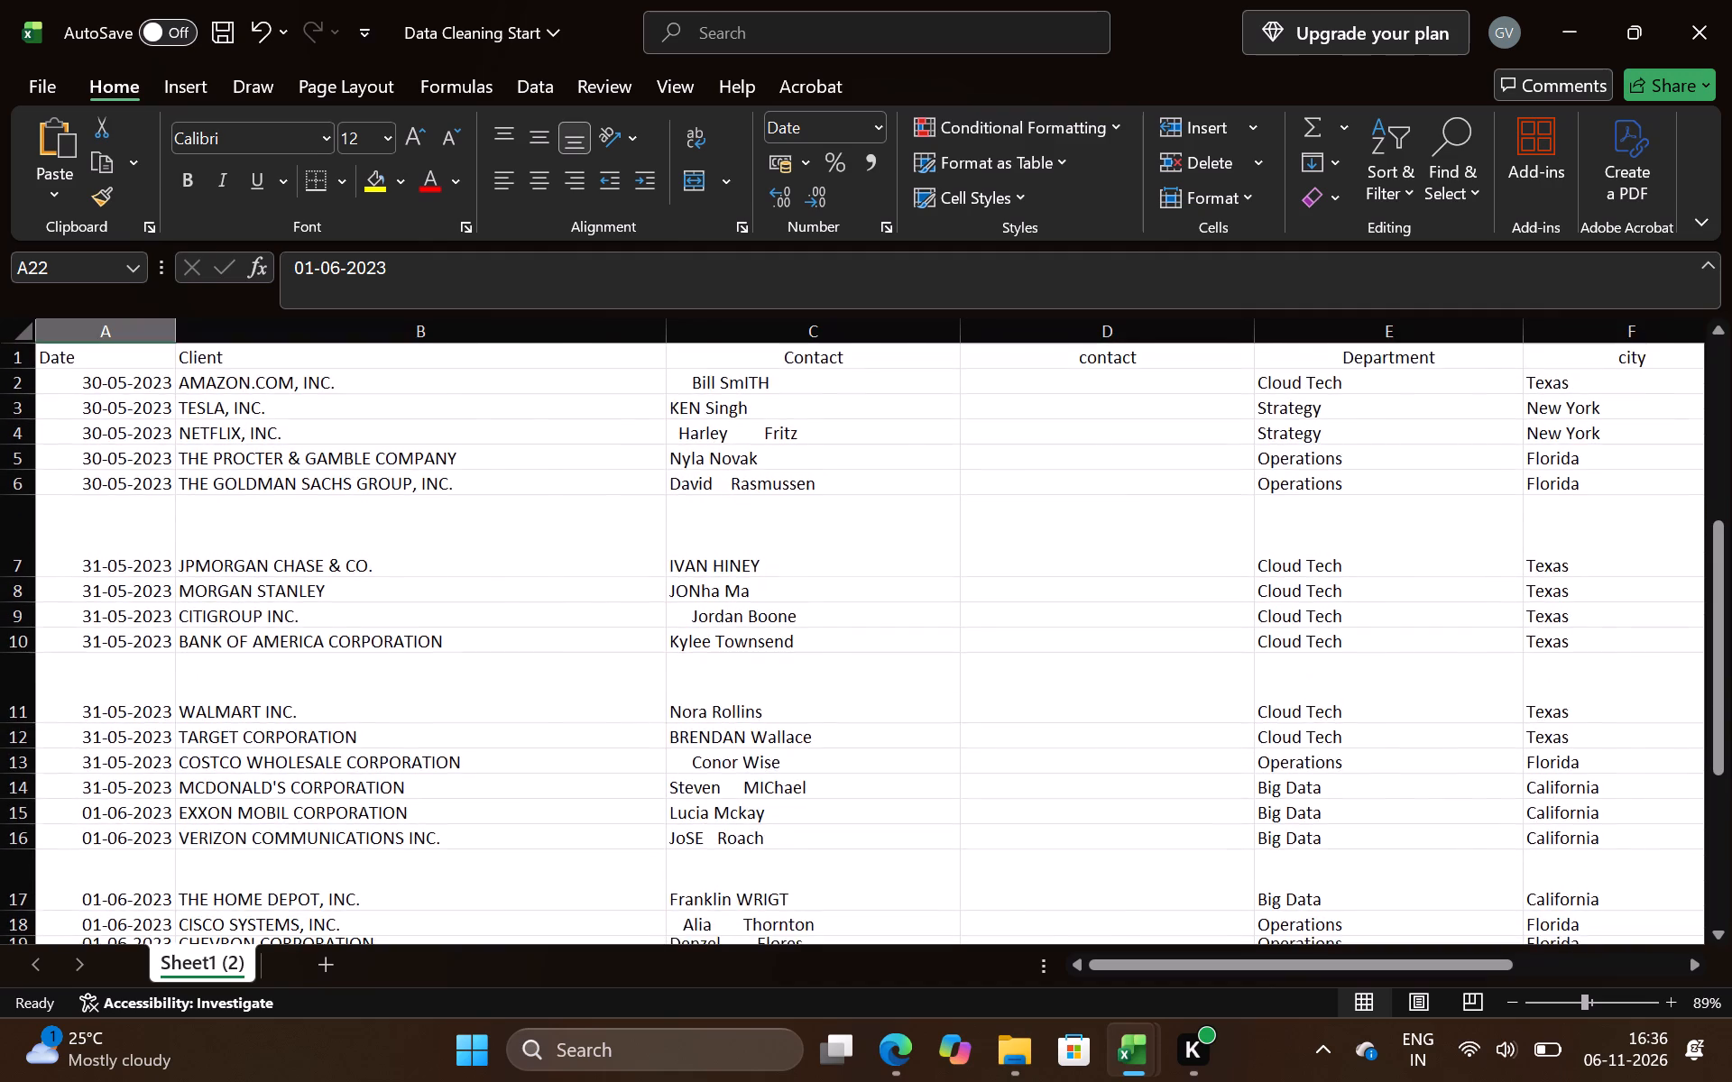
pyautogui.hscroll(-7, 516, 740)
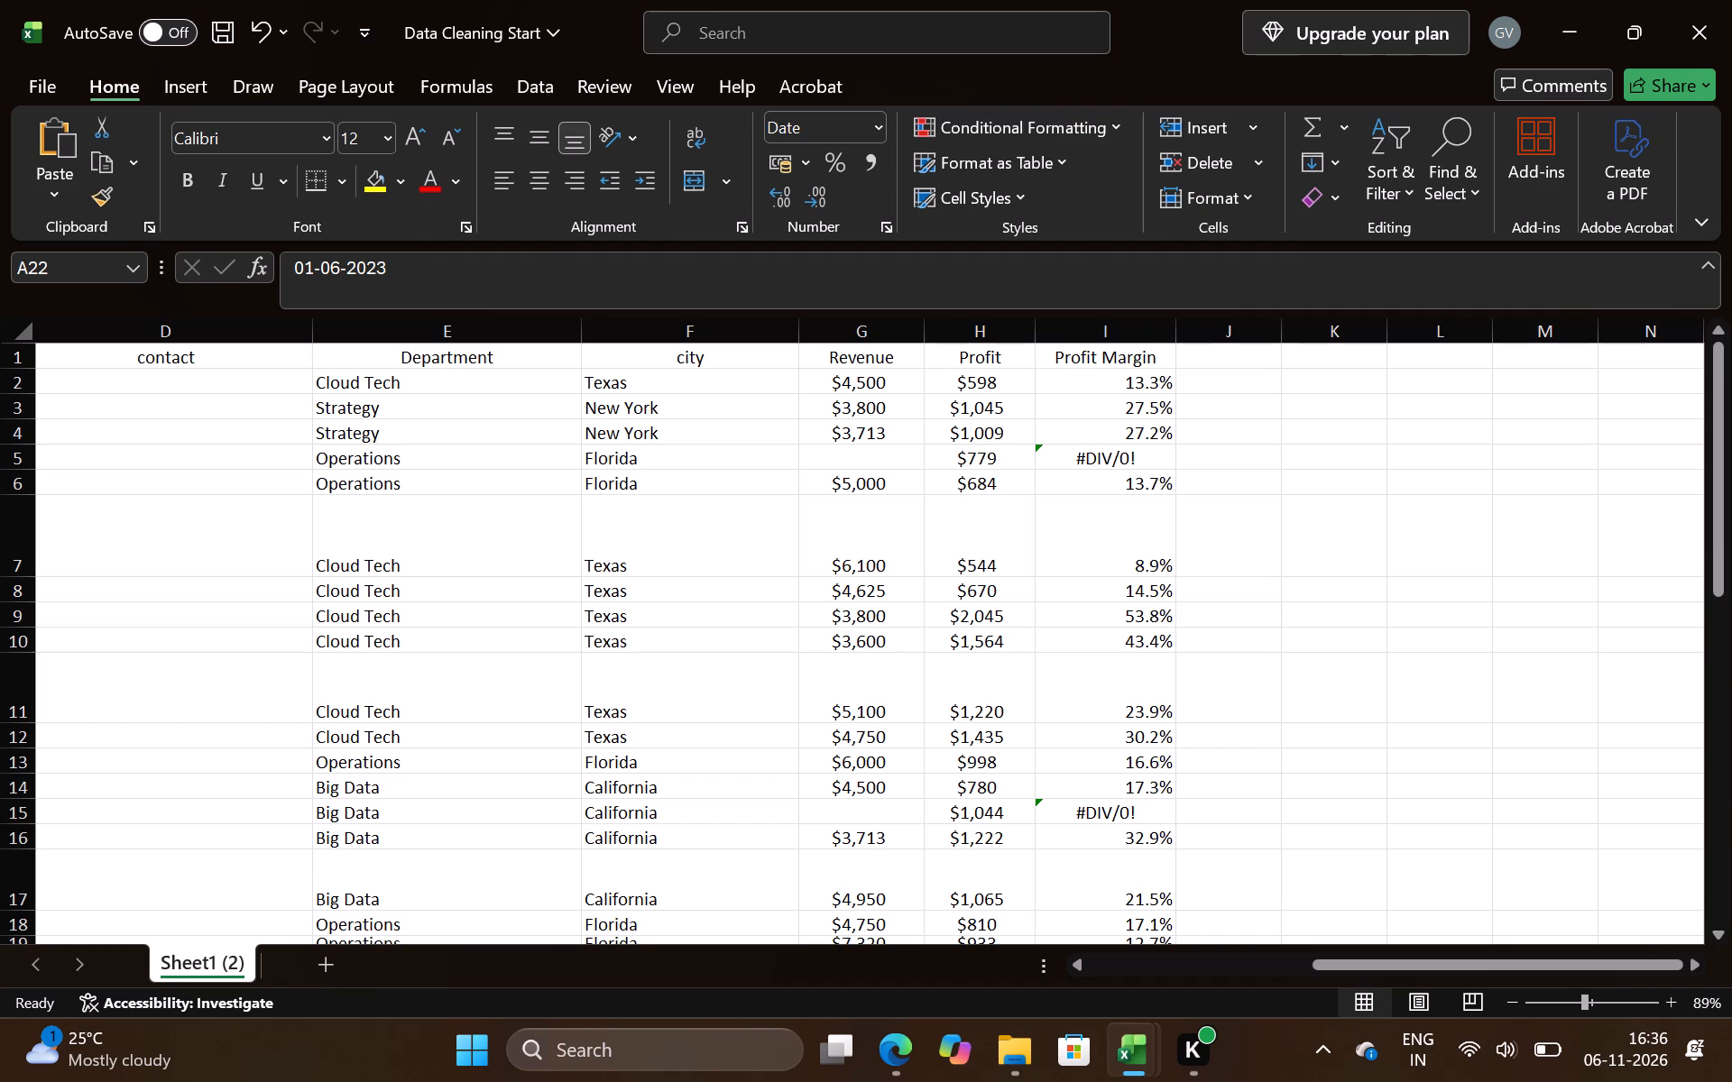
pyautogui.click(1103, 382)
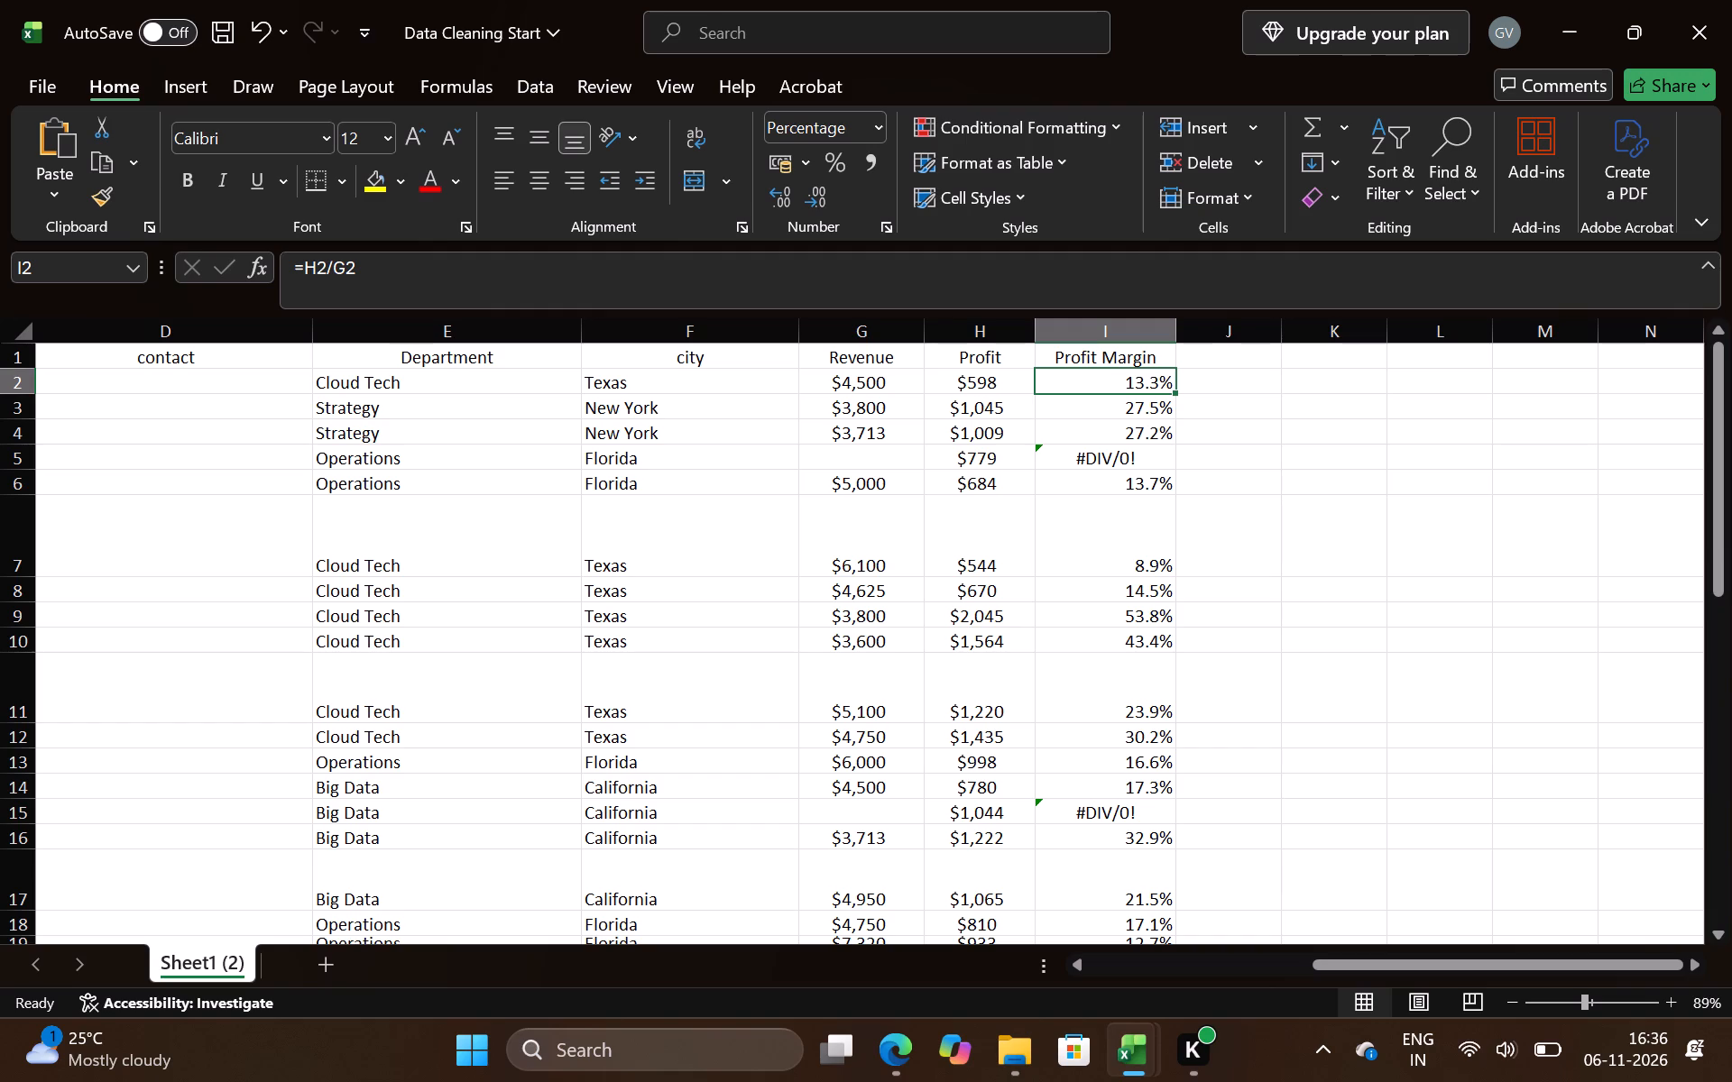
pyautogui.hscroll(3, 642, 482)
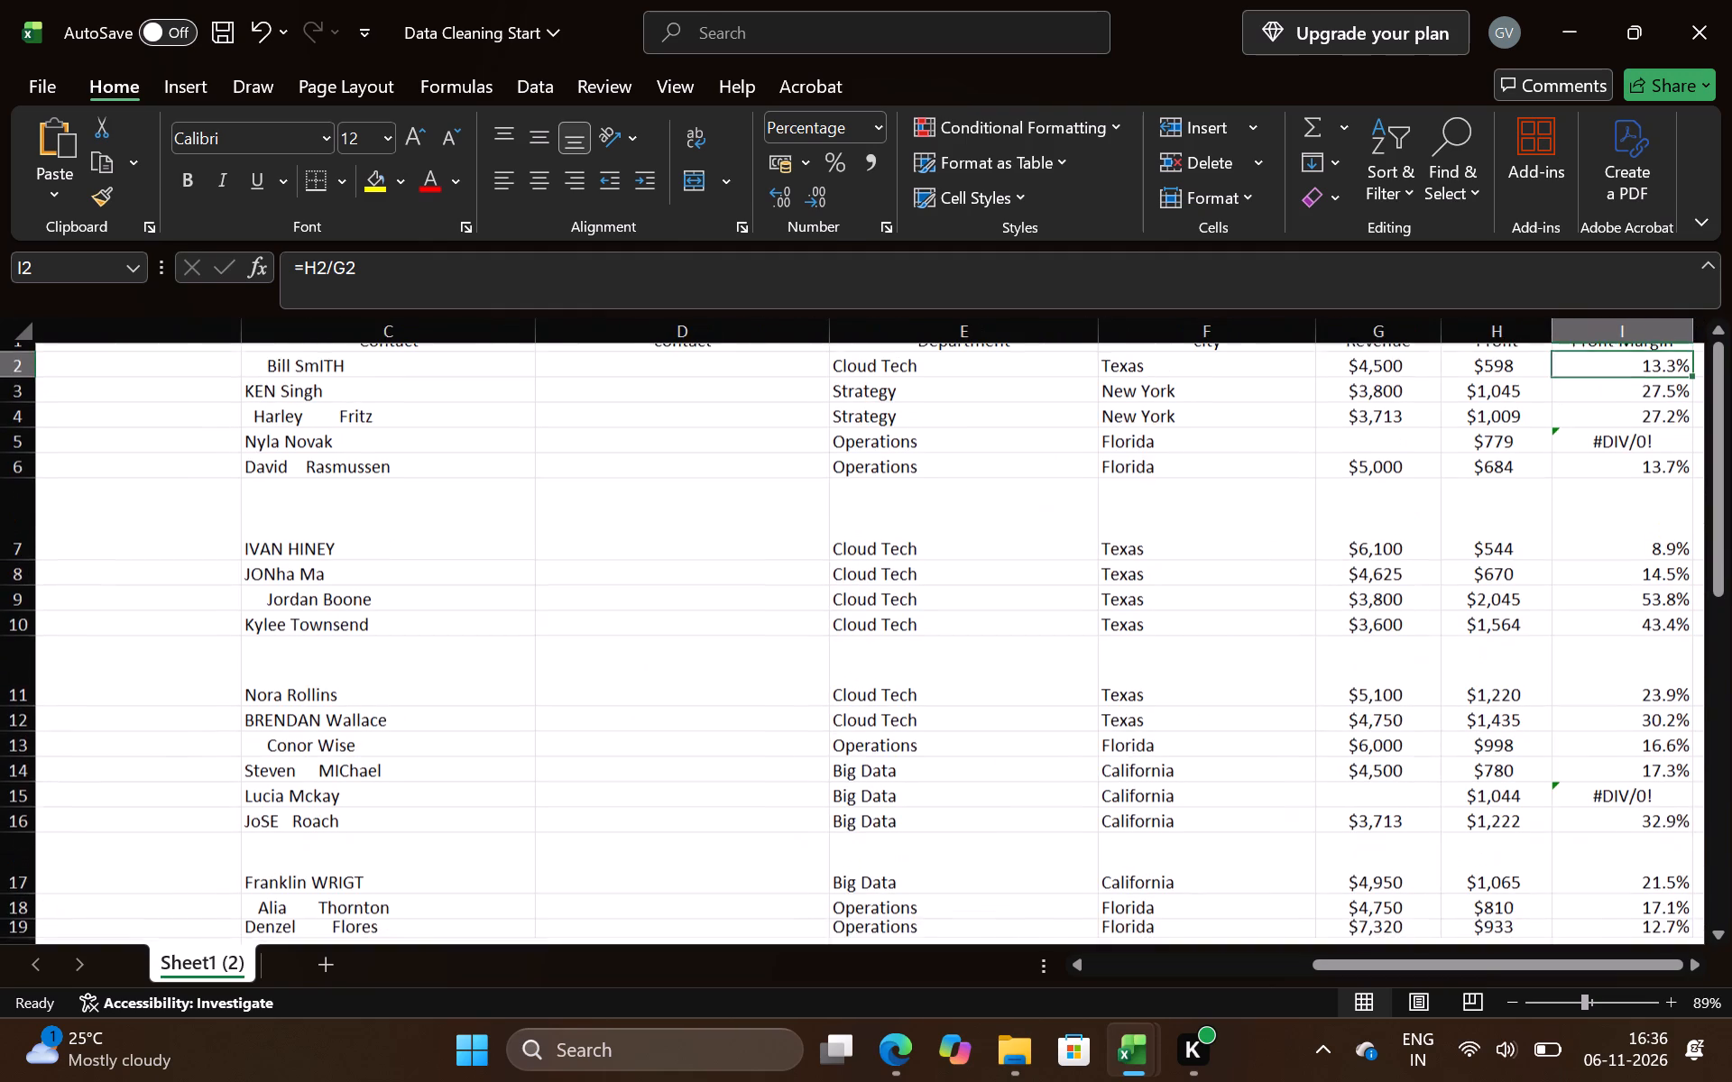
pyautogui.hscroll(1, 642, 482)
pyautogui.scroll(2, 642, 482)
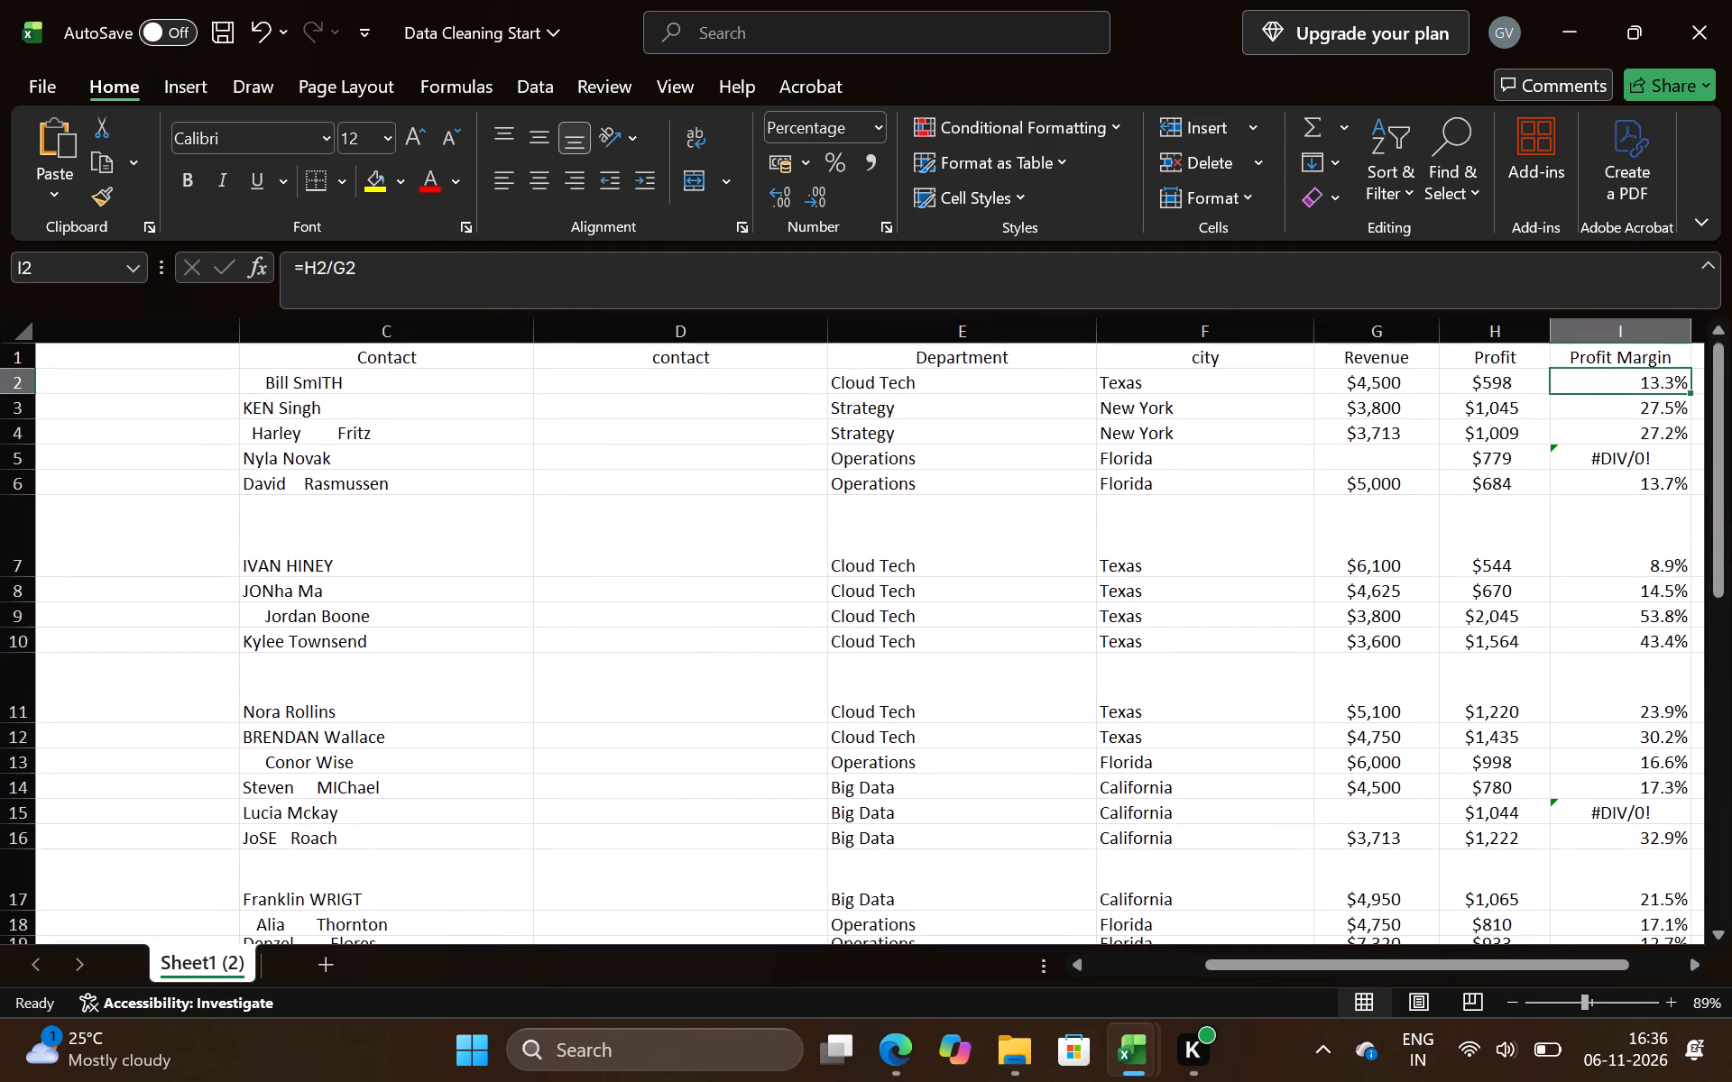
# Select cell D2, the first empty cell under the second contact header.
pyautogui.click(606, 384)
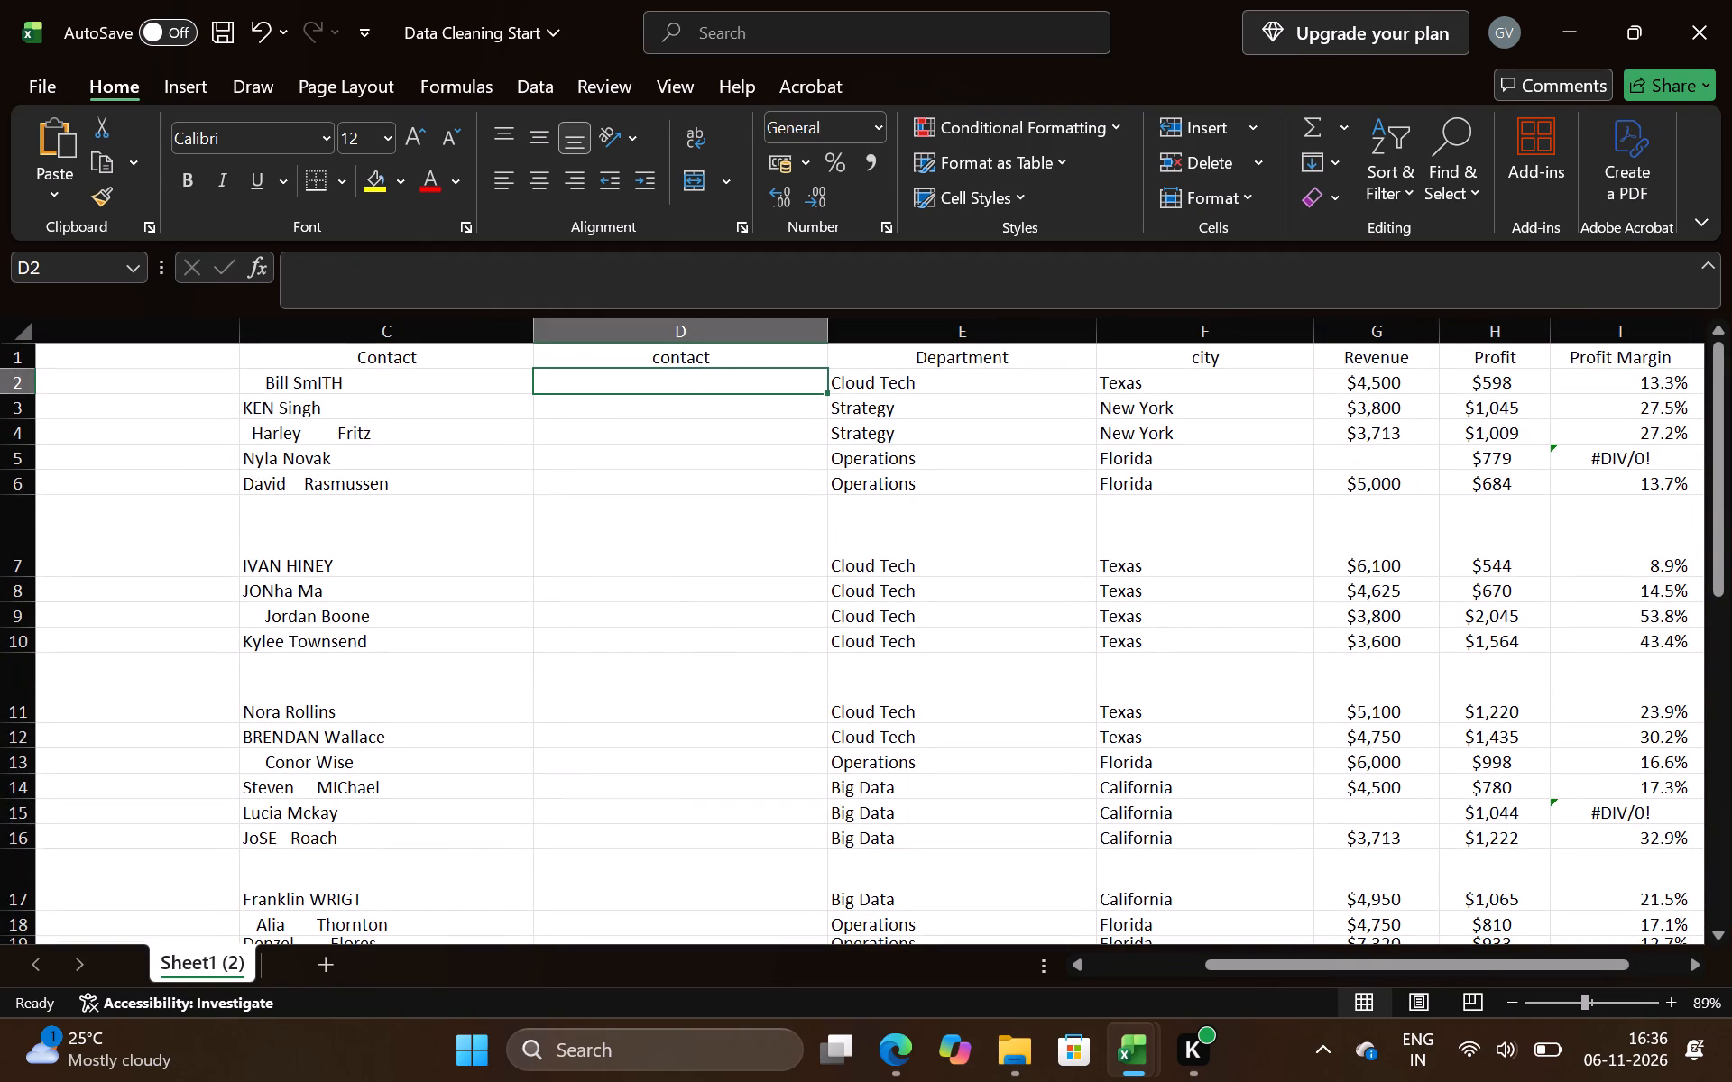
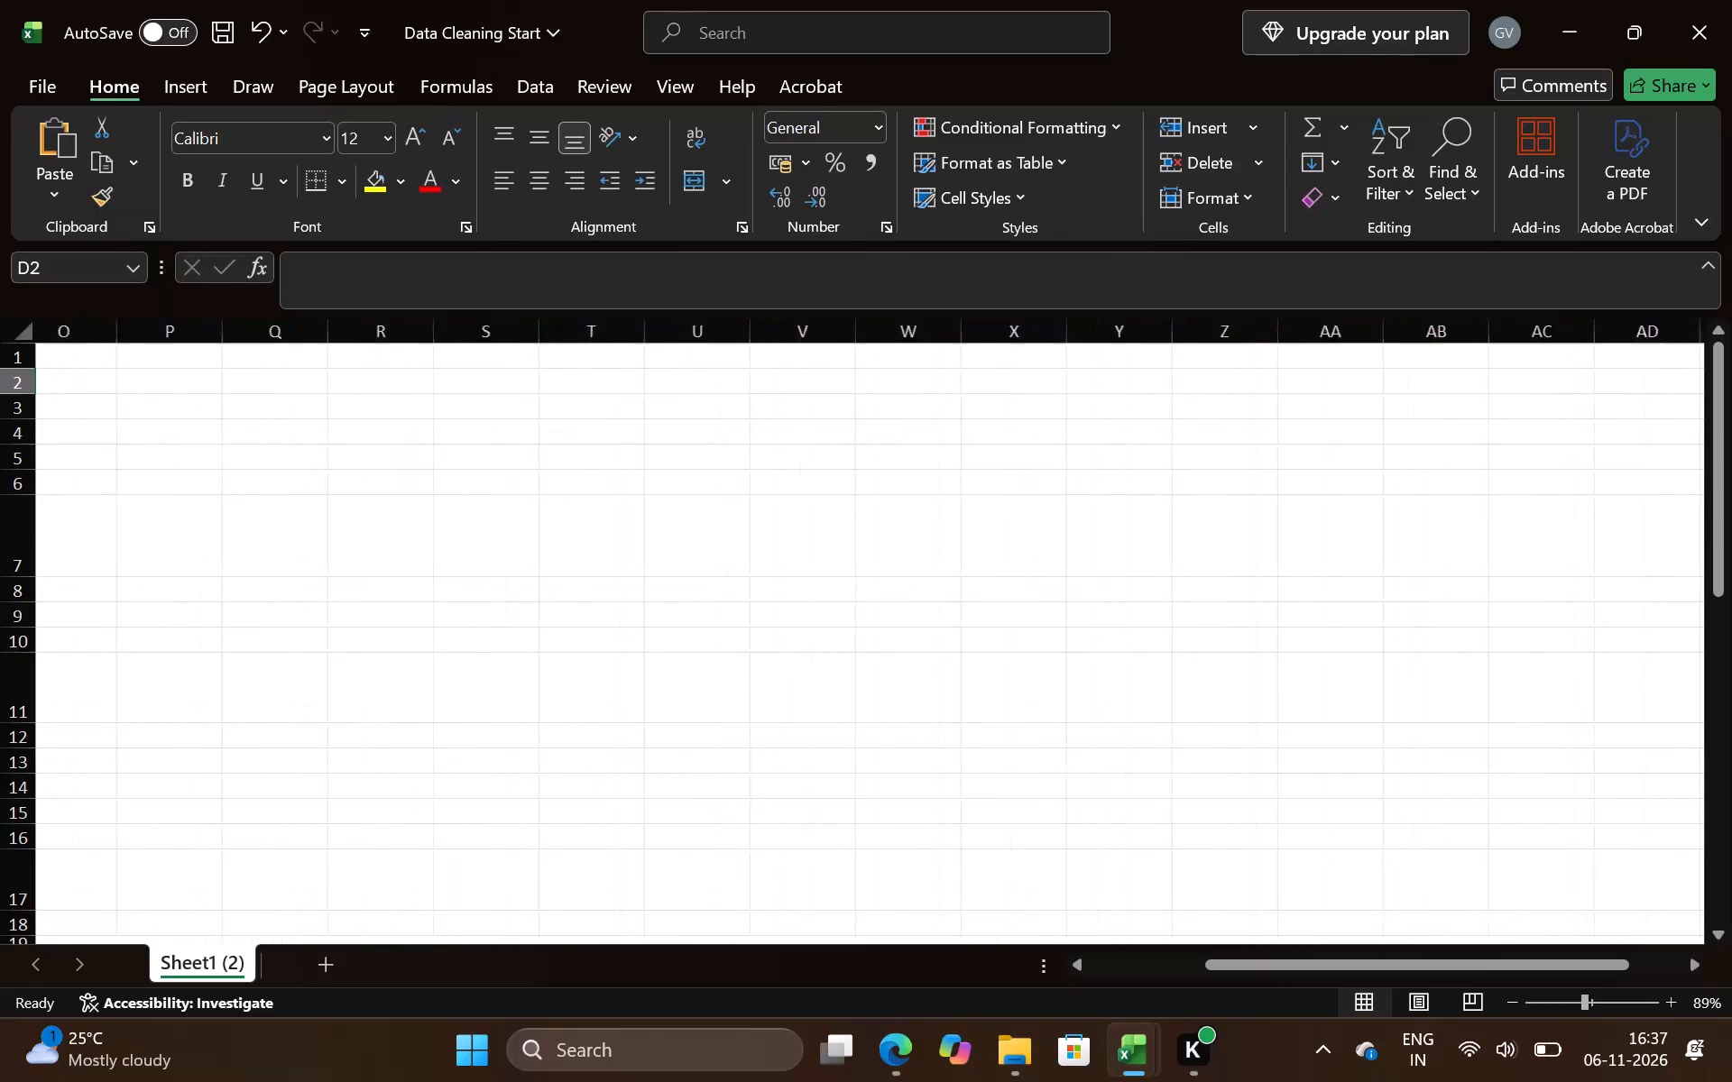
# Wrap the H2/G2 division in Profit Margin cell I2 in an IFERROR function.
pyautogui.hscroll(7, 545, 547)
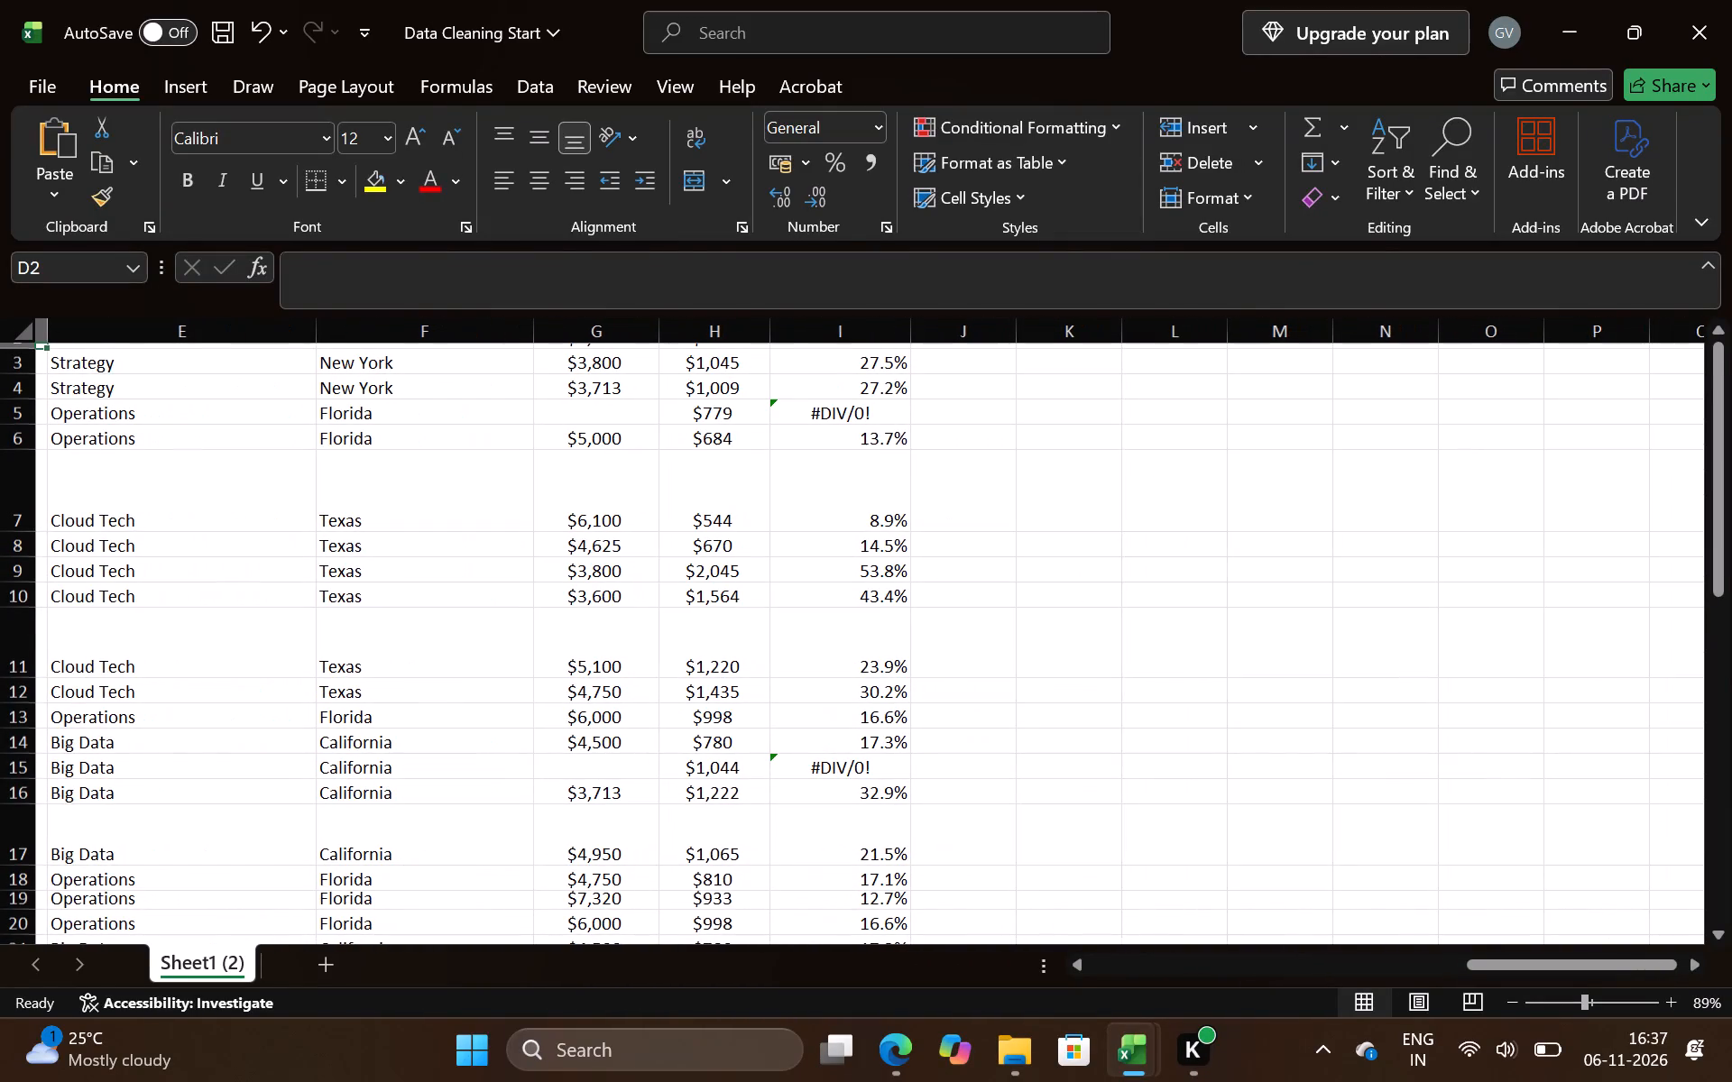
pyautogui.click(823, 339)
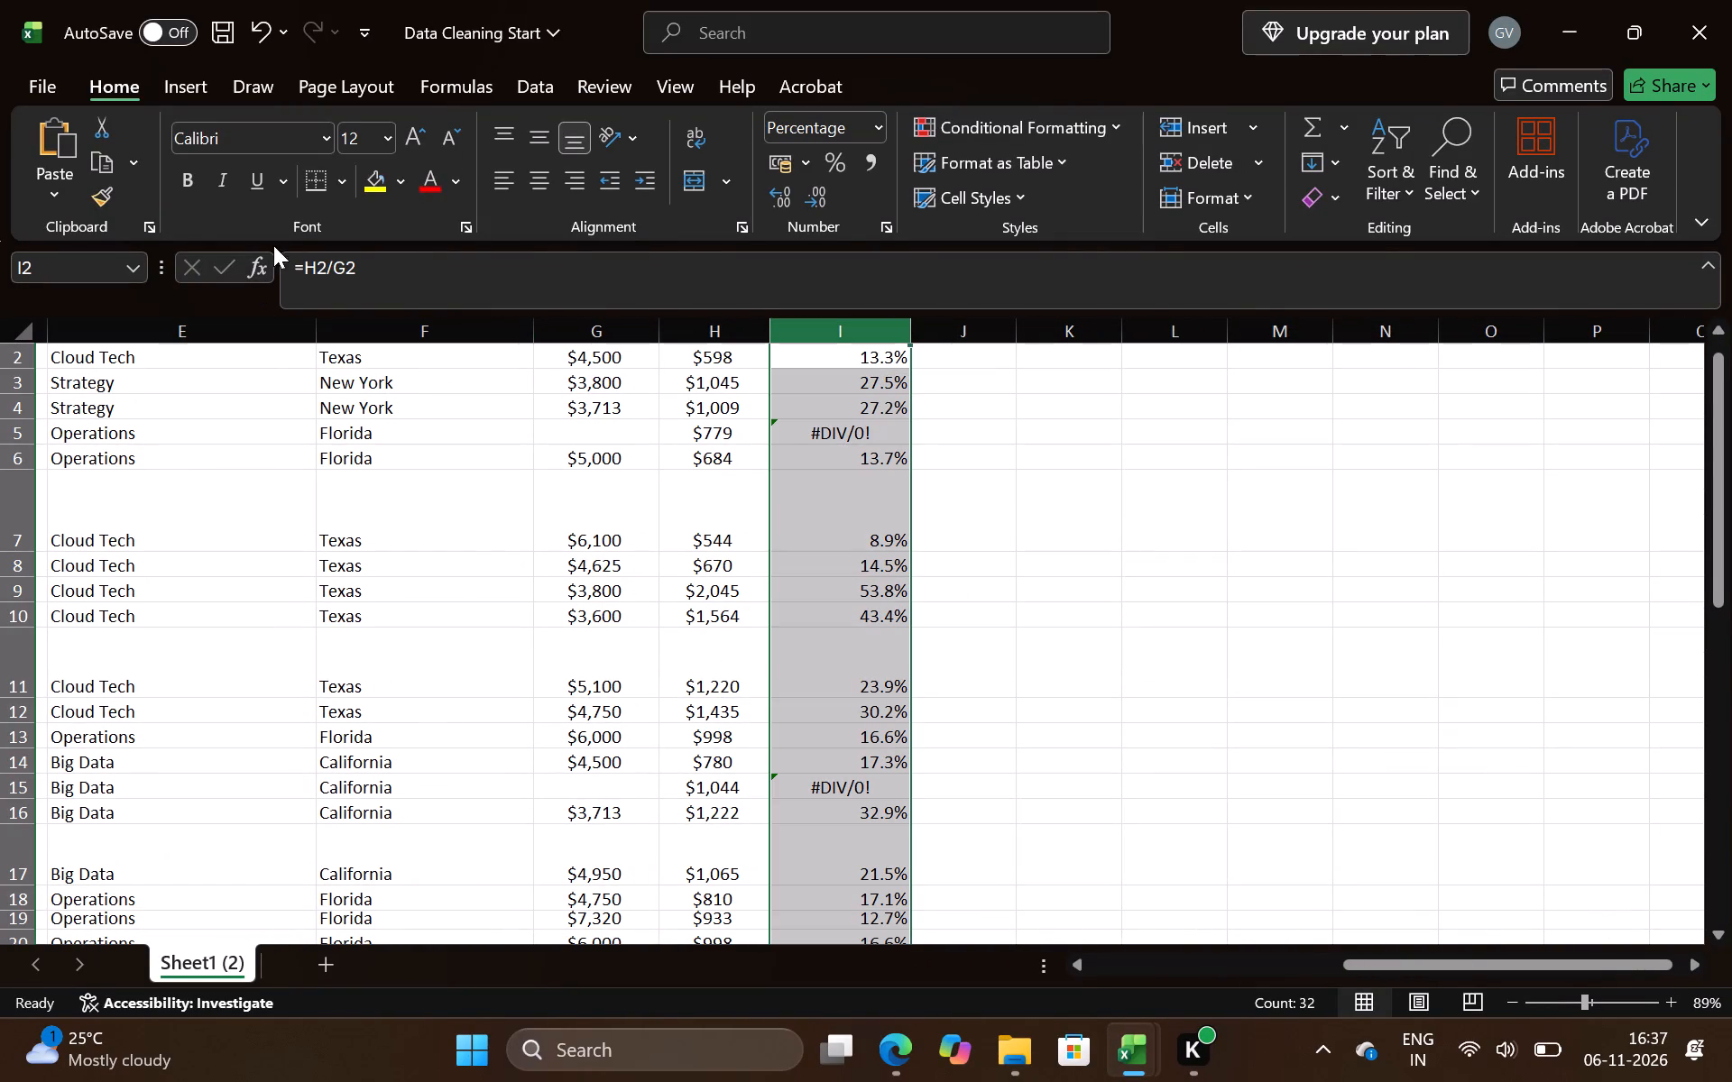
pyautogui.click(1499, 669)
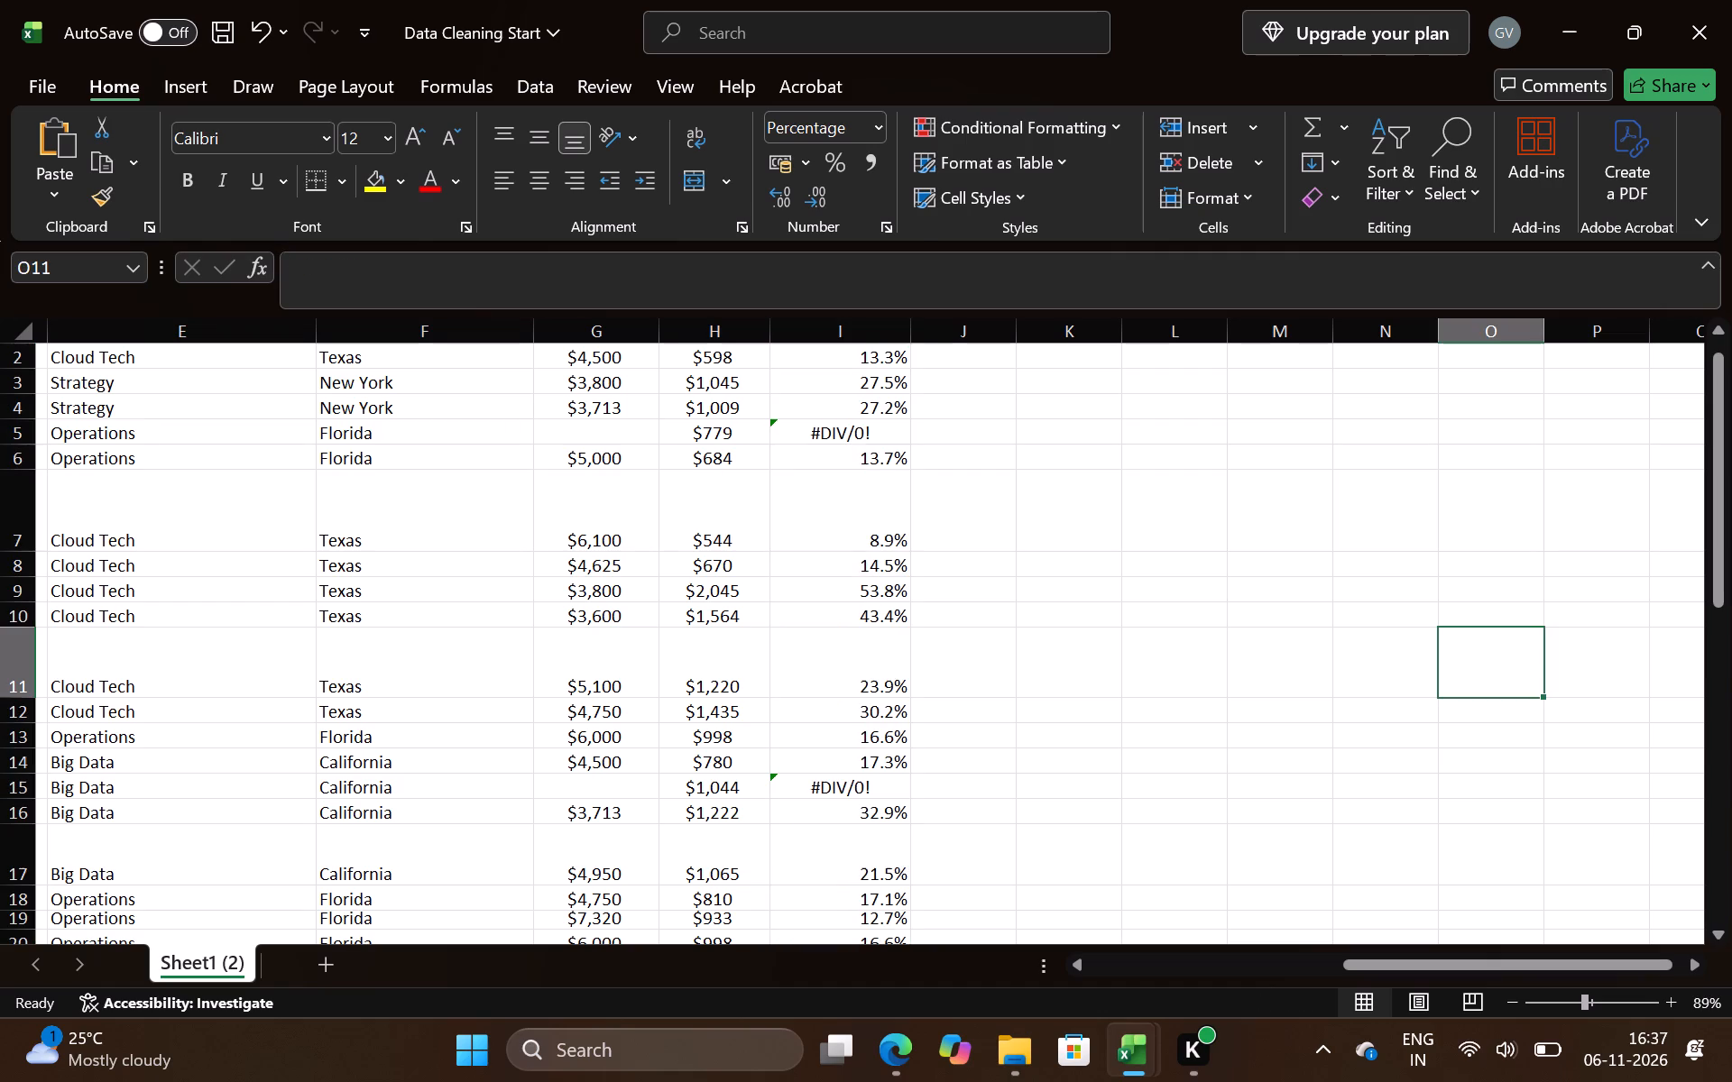
pyautogui.click(825, 362)
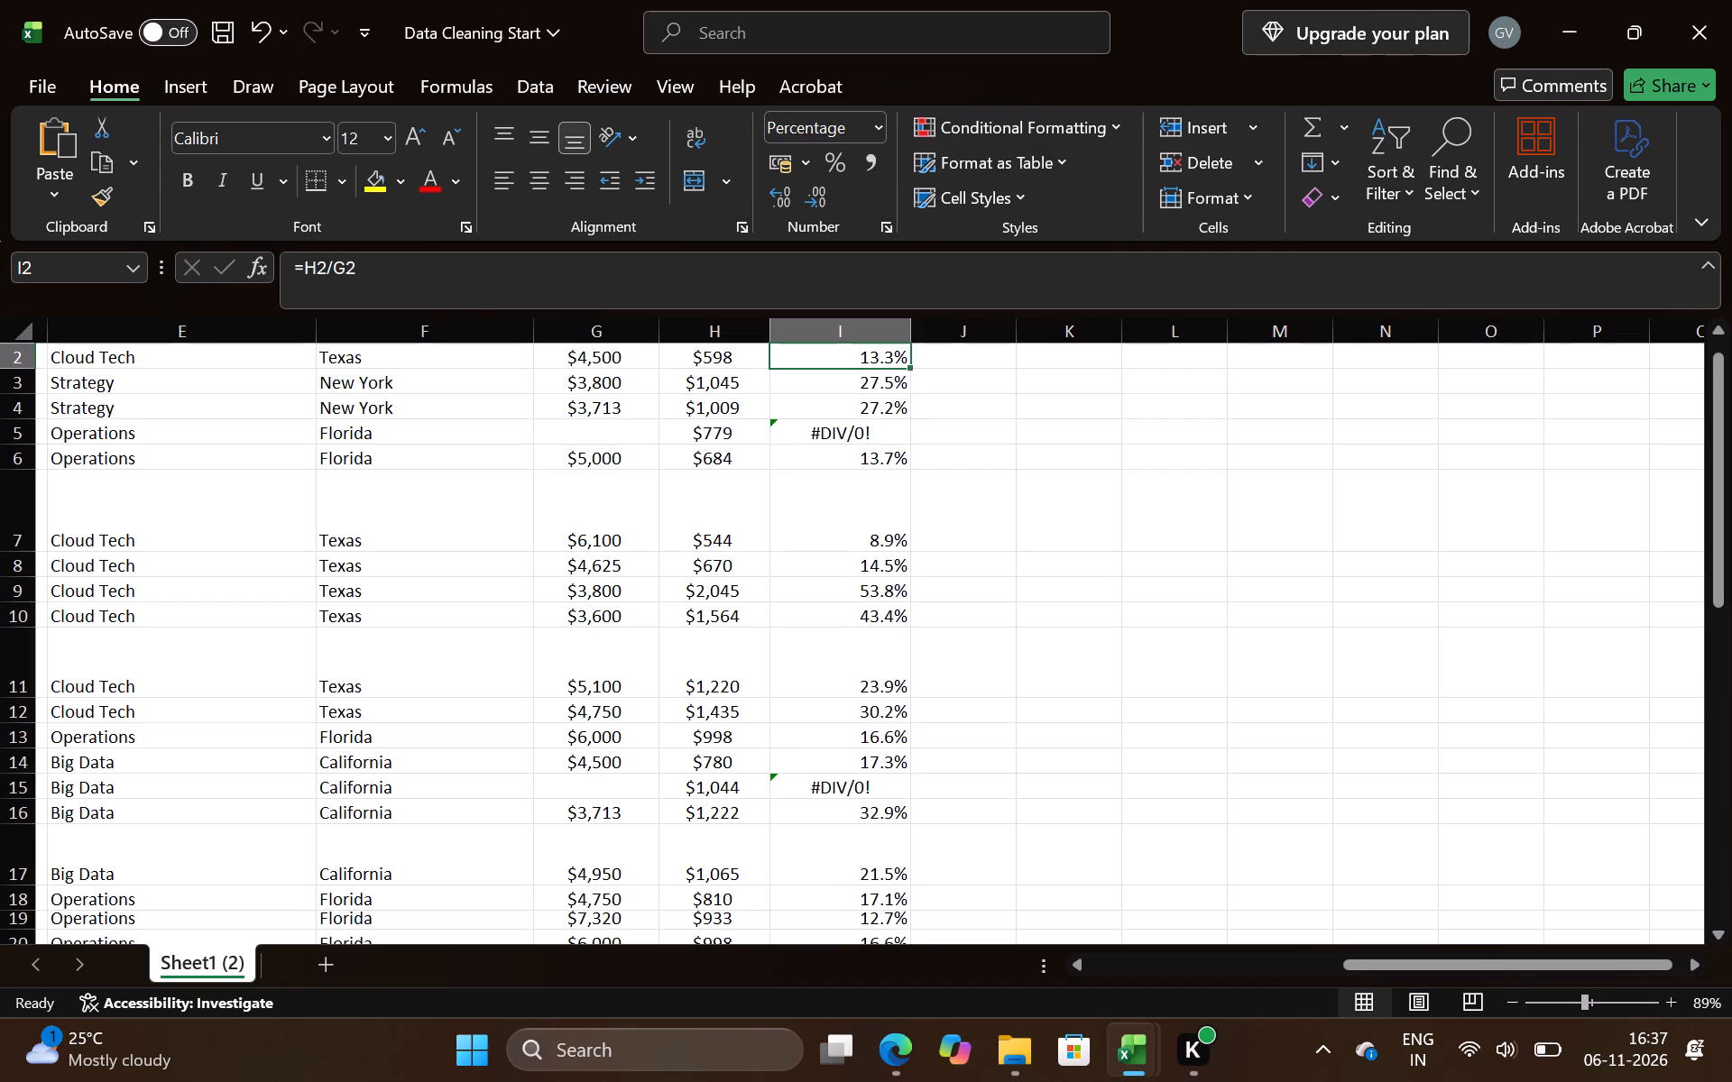
pyautogui.click(306, 266)
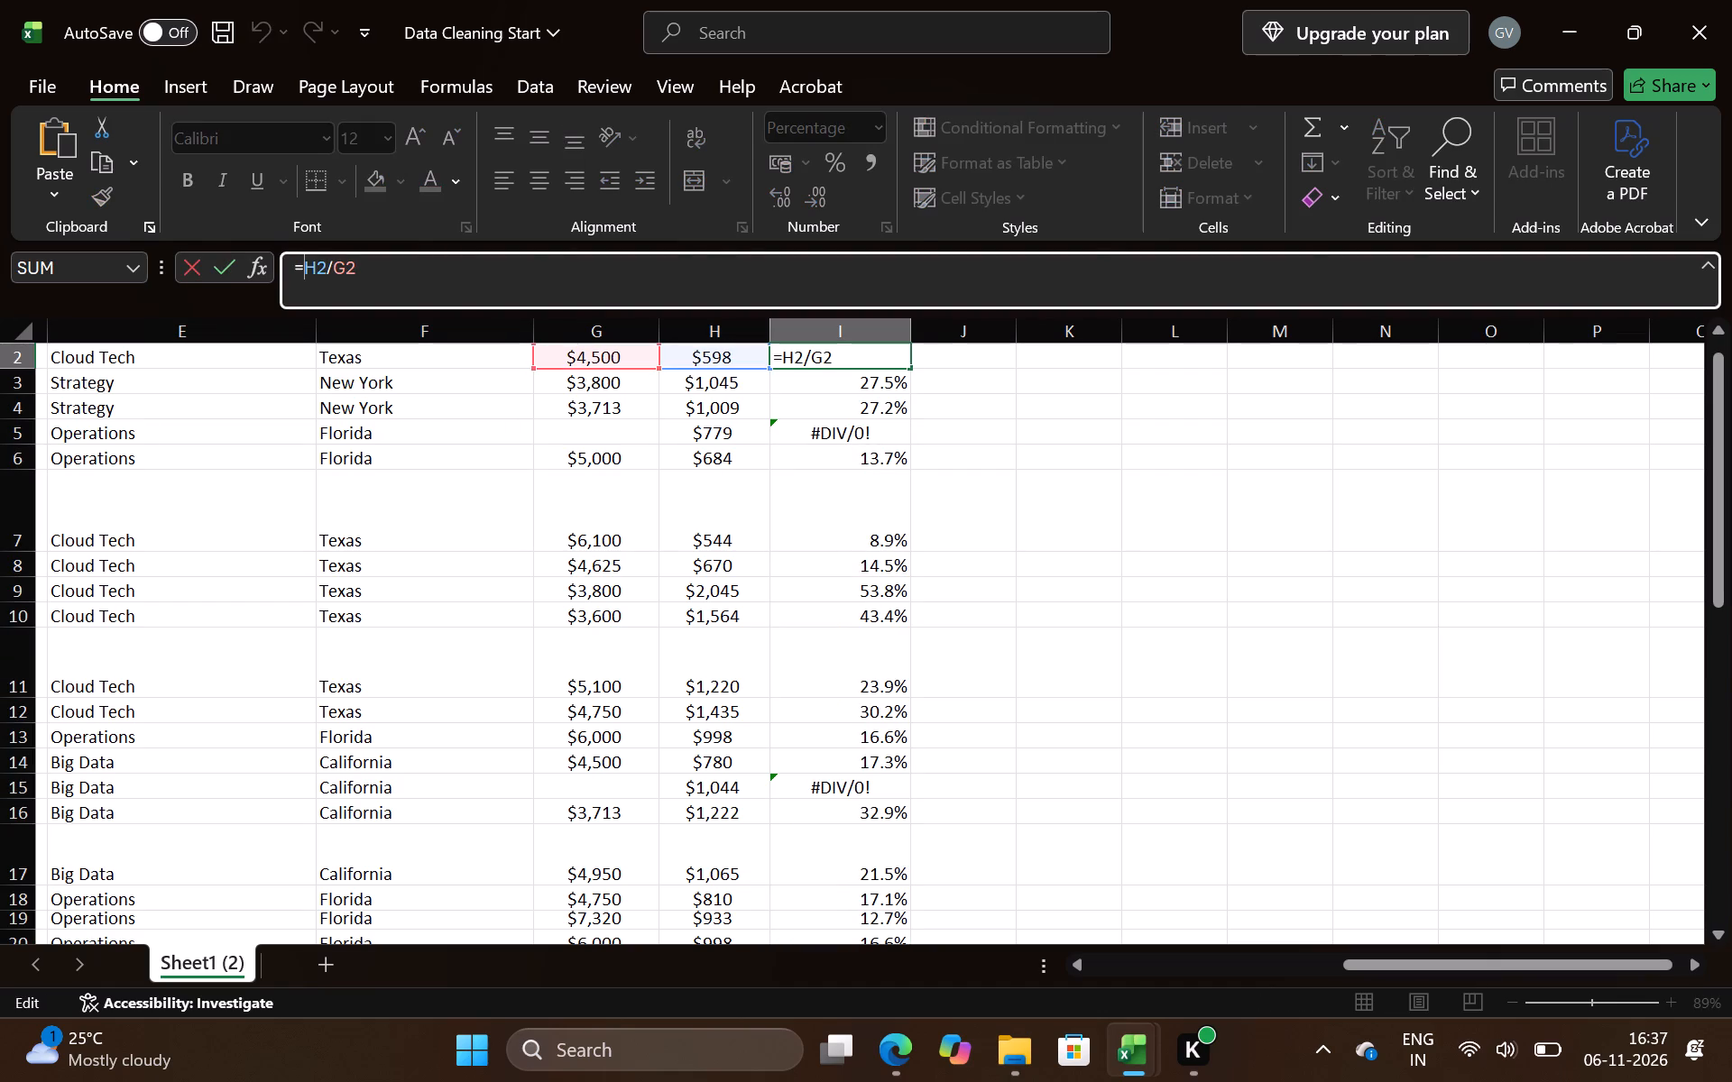
pyautogui.write('if')
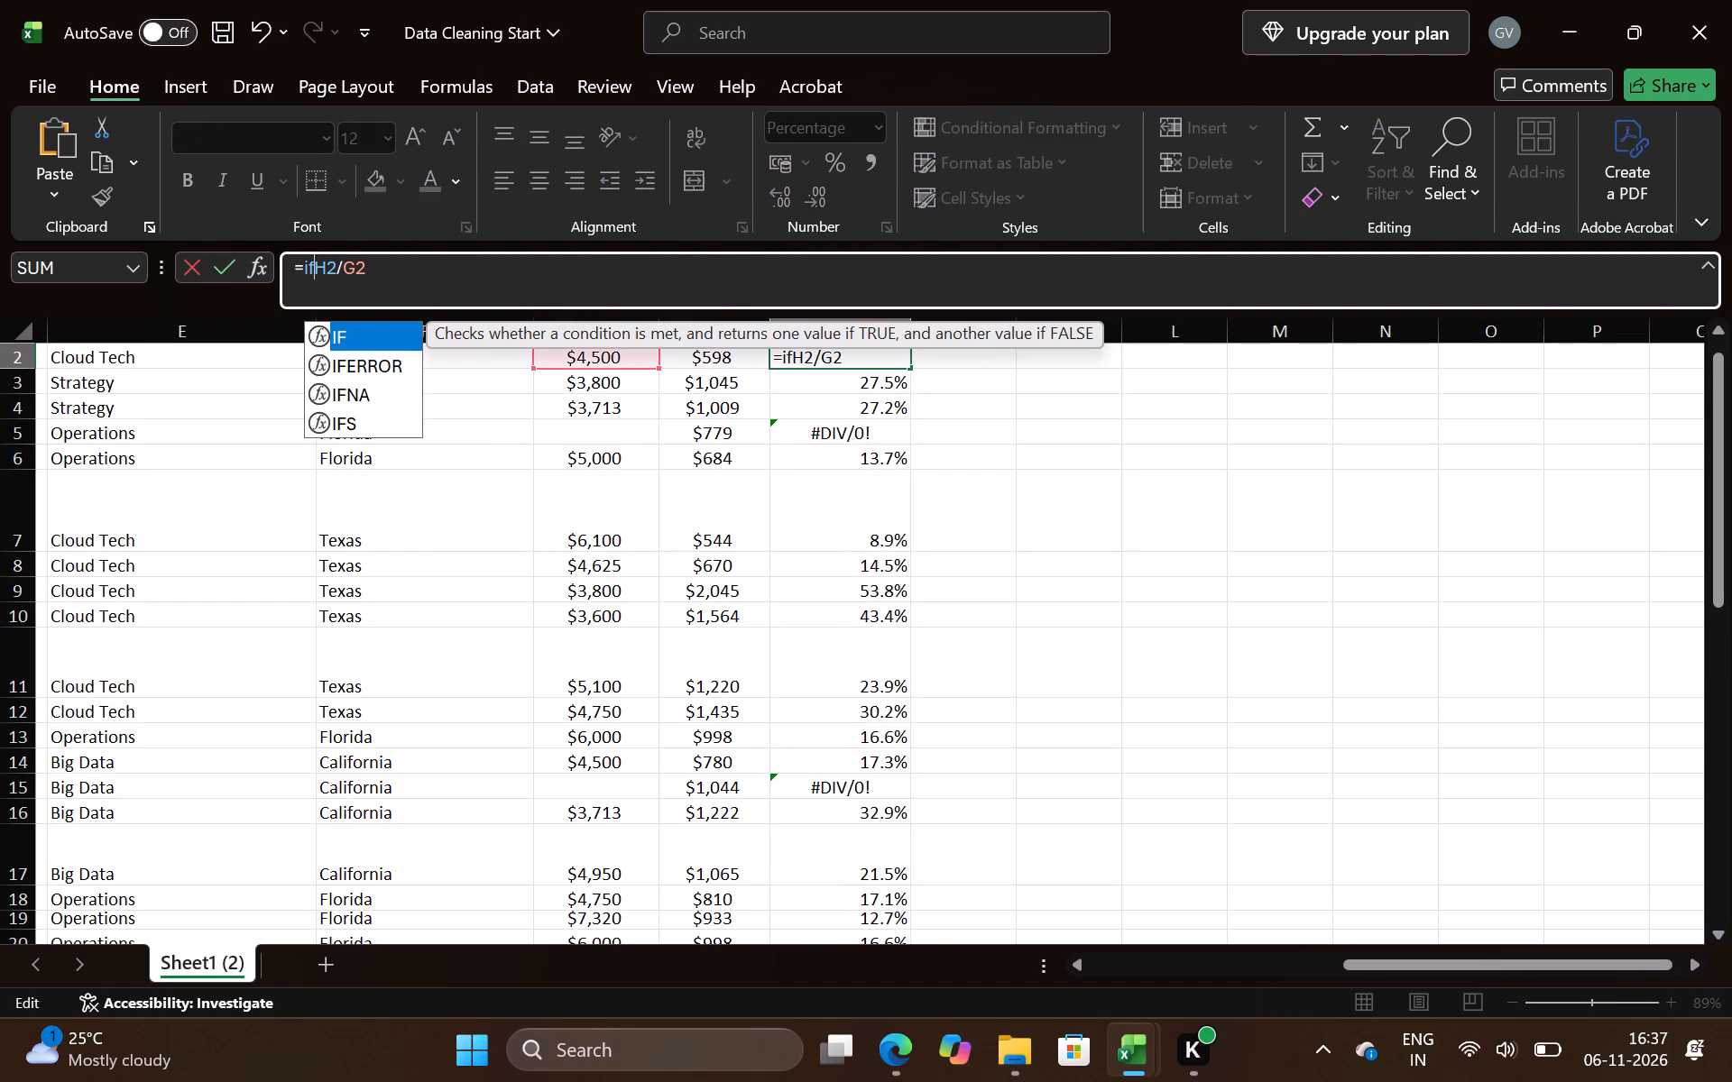
pyautogui.press('Down')
pyautogui.press('Tab')
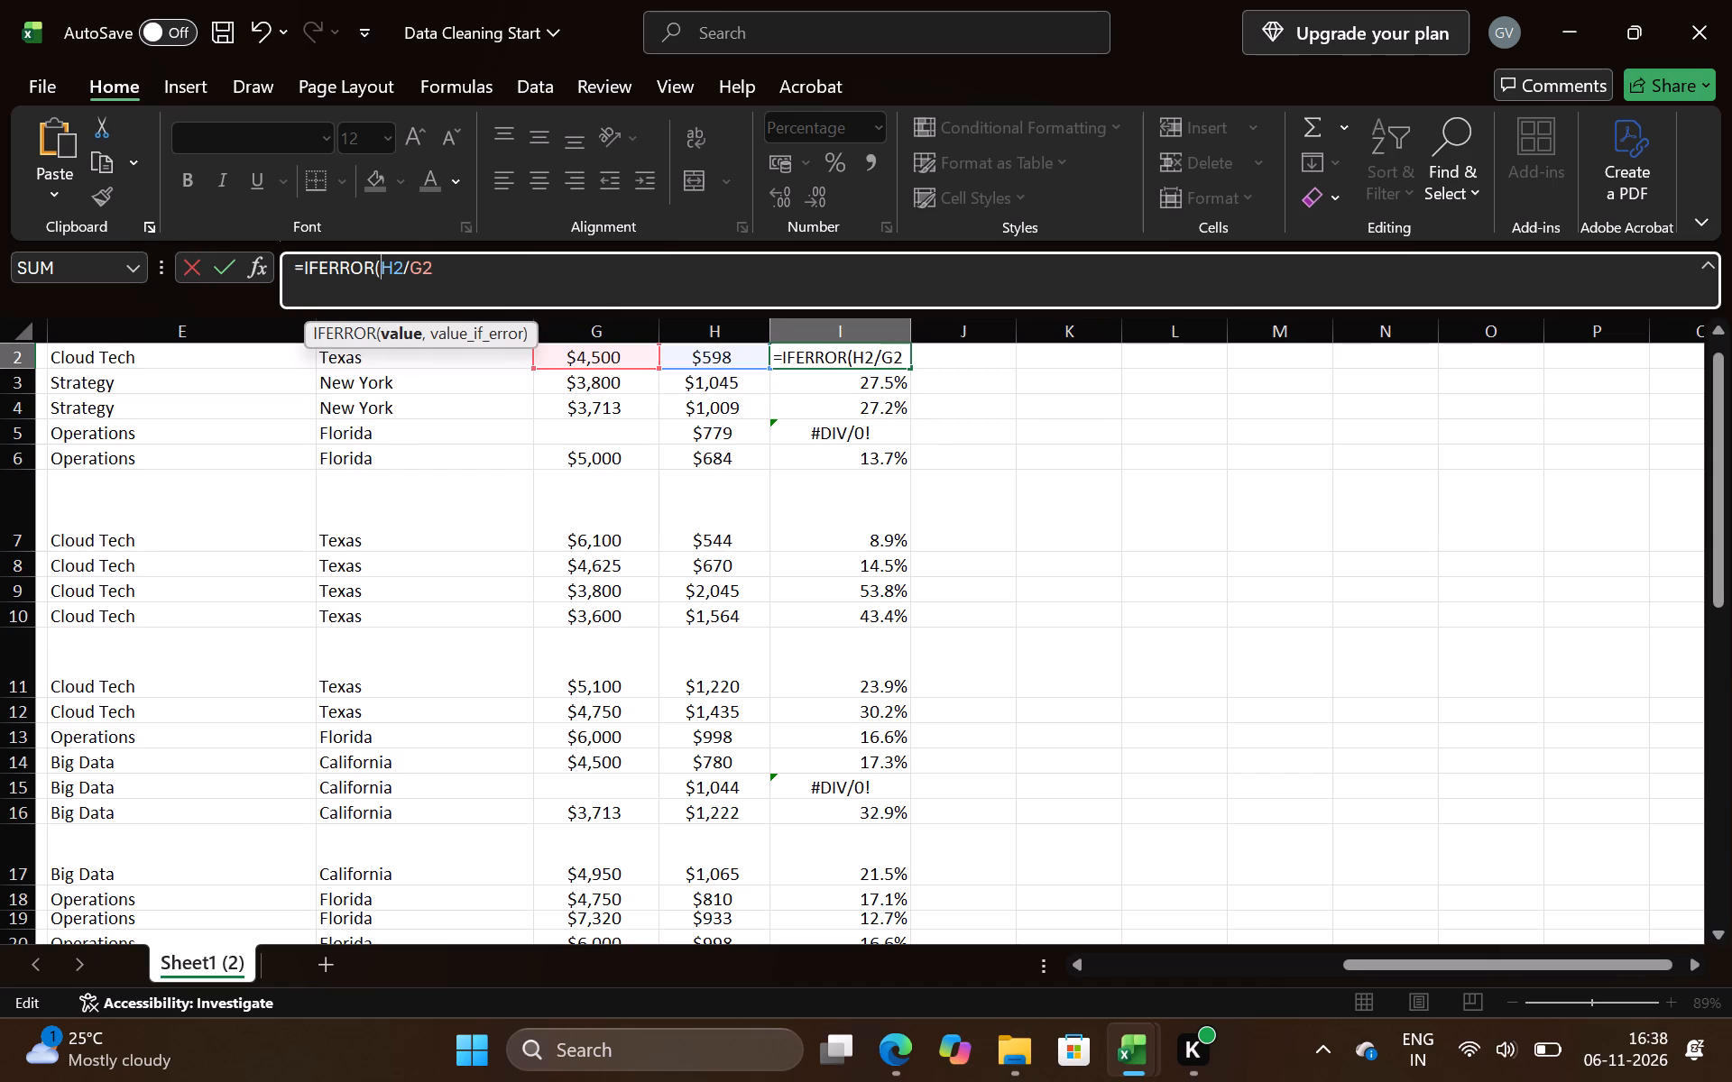
pyautogui.press('Right')
pyautogui.press('Right')
pyautogui.press('Right')
pyautogui.press('Right')
pyautogui.press('Right')
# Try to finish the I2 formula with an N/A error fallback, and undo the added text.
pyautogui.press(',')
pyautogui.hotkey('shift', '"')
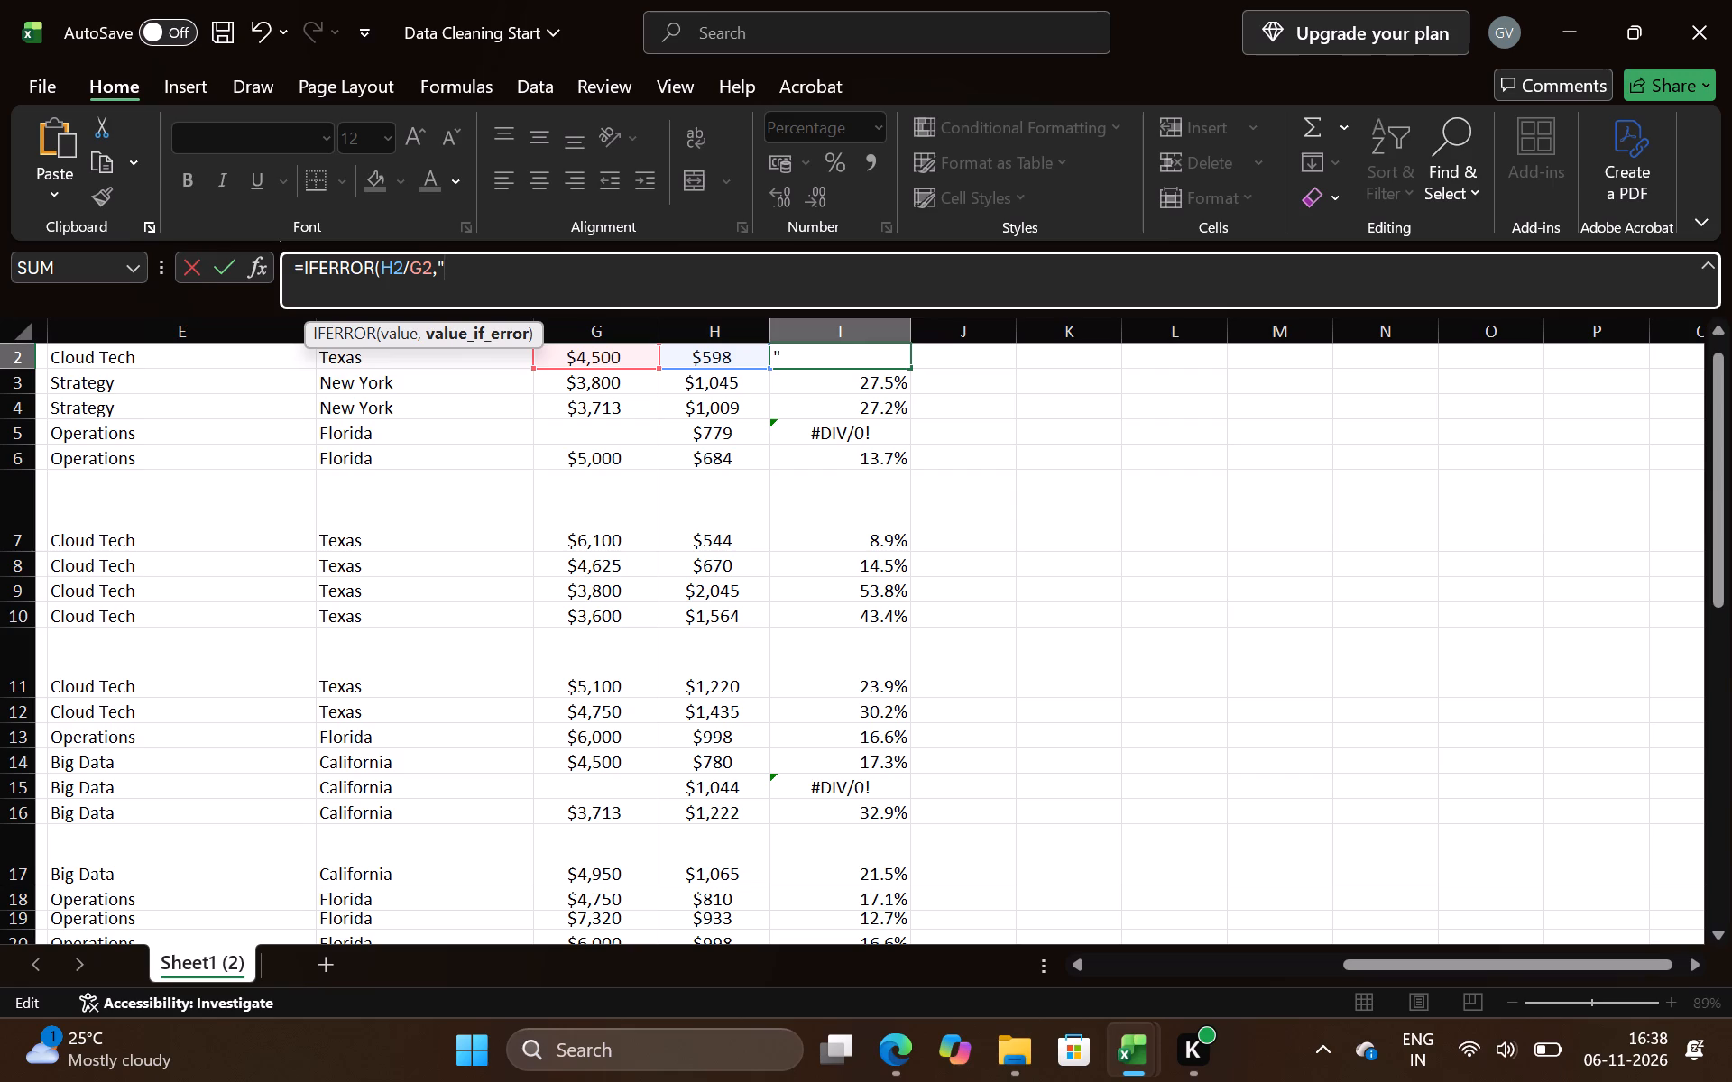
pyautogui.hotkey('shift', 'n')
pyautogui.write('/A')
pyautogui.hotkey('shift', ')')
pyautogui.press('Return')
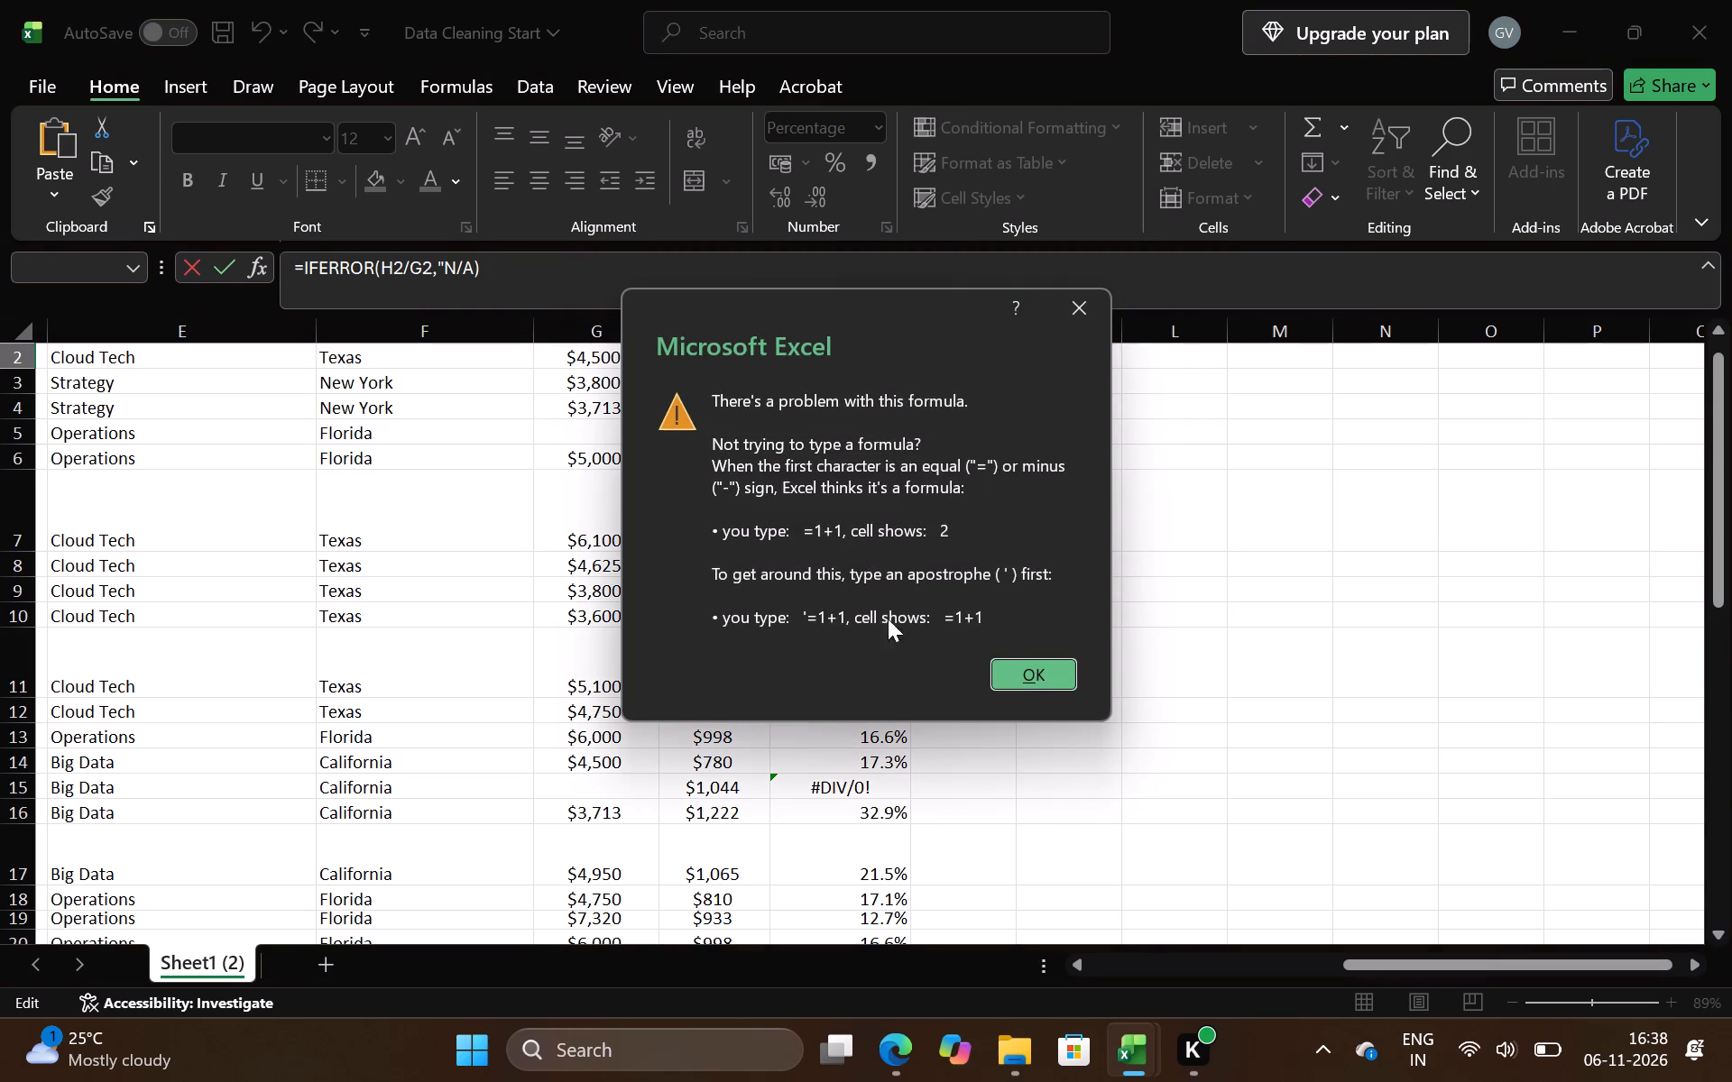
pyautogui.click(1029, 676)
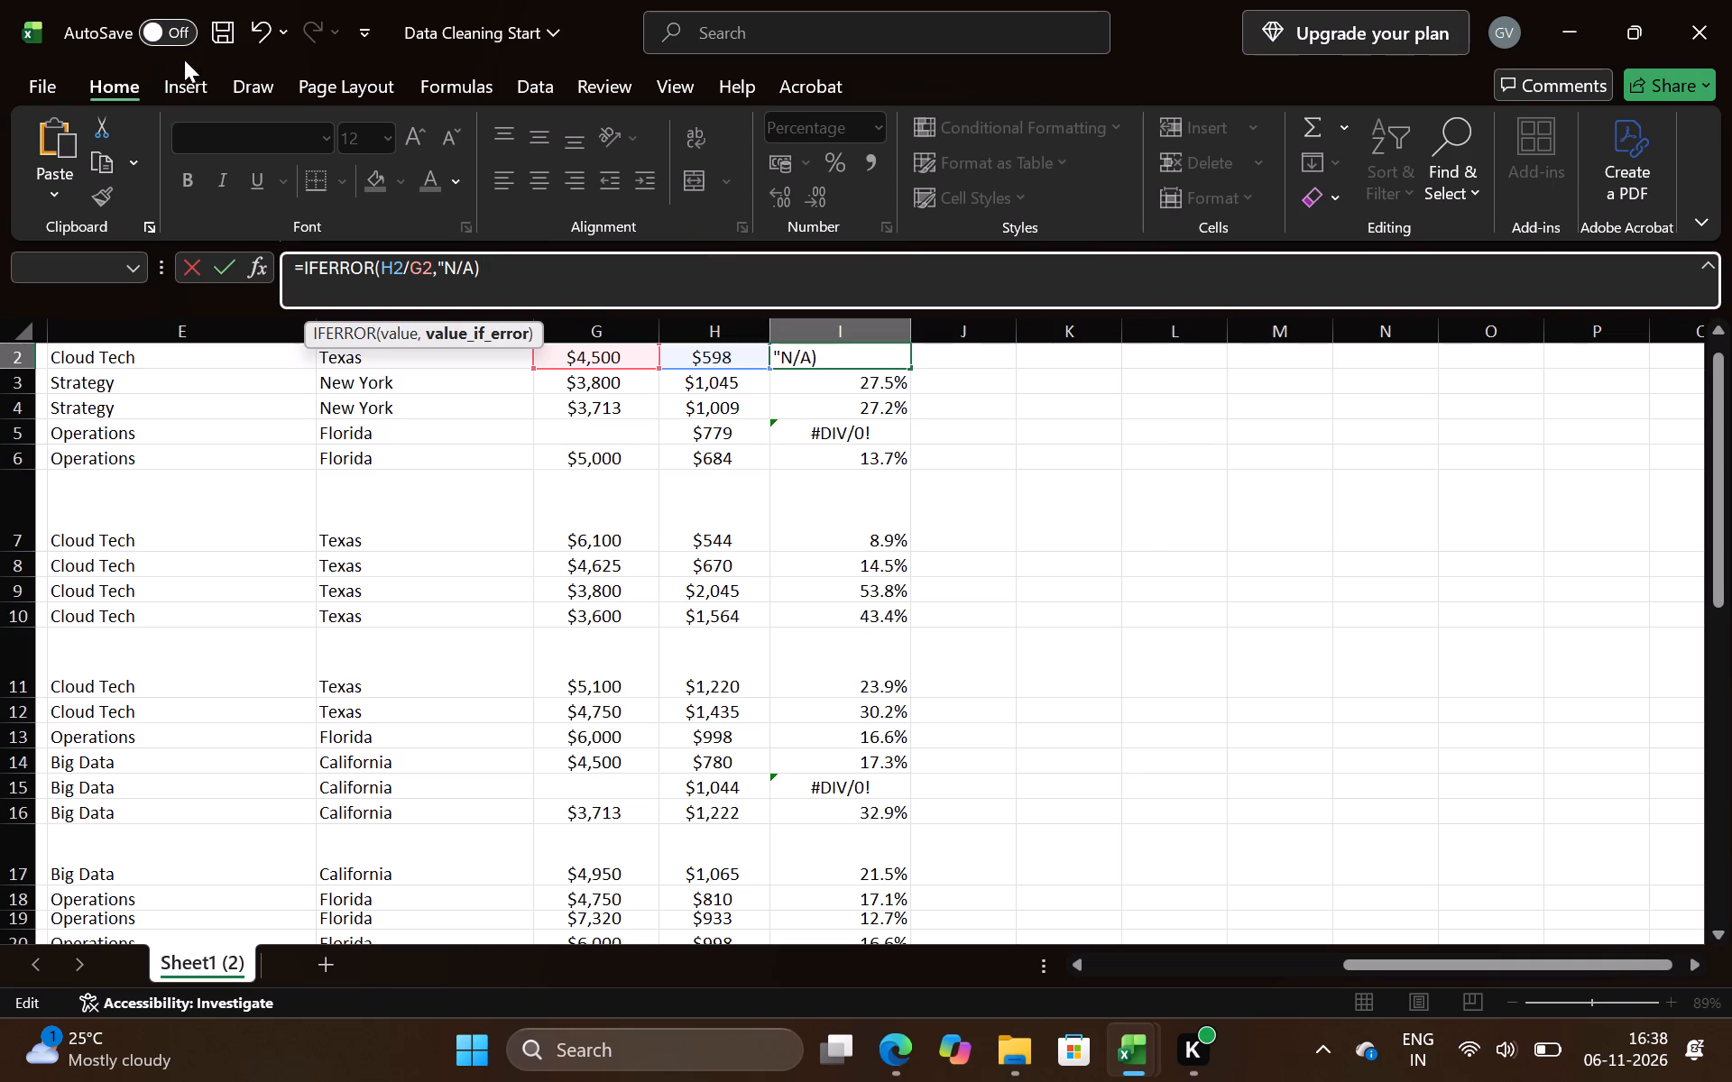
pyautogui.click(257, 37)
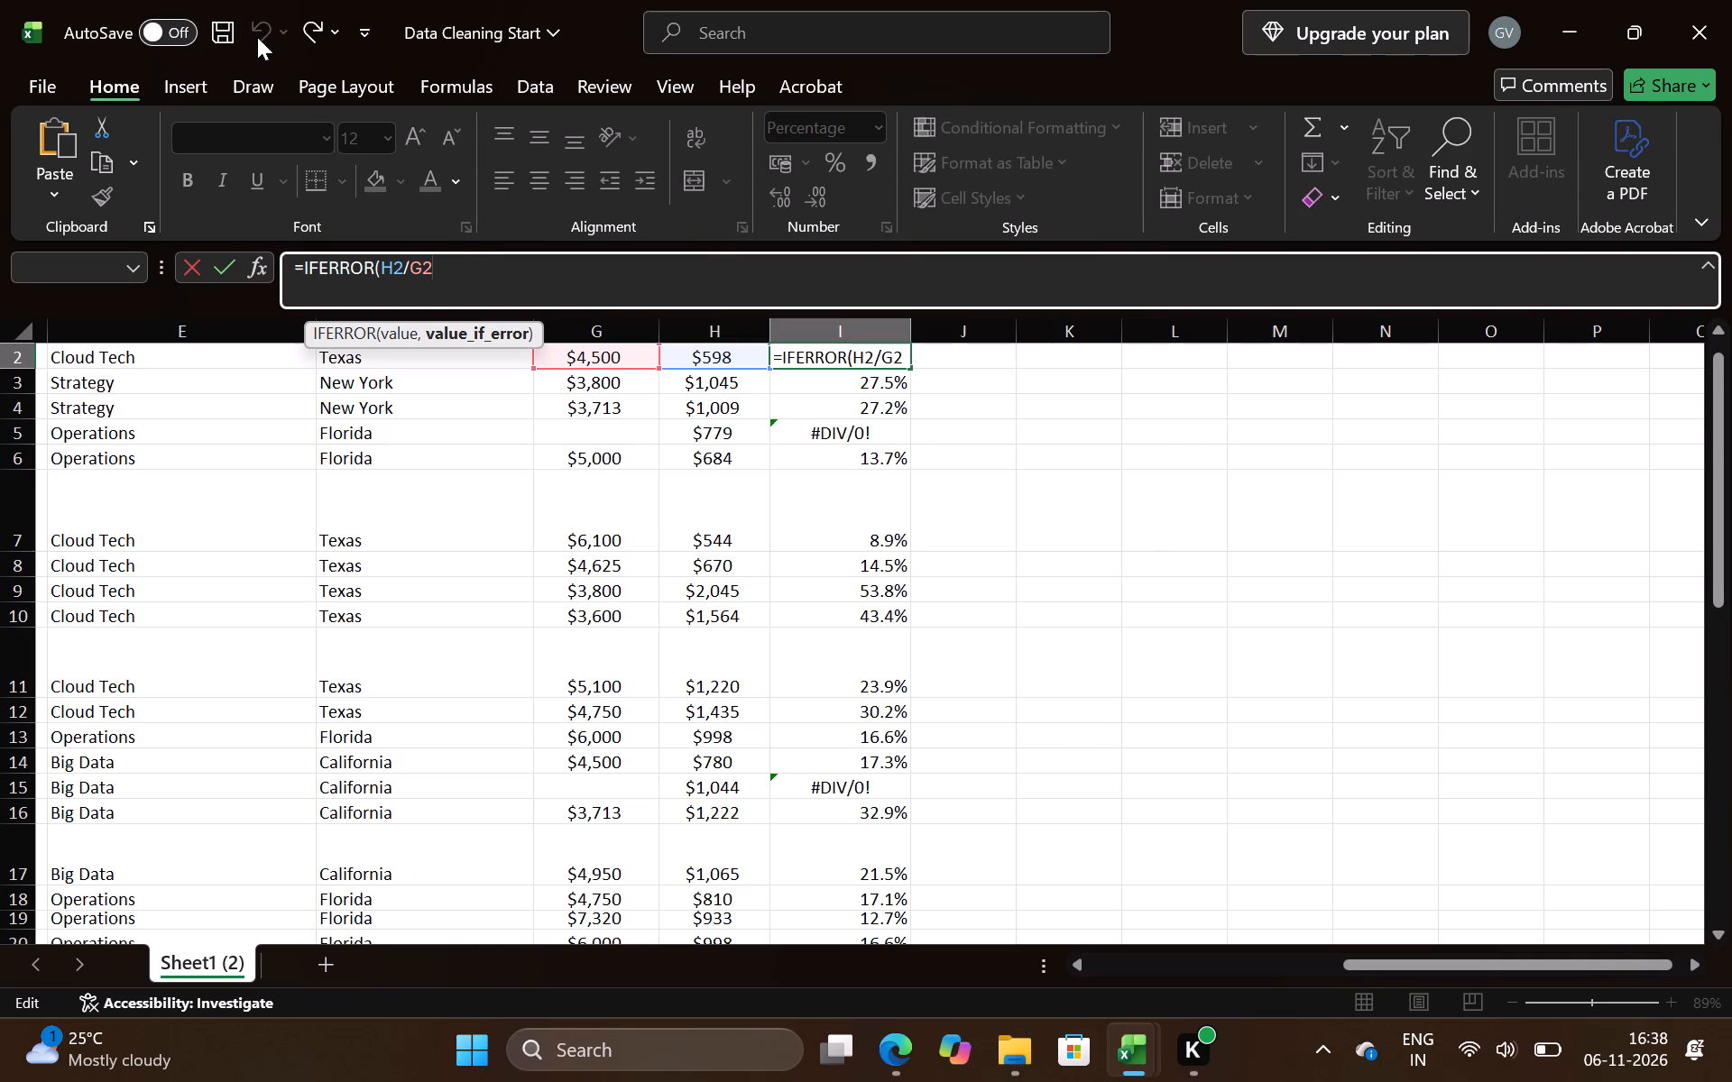
# Complete the formula in I2 as =IFERROR(H2/G2,"N/A").
pyautogui.scroll(1, 963, 564)
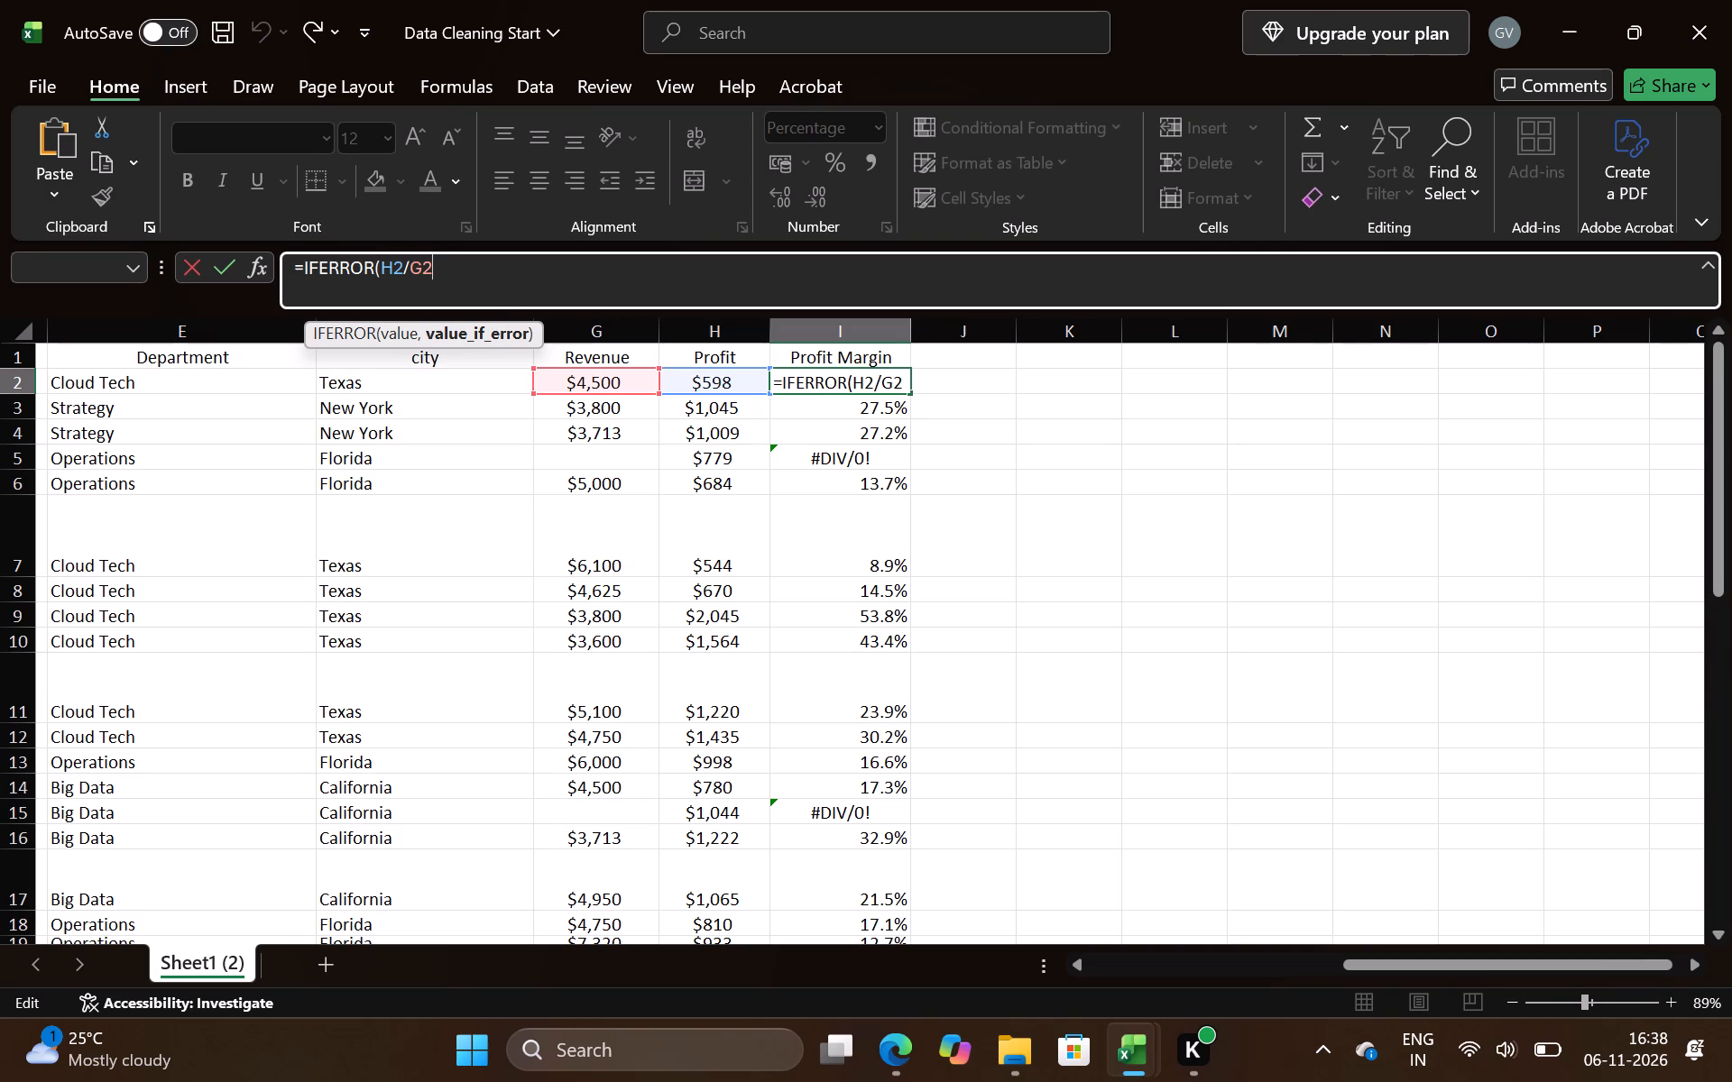
pyautogui.press(',')
pyautogui.hotkey('shift', '"')
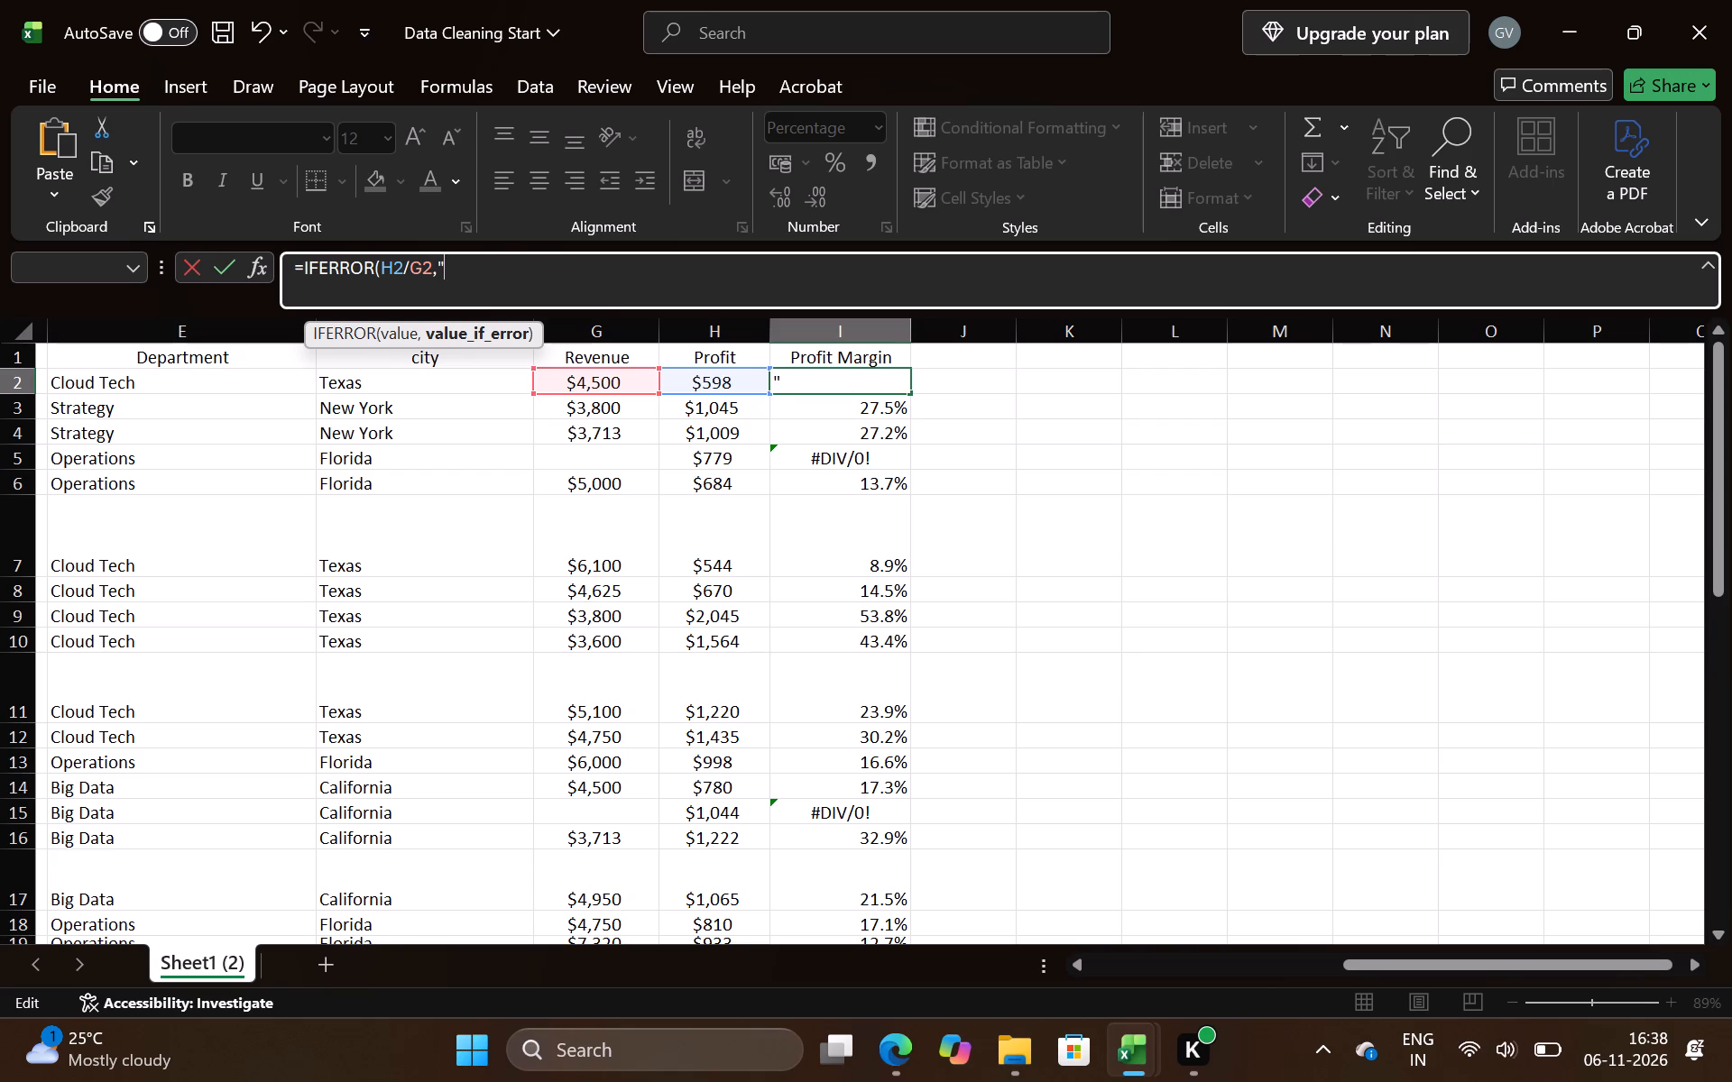
pyautogui.hotkey('shift', 'n')
pyautogui.press('/')
pyautogui.hotkey('shift', 'a')
pyautogui.hotkey('shift', '"')
pyautogui.hotkey('shift', ')')
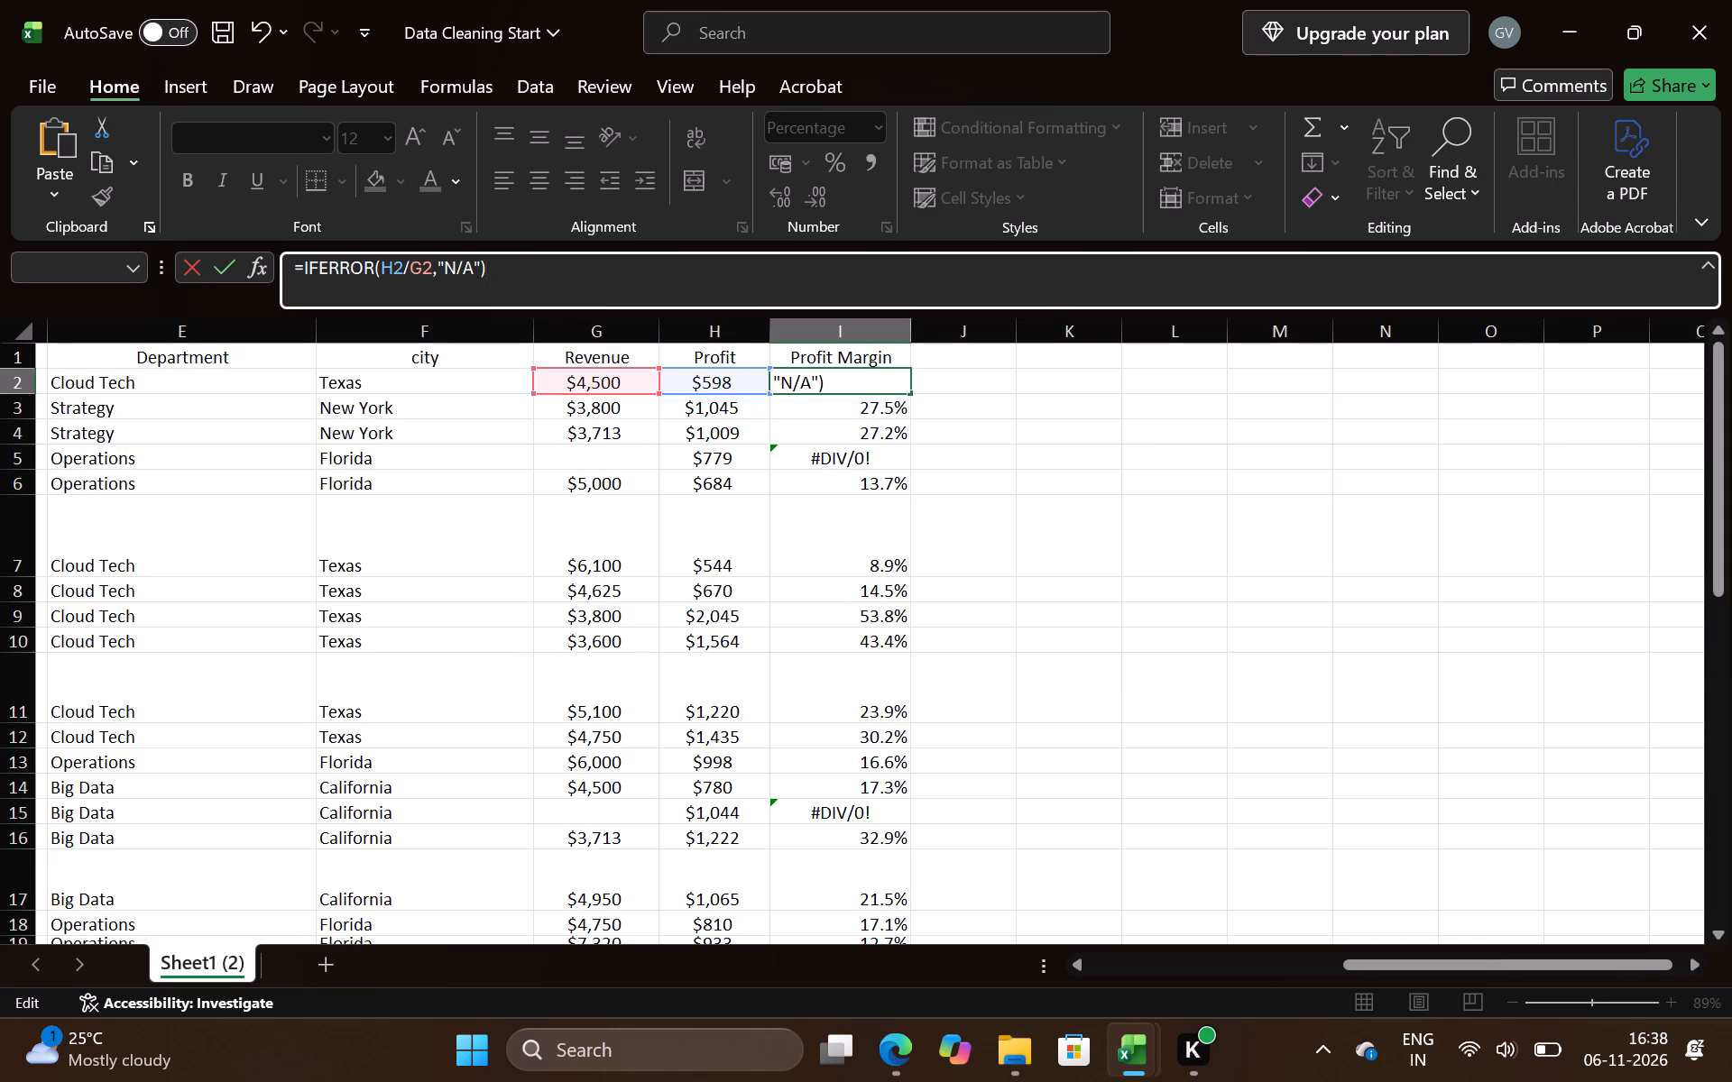
pyautogui.press('Return')
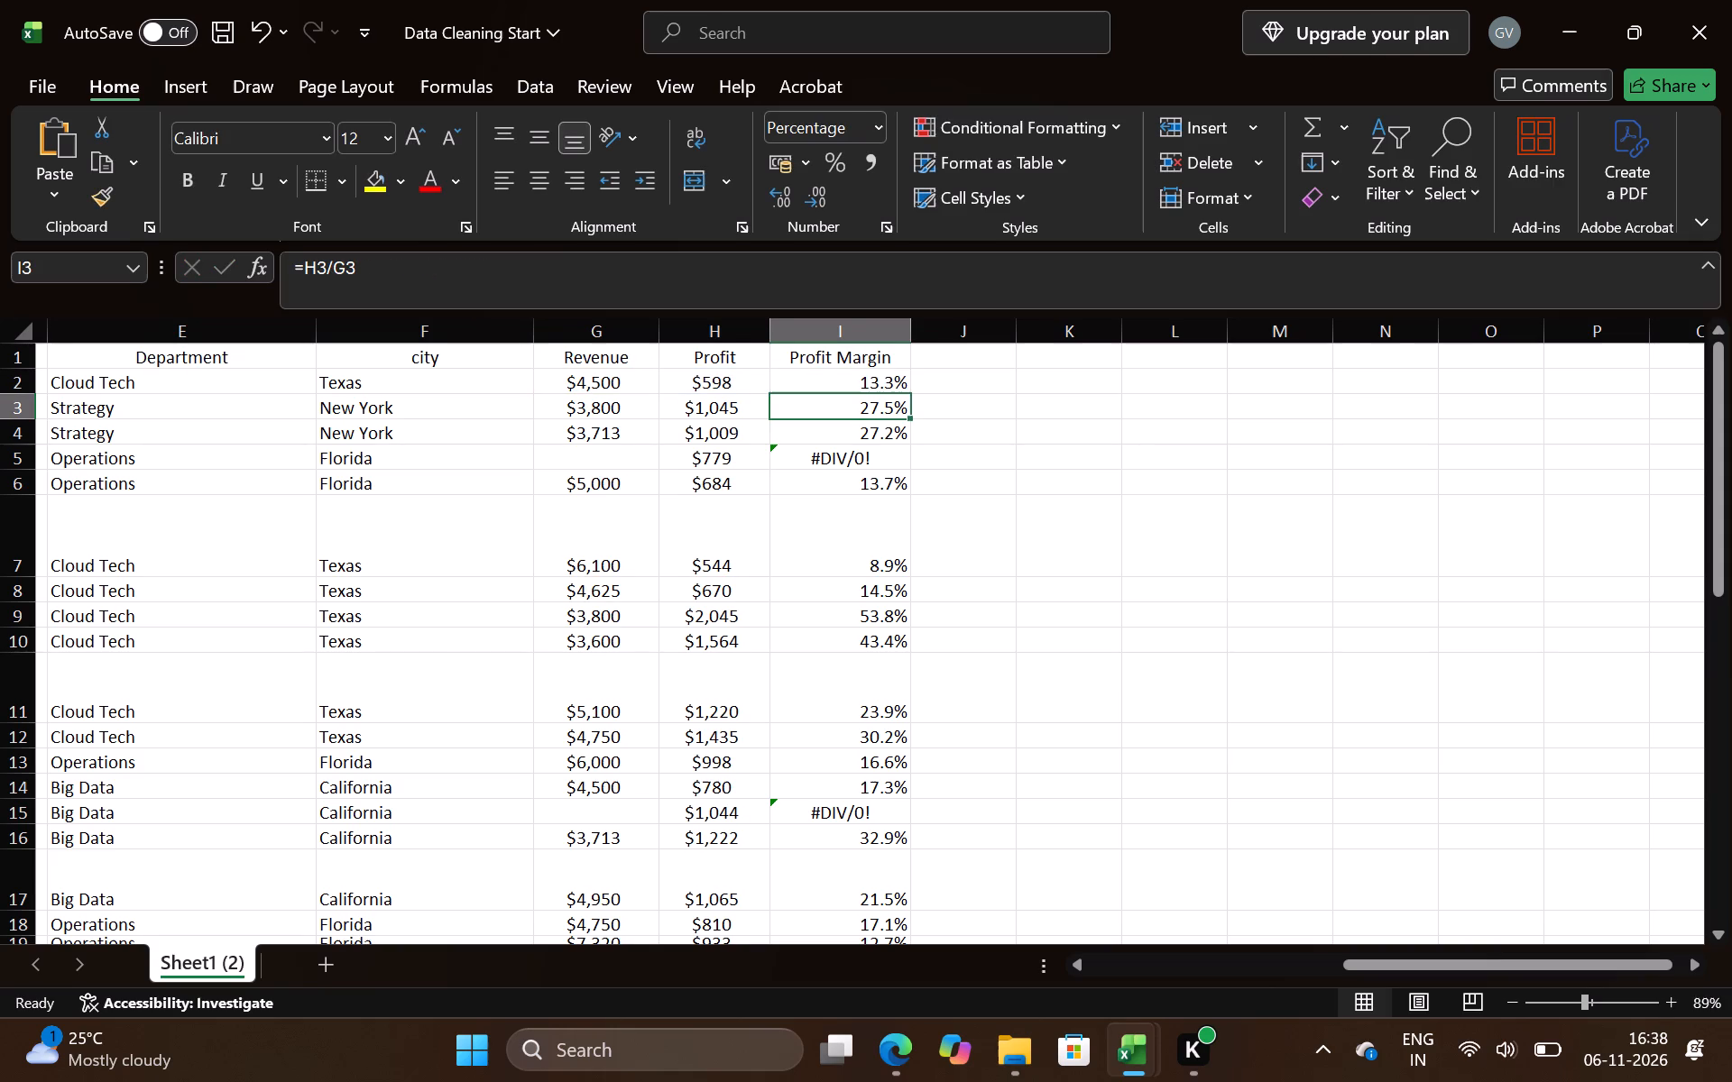
# Fill the IFERROR formula from I2 down the Profit Margin column through row 32.
pyautogui.click(887, 380)
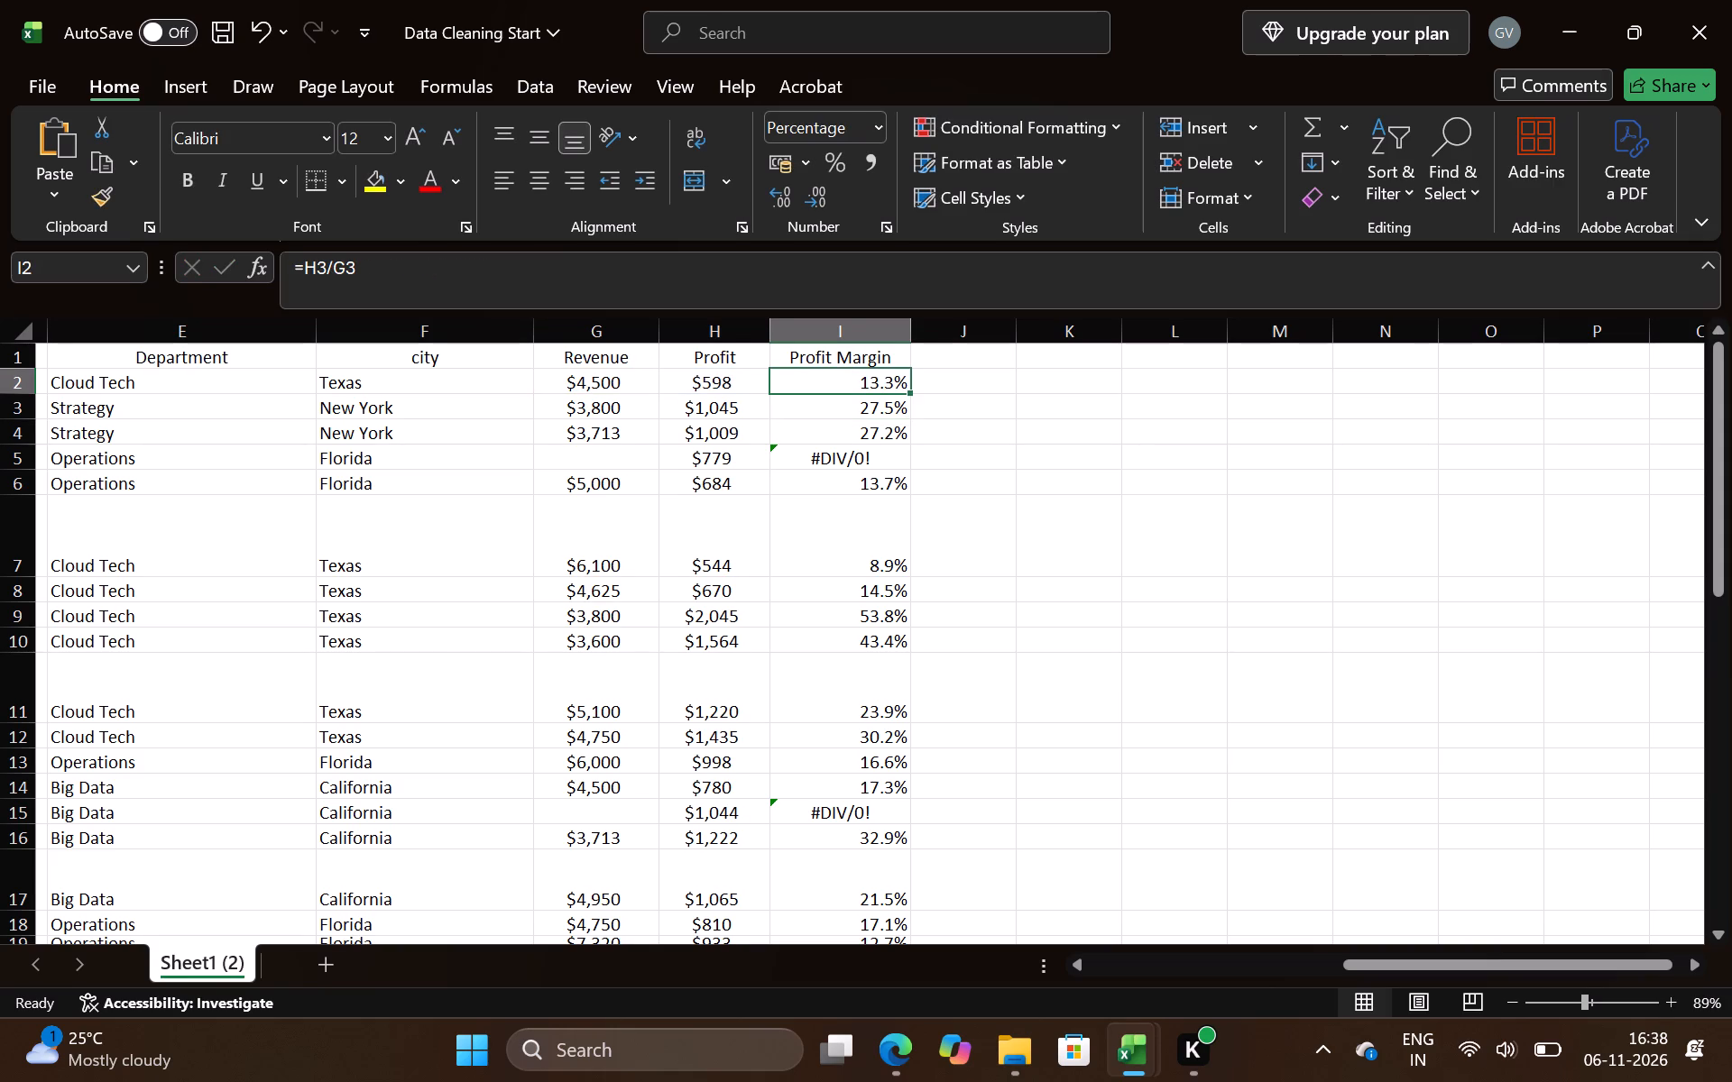
pyautogui.moveTo(909, 390); pyautogui.dragTo(933, 890)
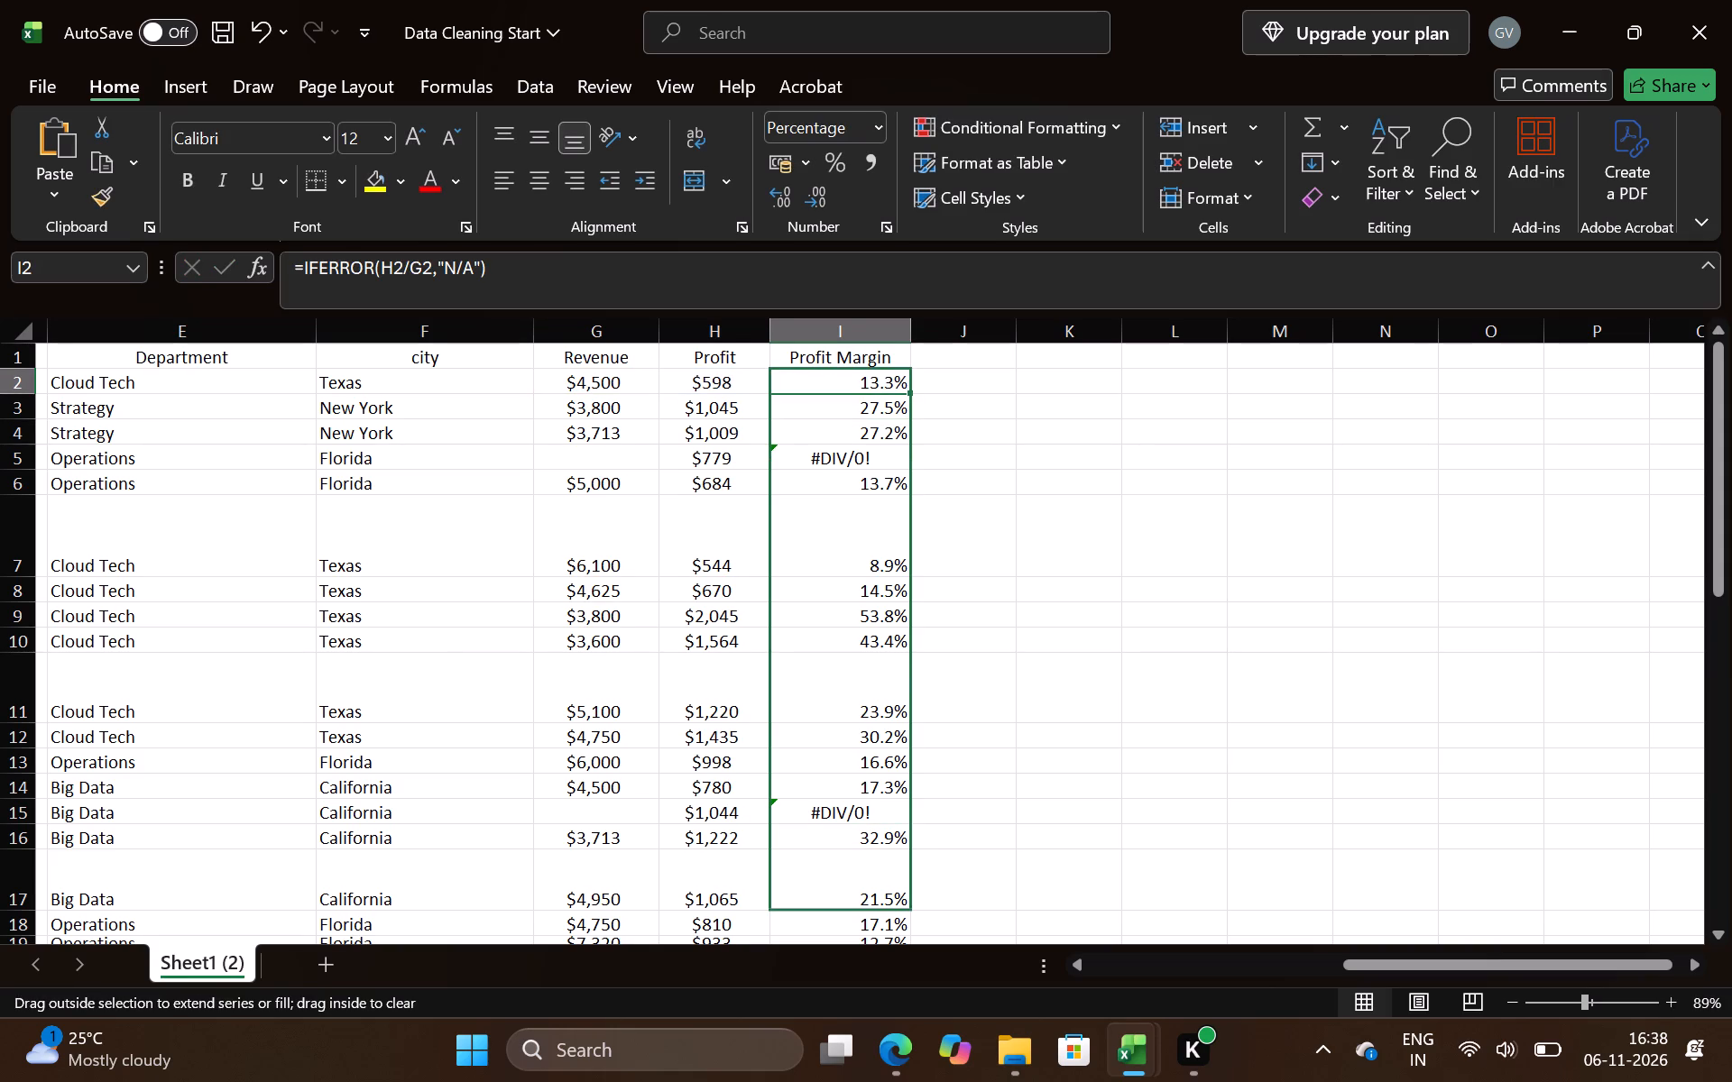
pyautogui.moveTo(933, 890); pyautogui.dragTo(940, 1081)
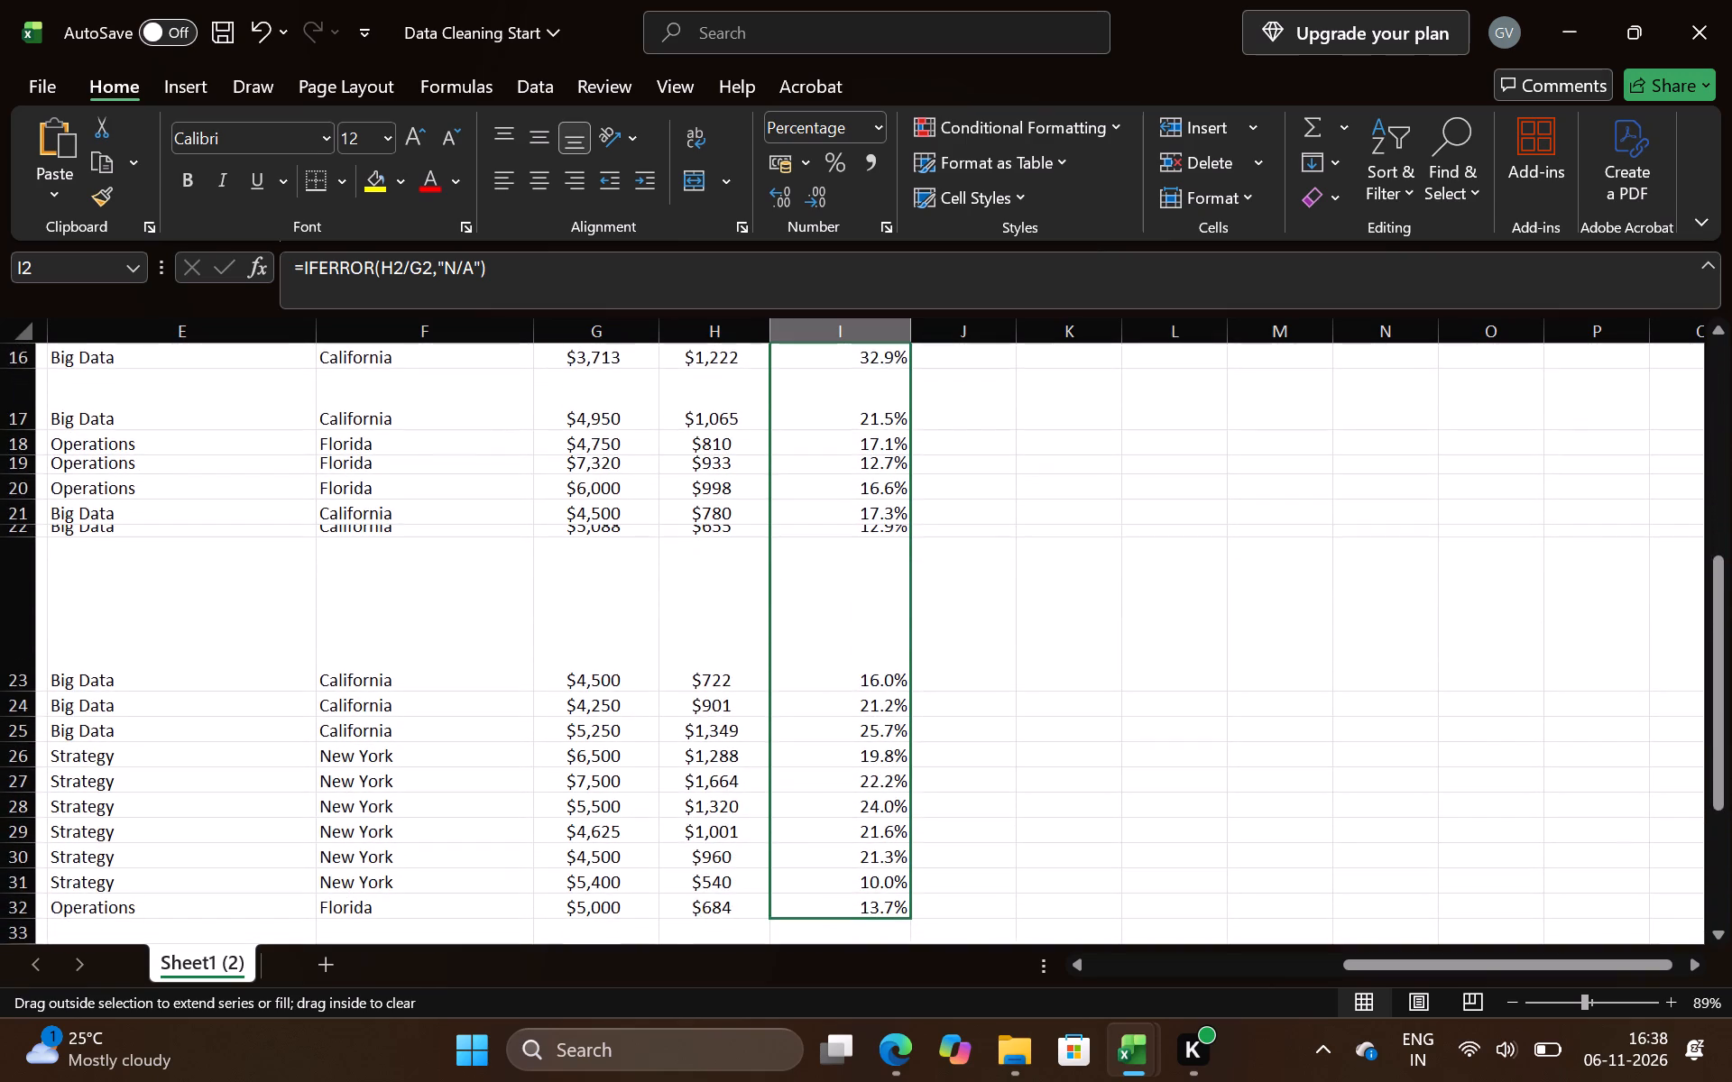
pyautogui.moveTo(940, 1081); pyautogui.dragTo(921, 566)
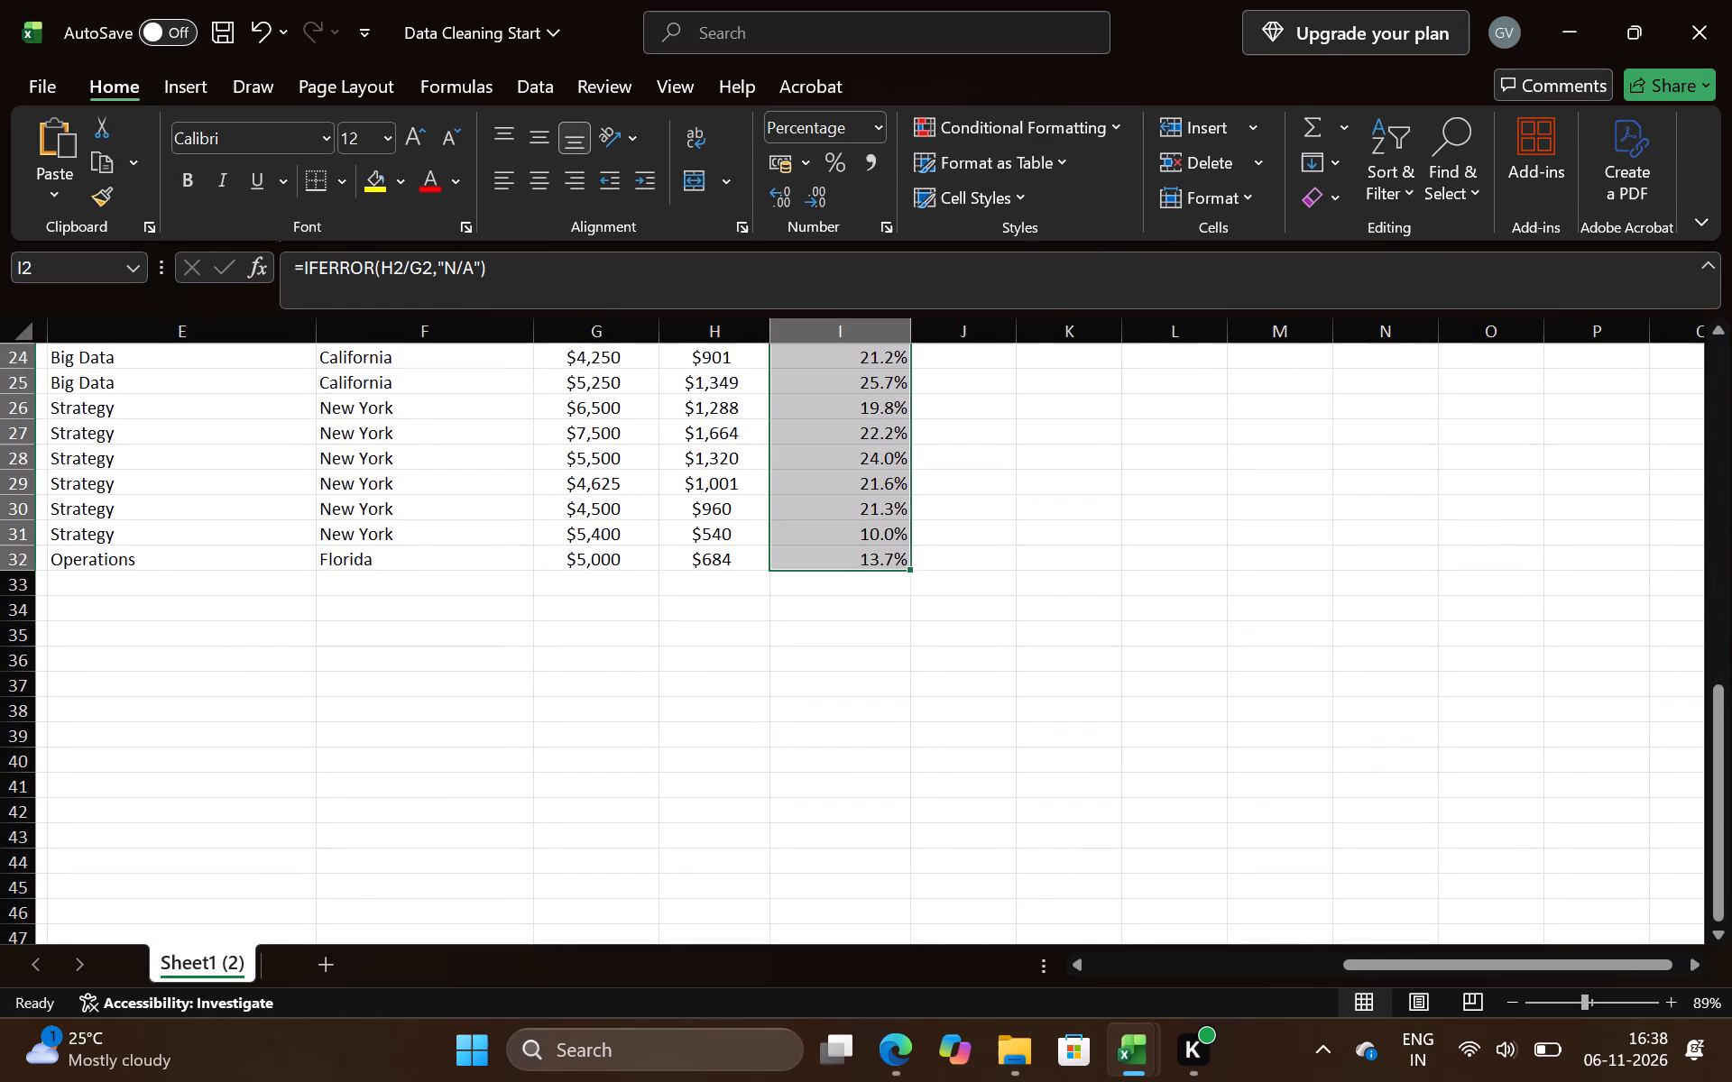
pyautogui.click(1107, 499)
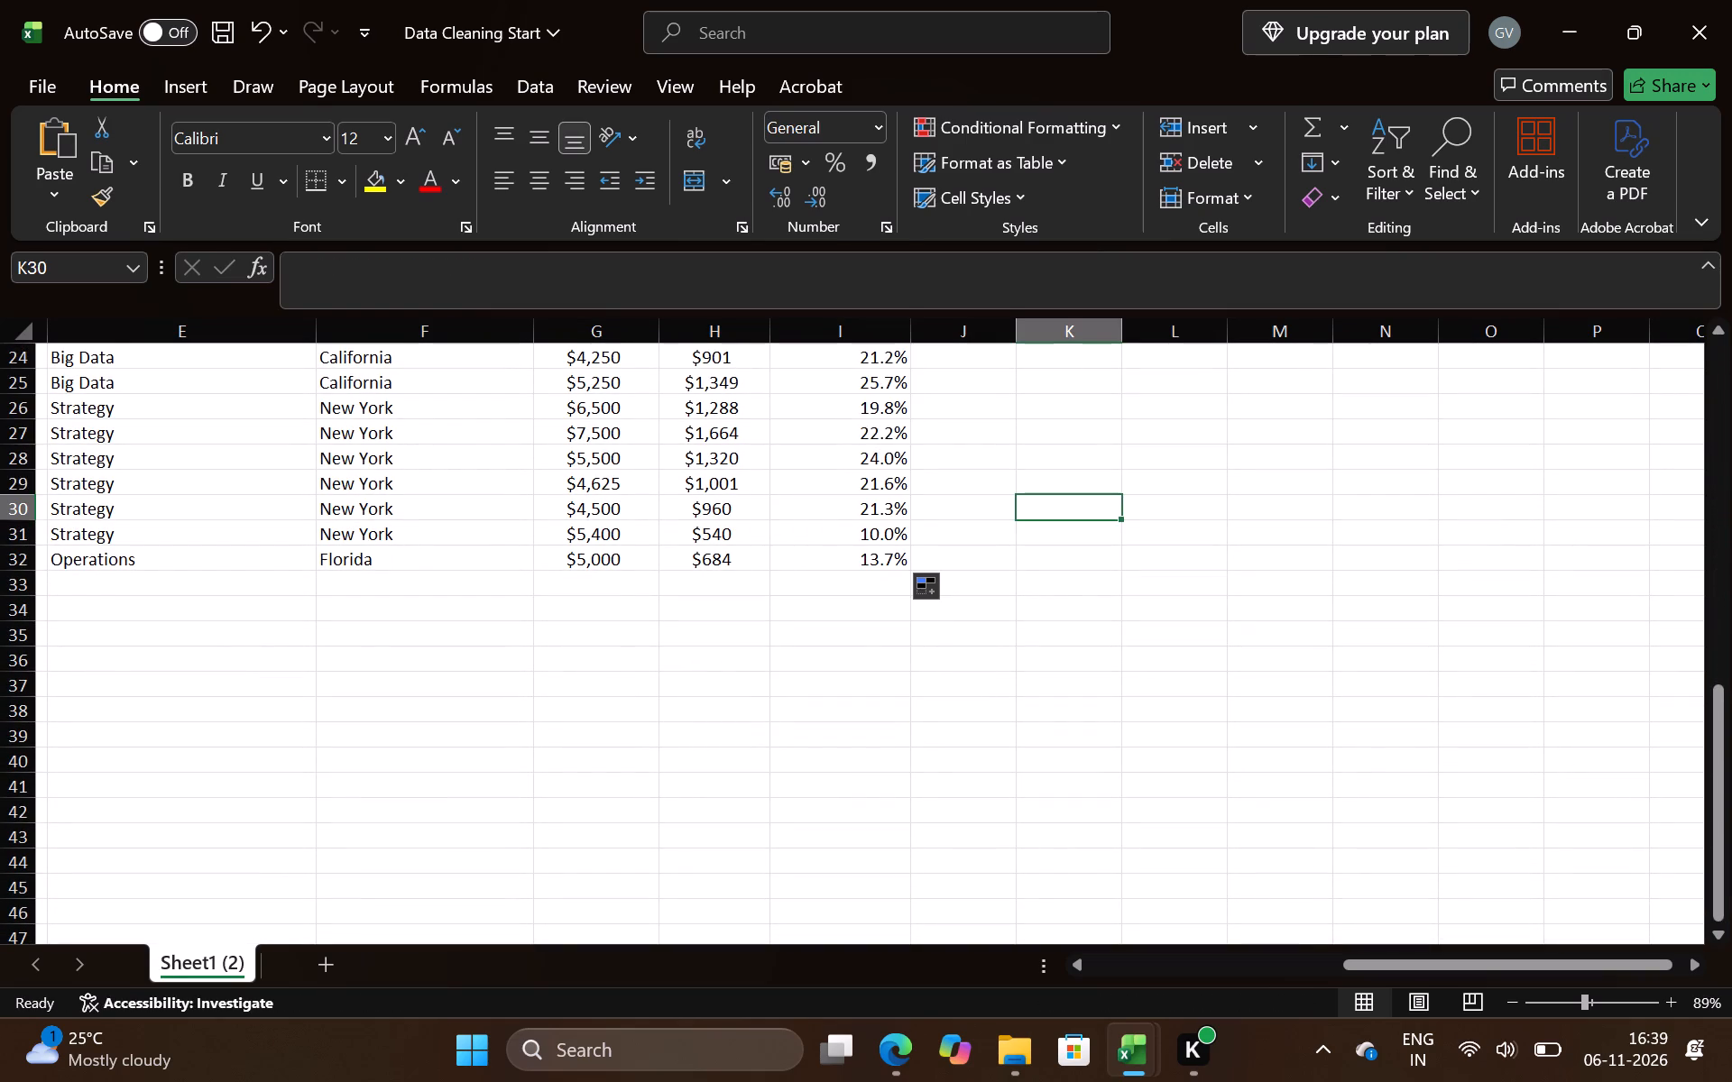
# Review the Profit Margin column for division errors and check the rest of the table's columns.
pyautogui.scroll(5, 925, 515)
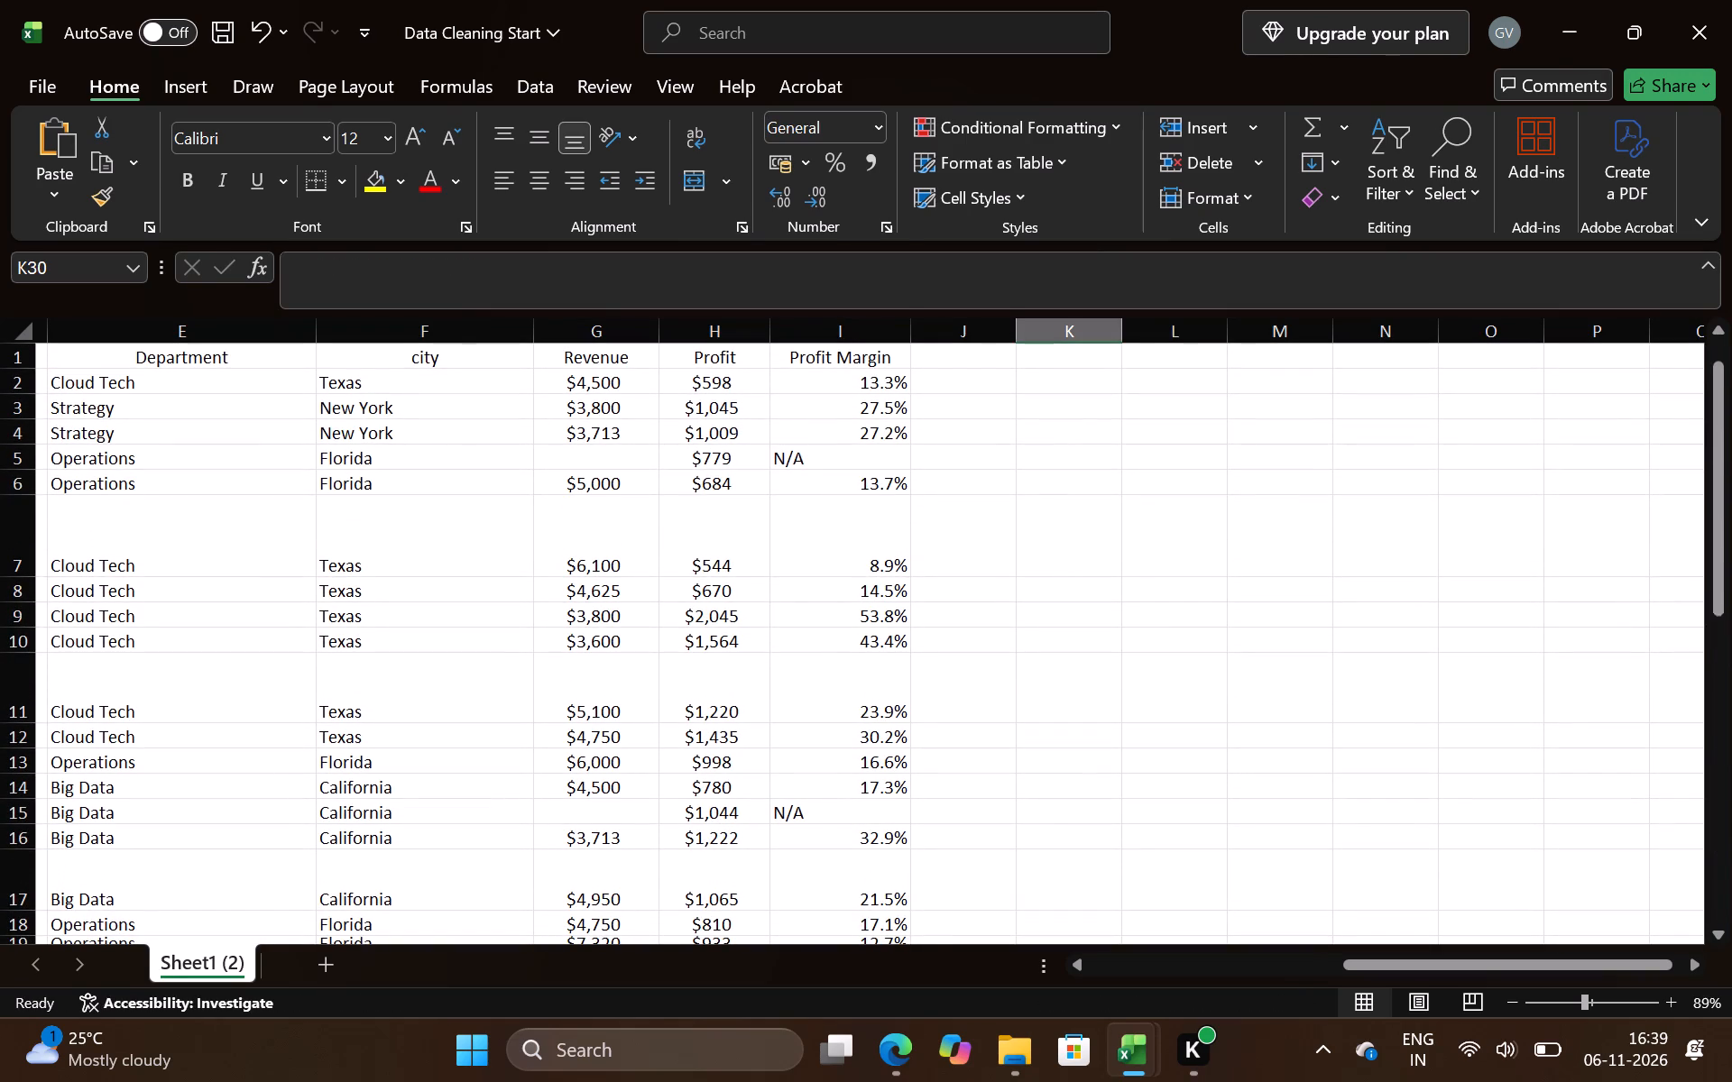
pyautogui.scroll(-1, 770, 695)
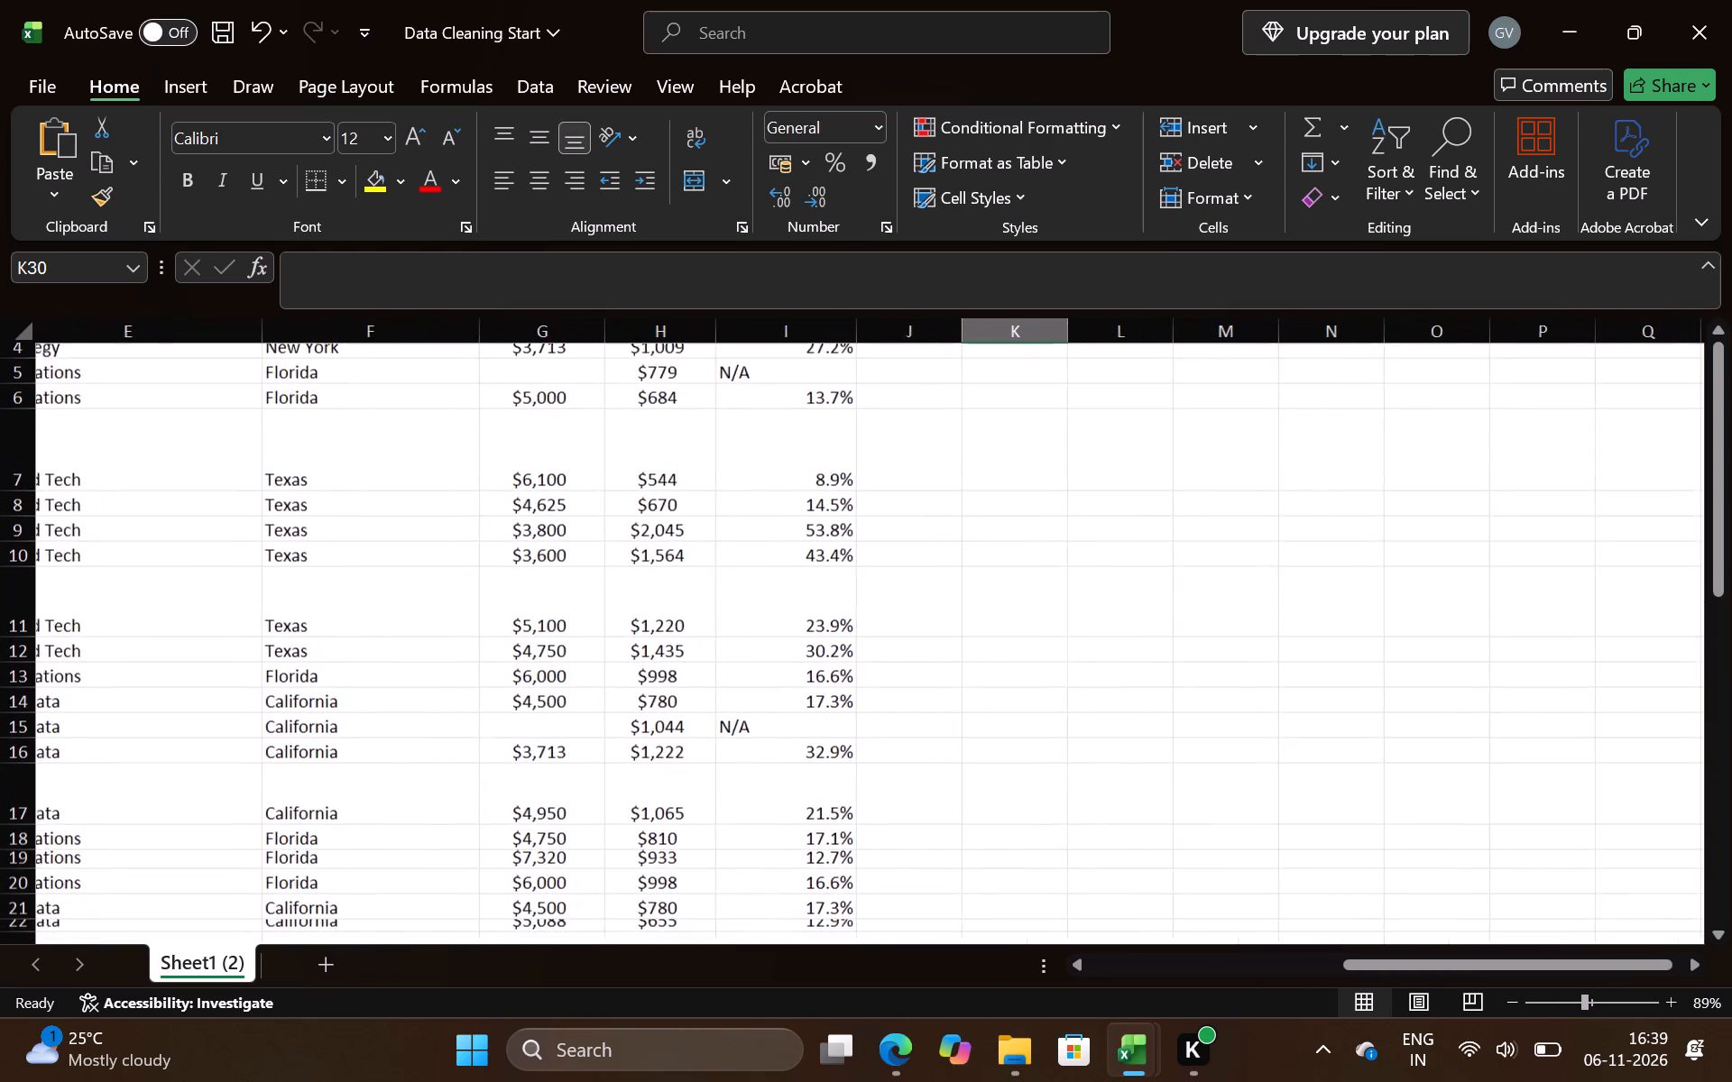
pyautogui.scroll(-1, 770, 695)
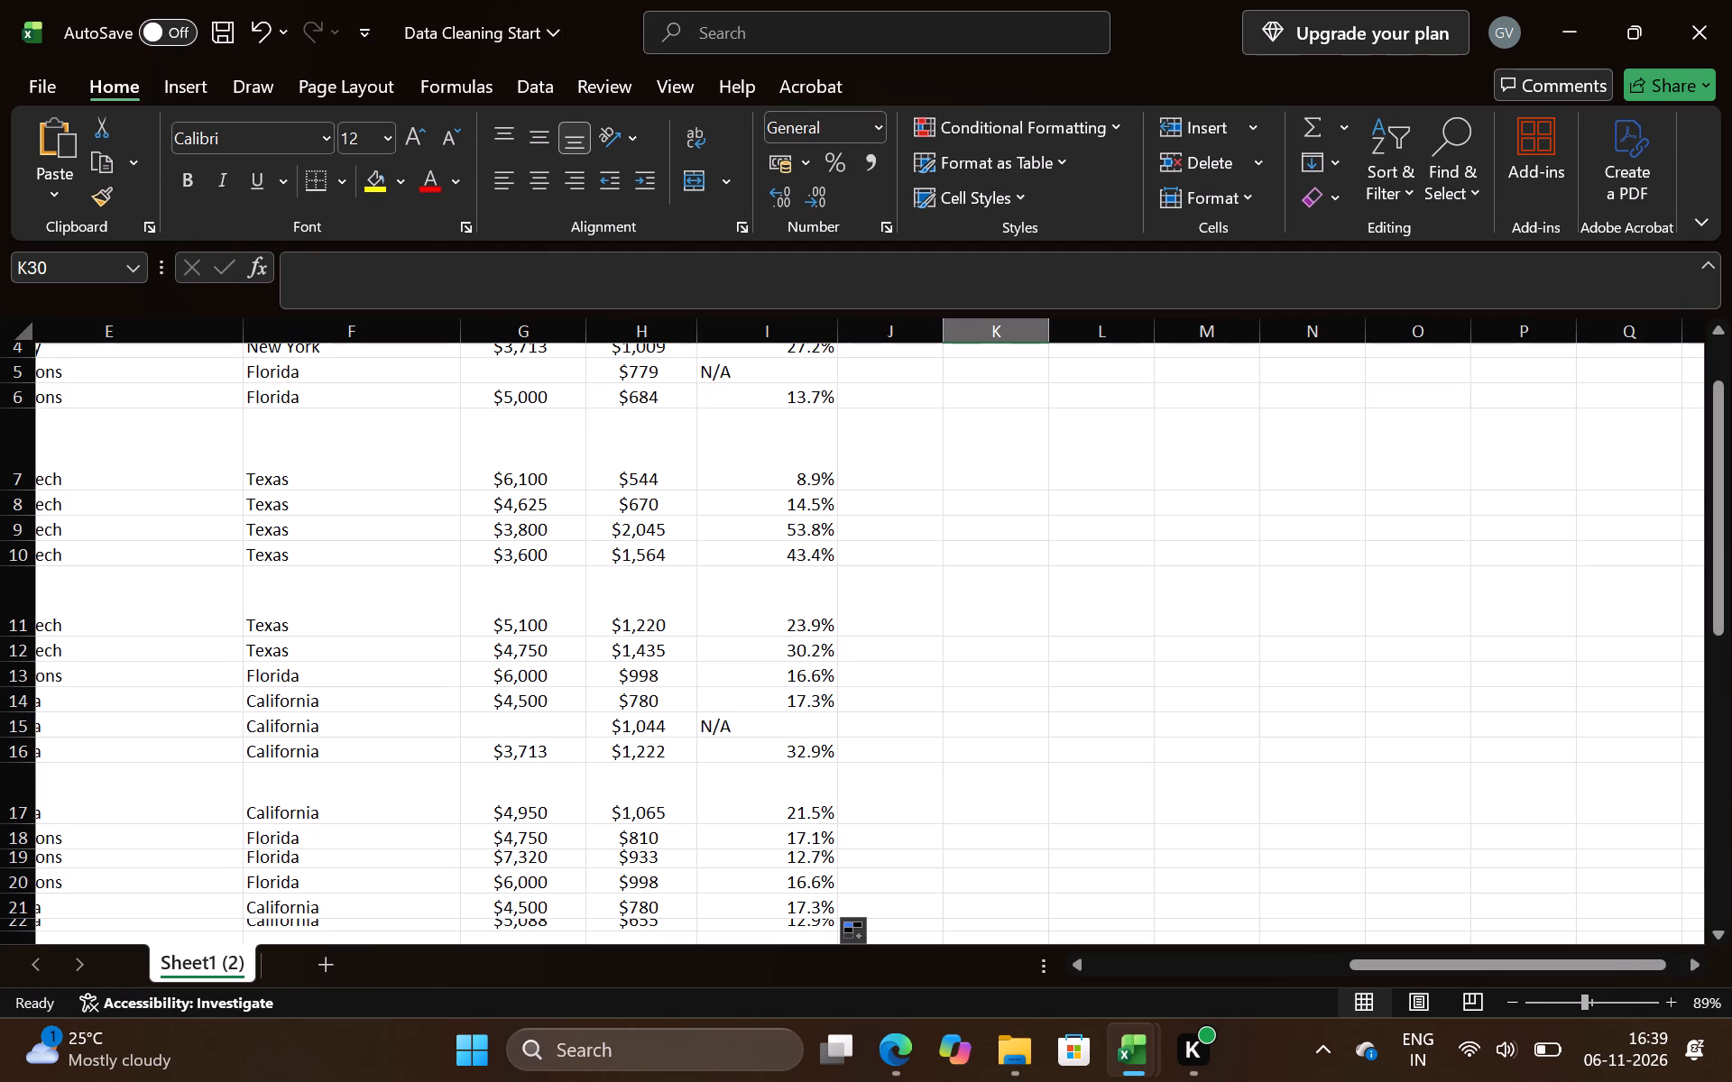
pyautogui.hscroll(3, 594, 839)
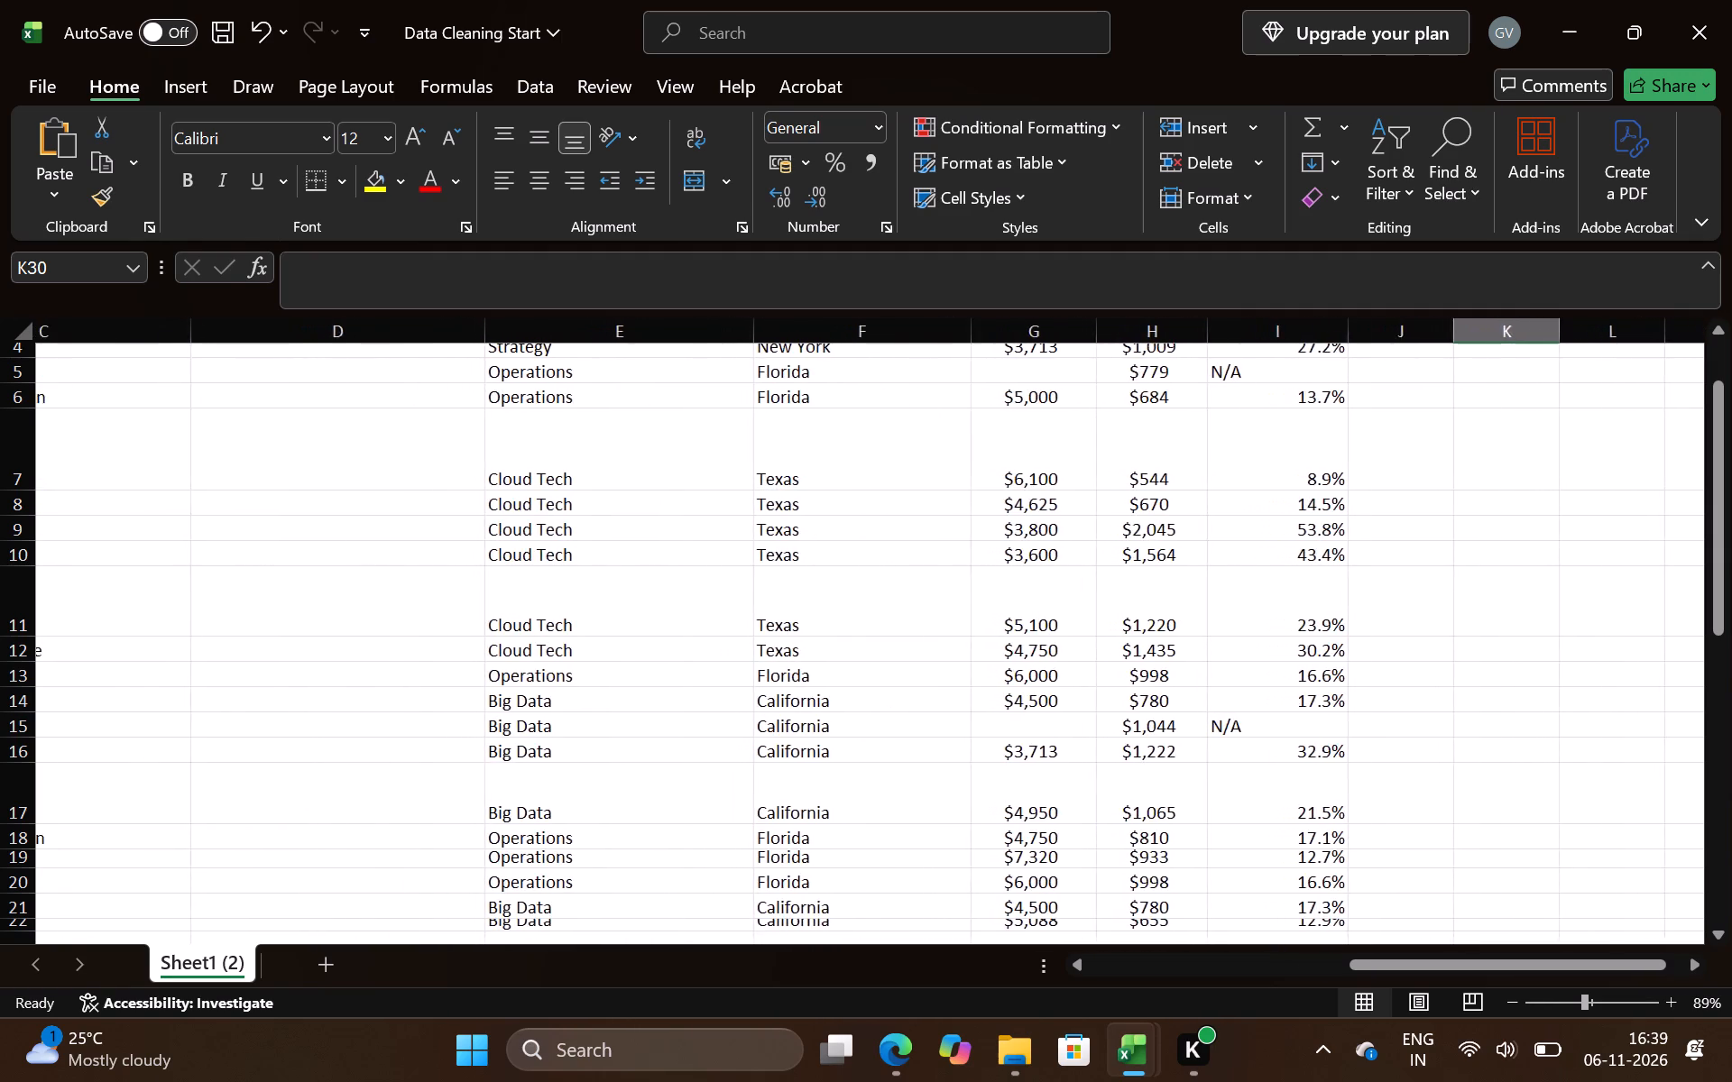
pyautogui.hscroll(7, 594, 839)
pyautogui.scroll(3, 594, 839)
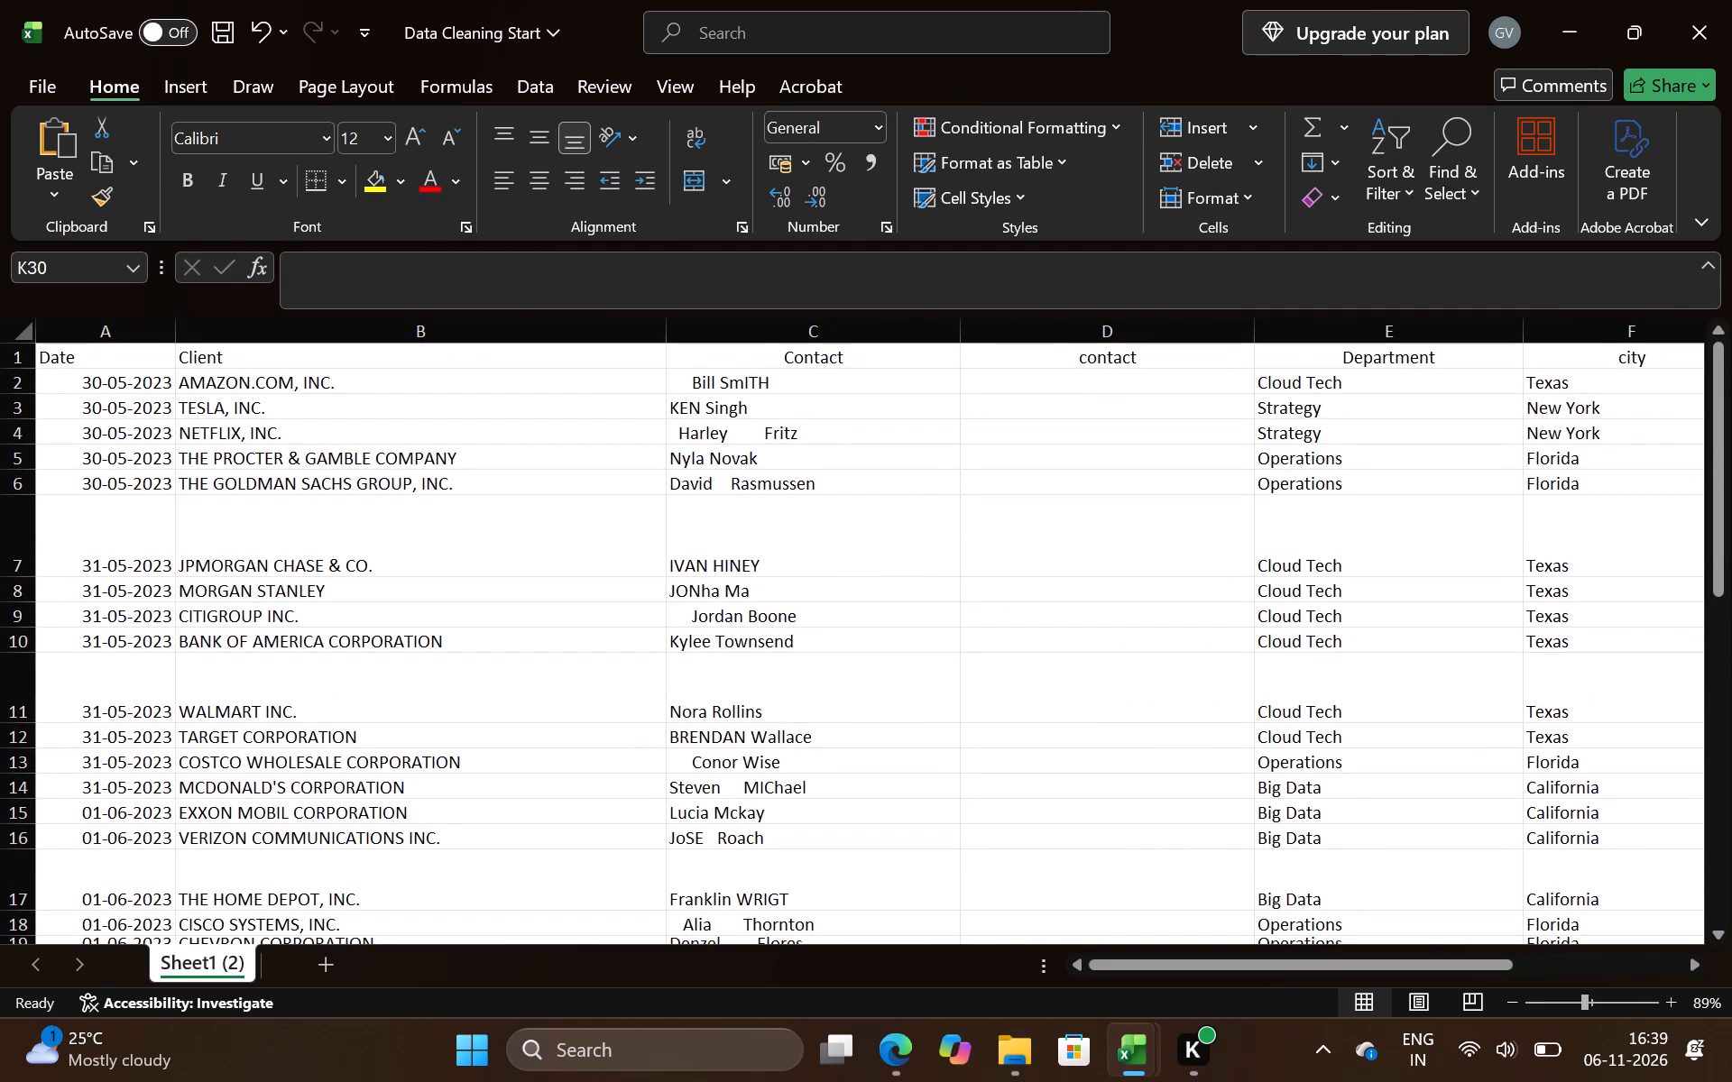
pyautogui.hscroll(-2, 594, 839)
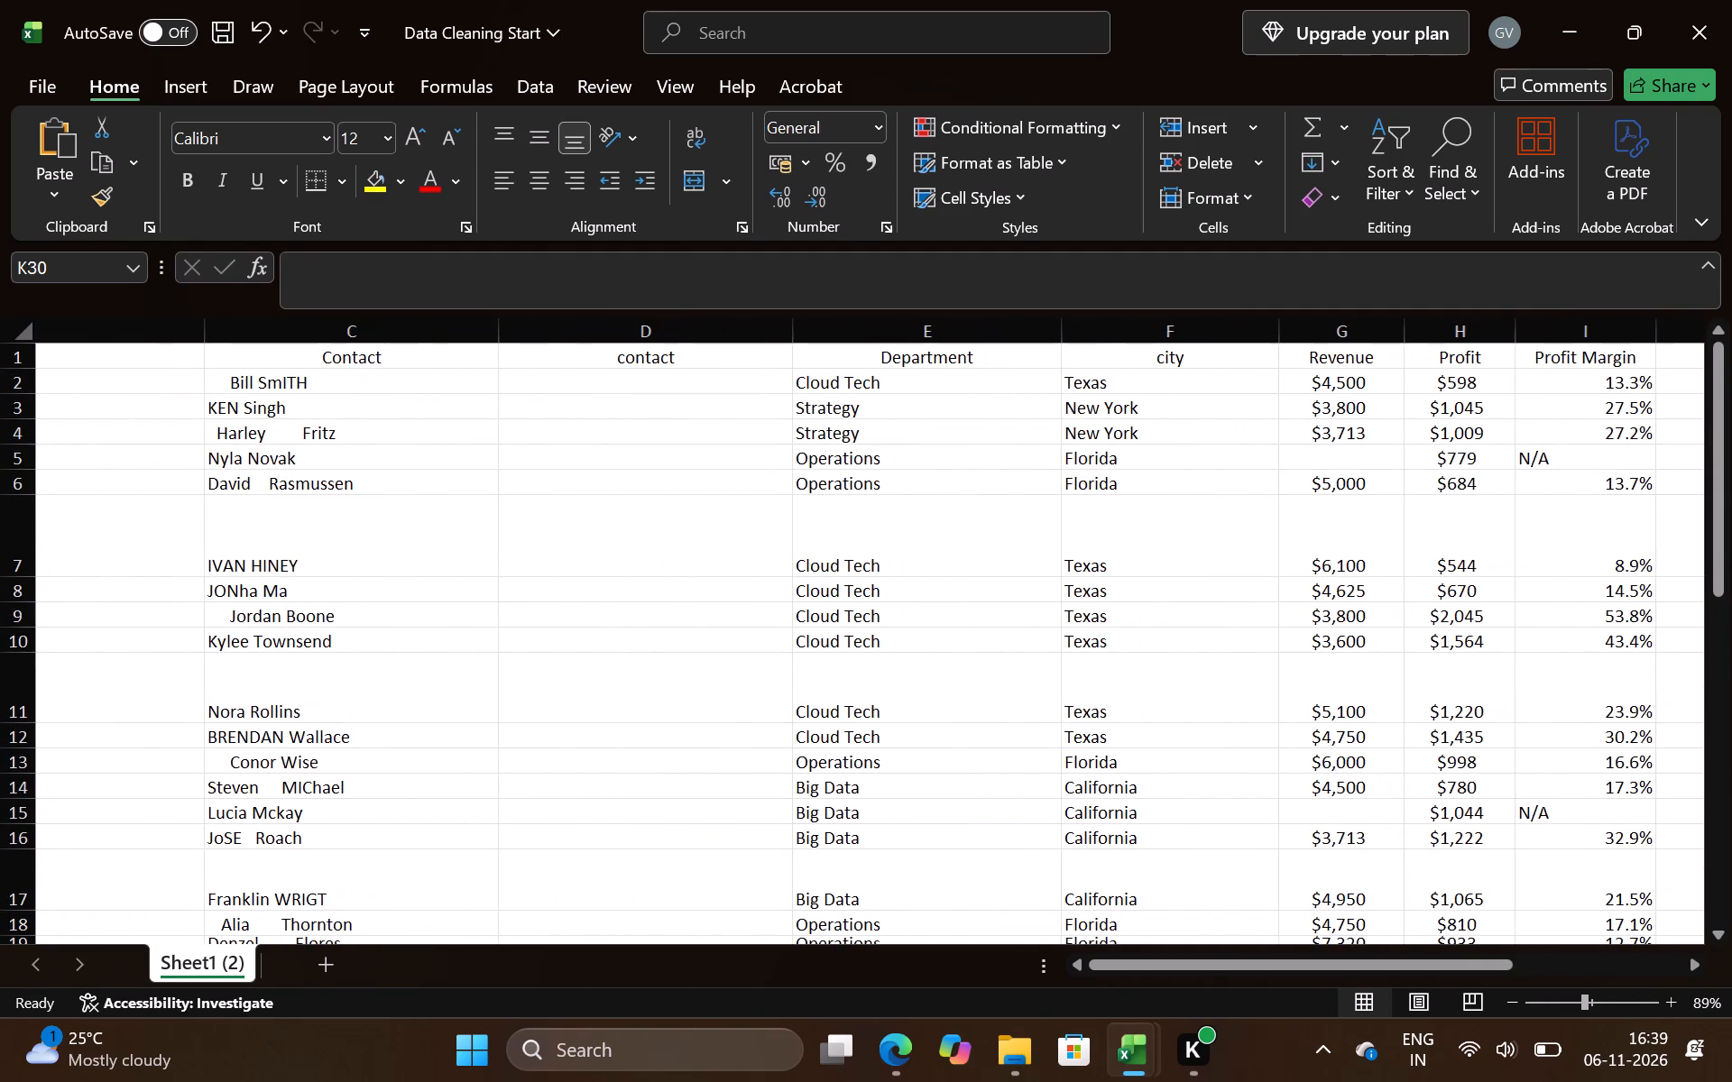
pyautogui.hscroll(-2, 594, 839)
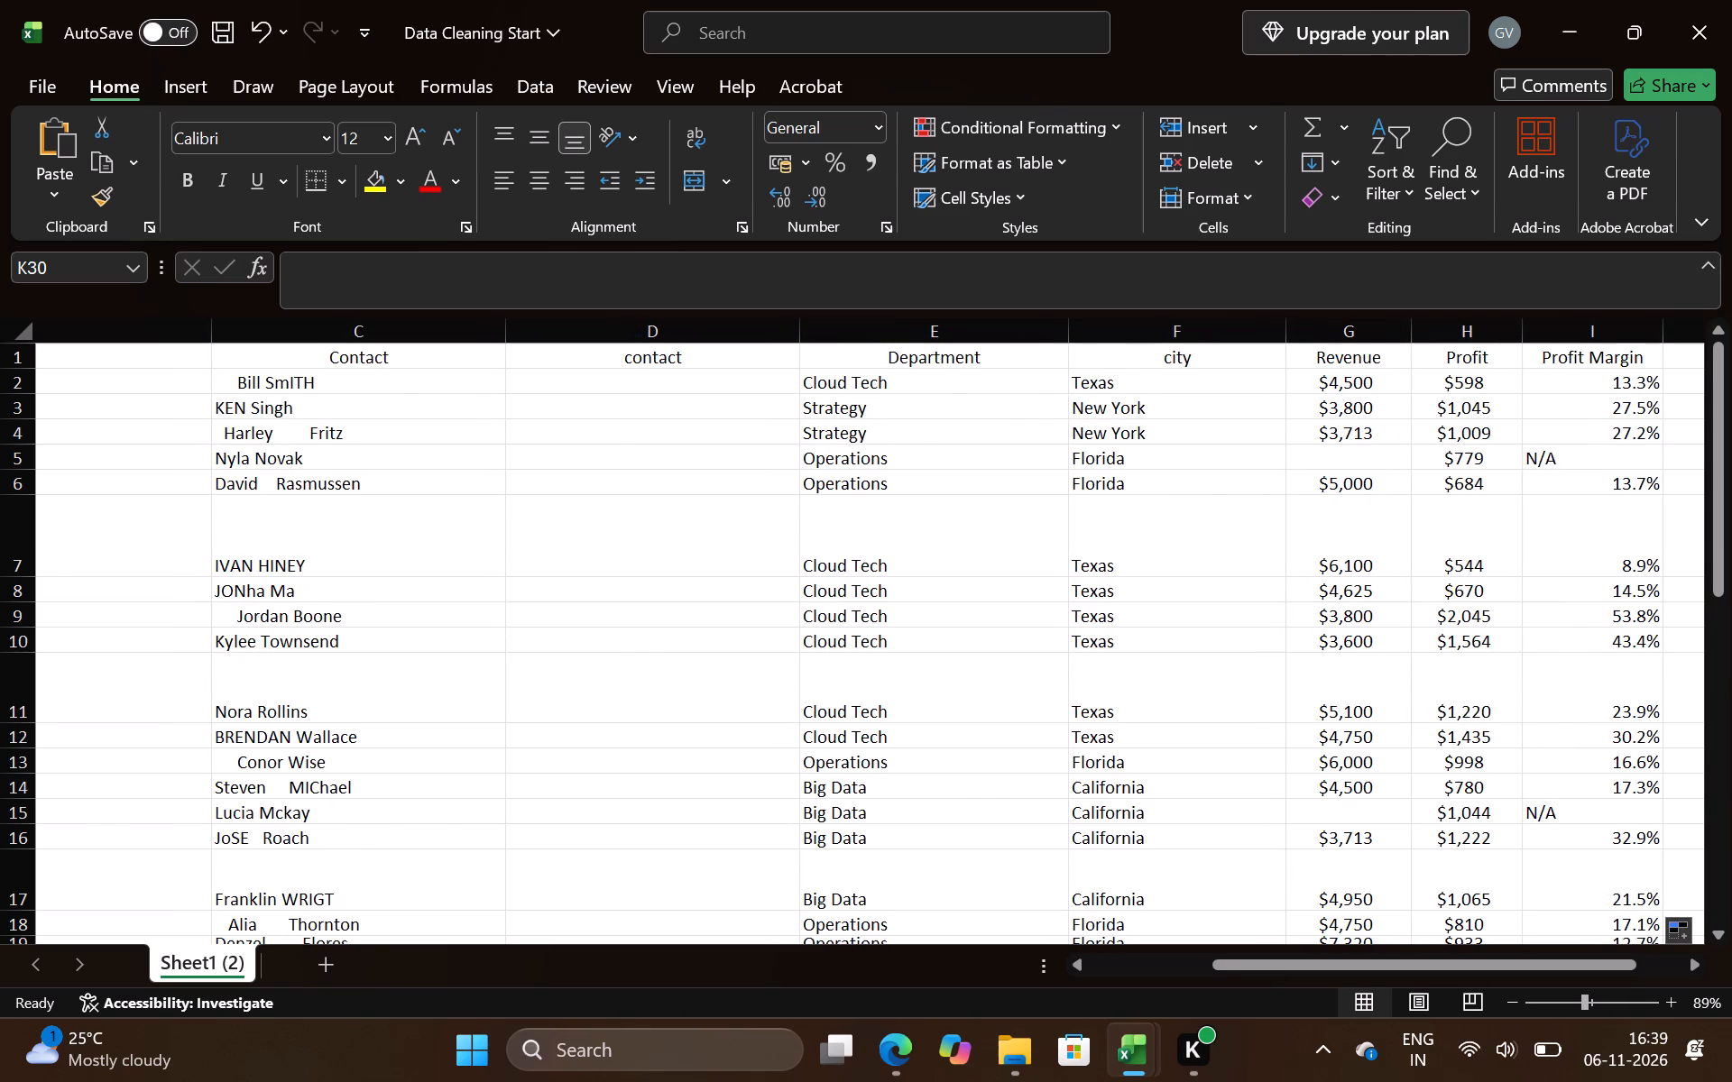
# Select cell D2, the first empty cell under the second contact header.
pyautogui.hscroll(1, 225, 482)
pyautogui.click(753, 383)
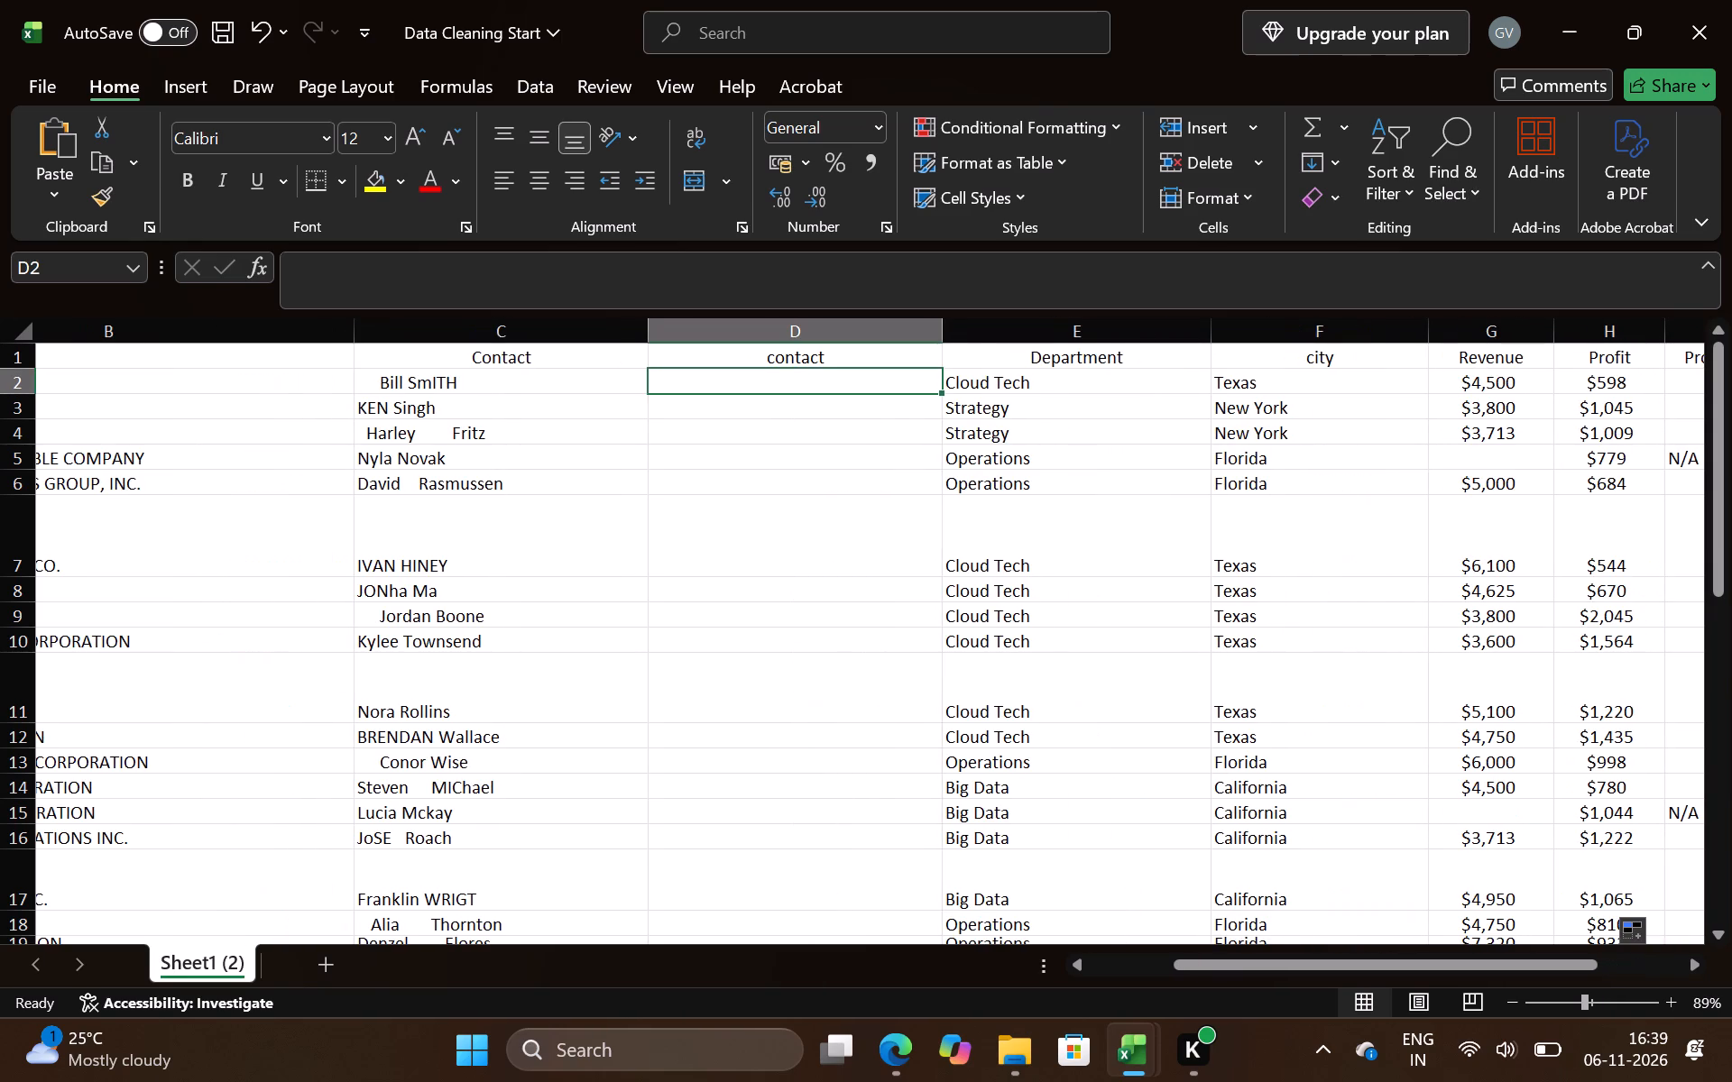
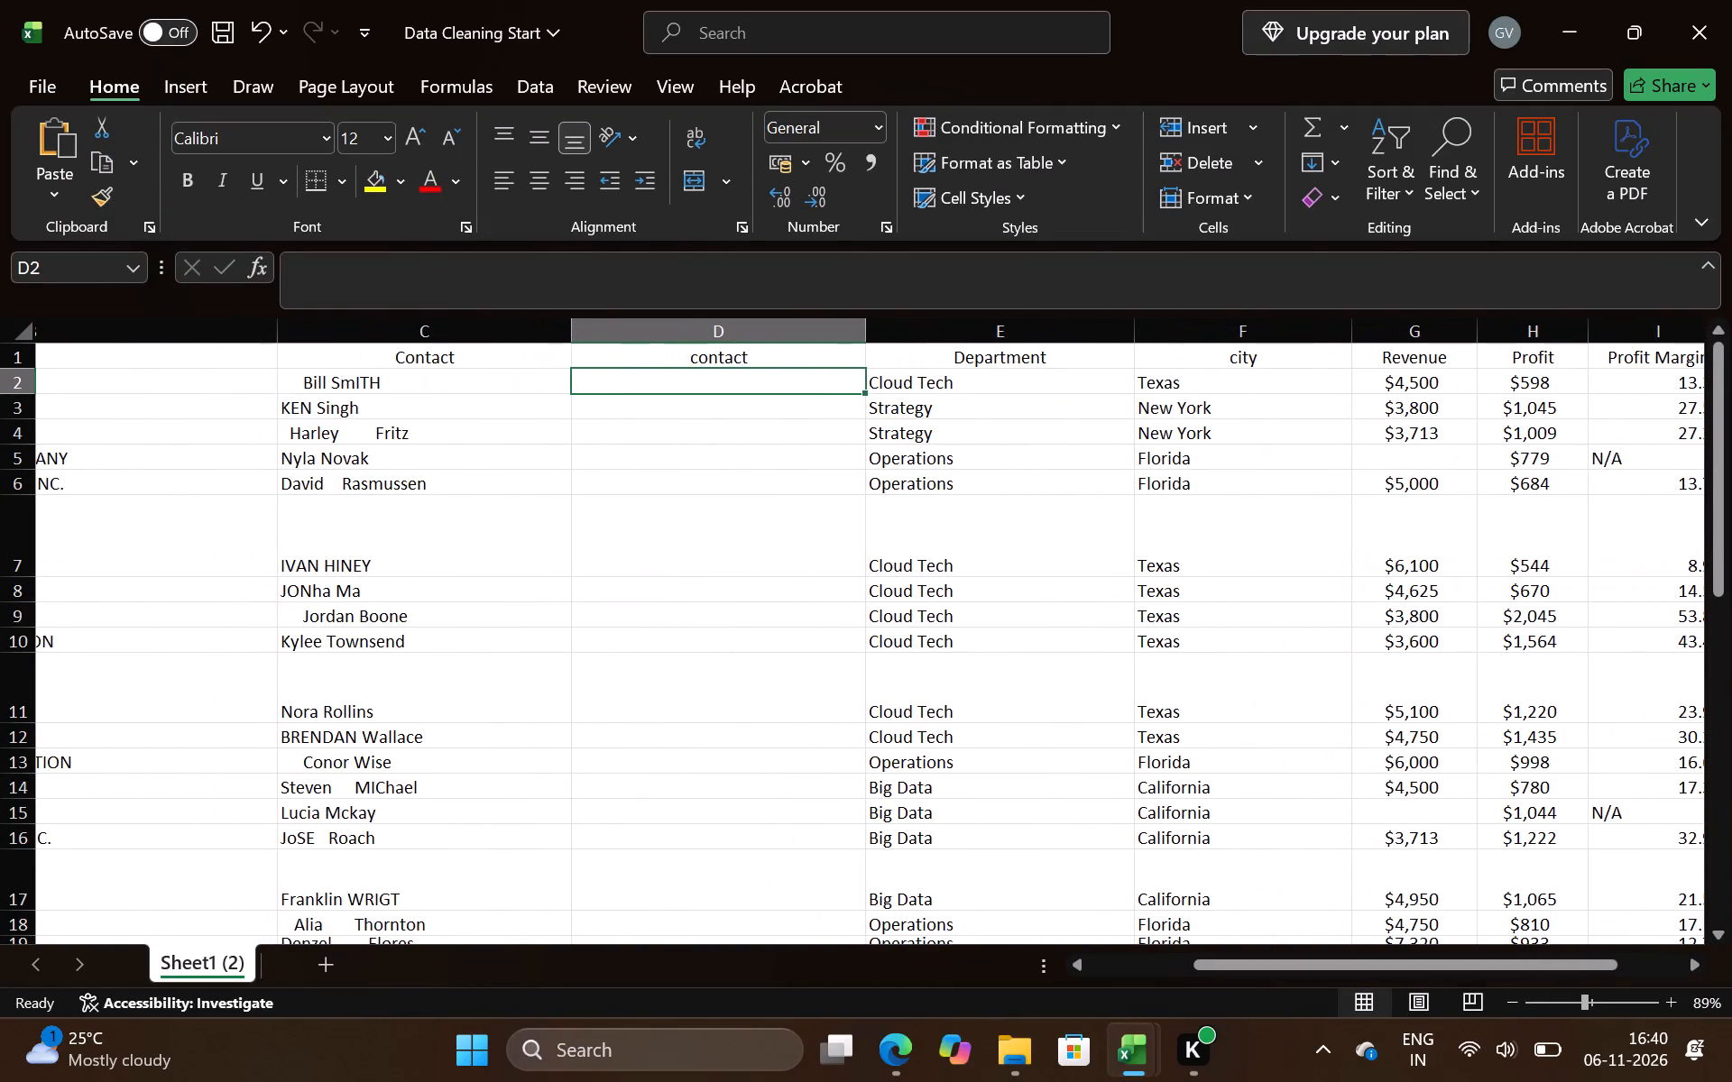
# Enter the formula =TRIM(PROPER(C2)) in D2 to tidy the contact name's spacing and capitalisation.
pyautogui.press('=')
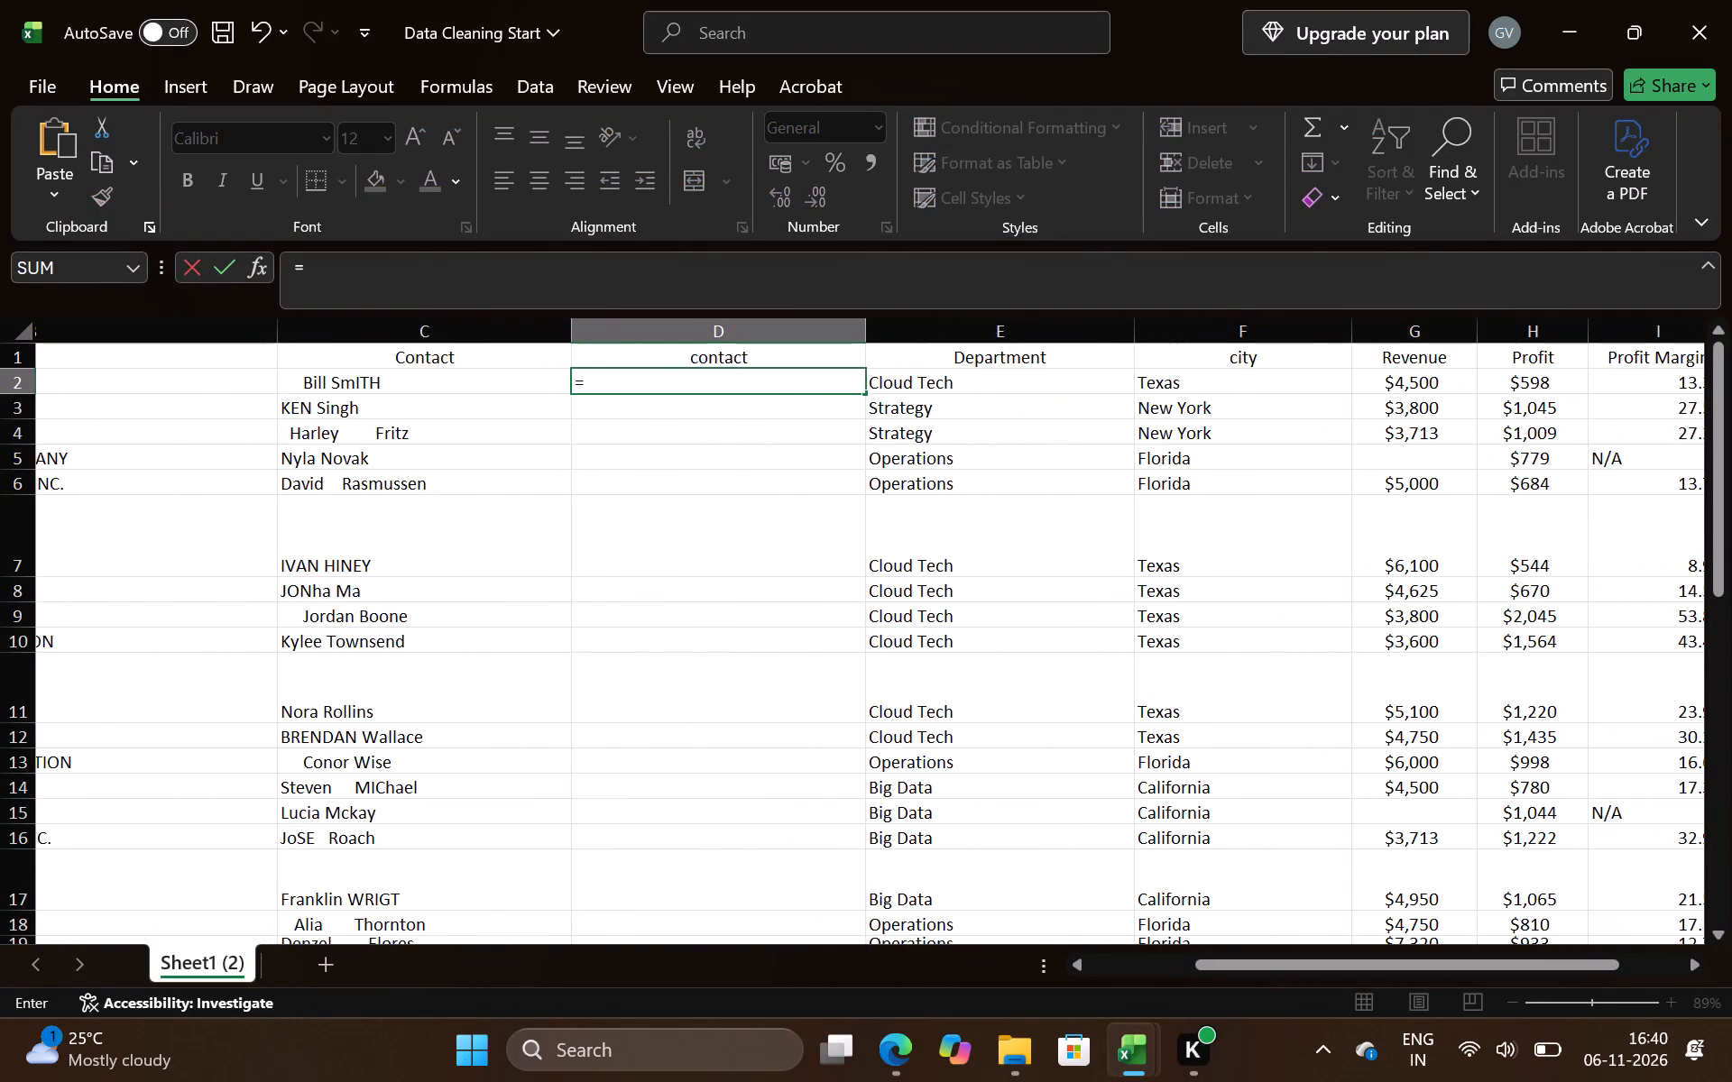
pyautogui.press('t')
pyautogui.press('r')
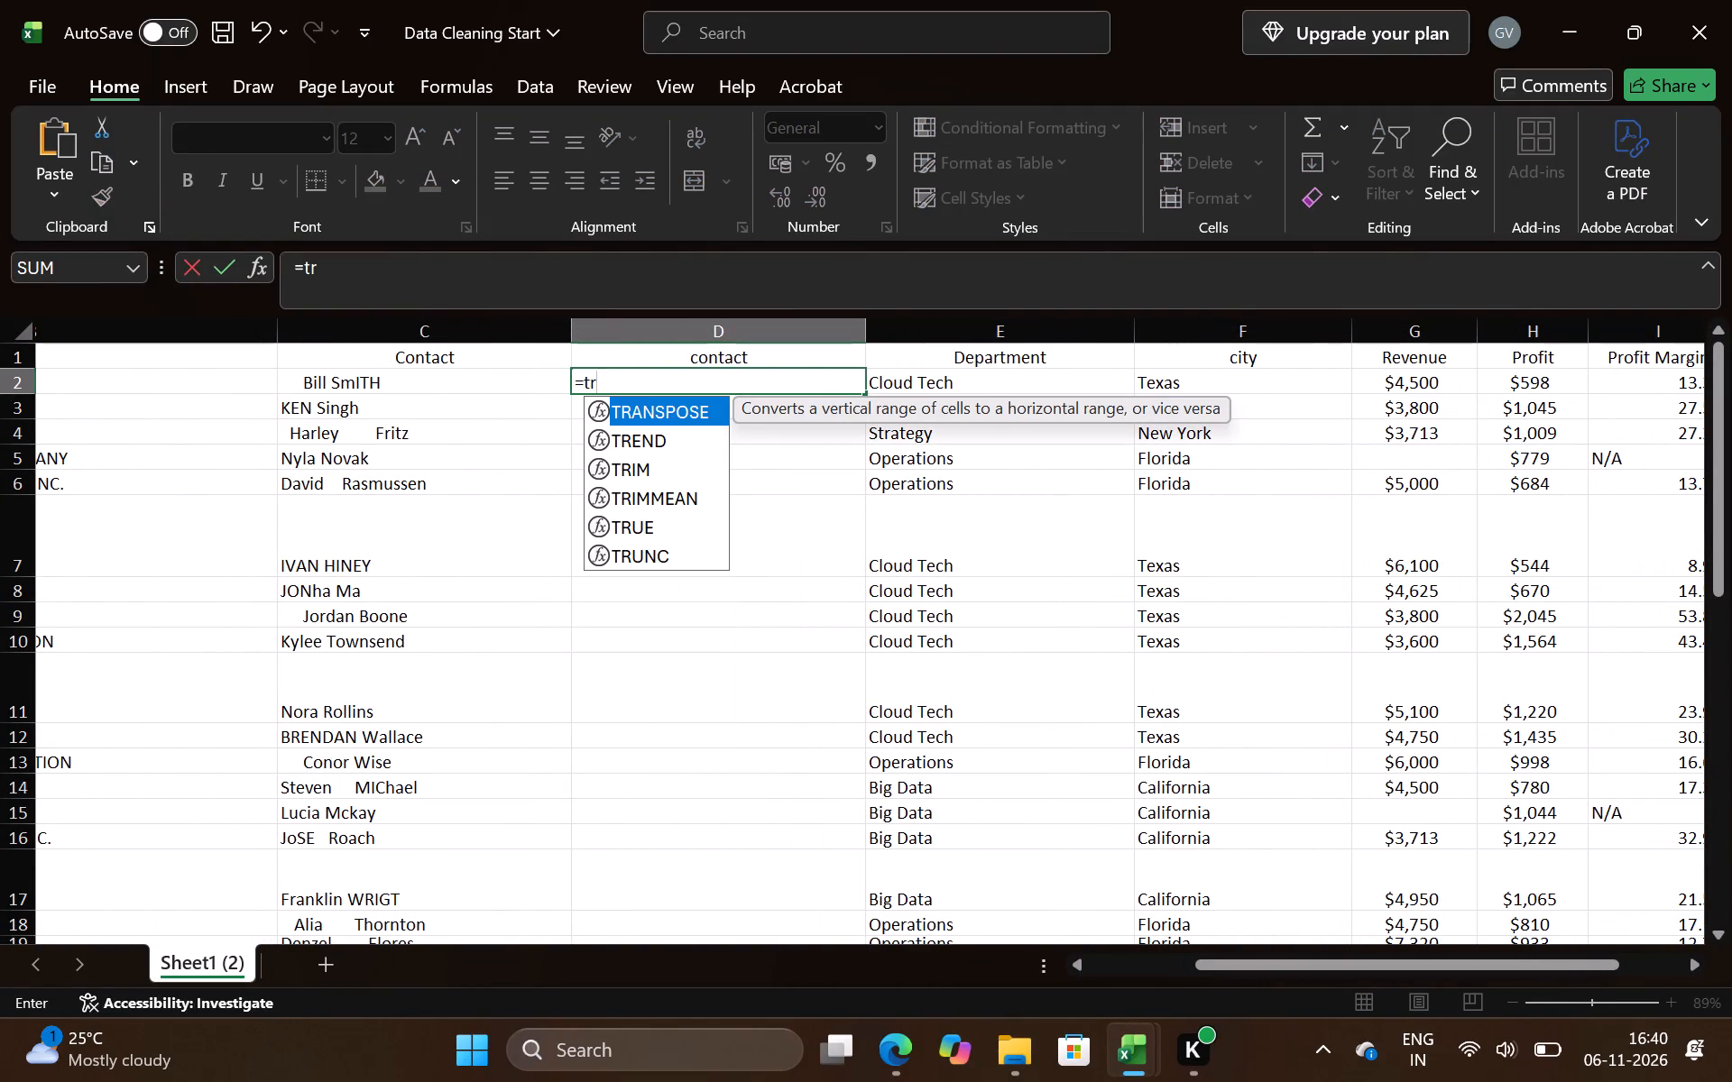
pyautogui.press('Down')
pyautogui.press('Down')
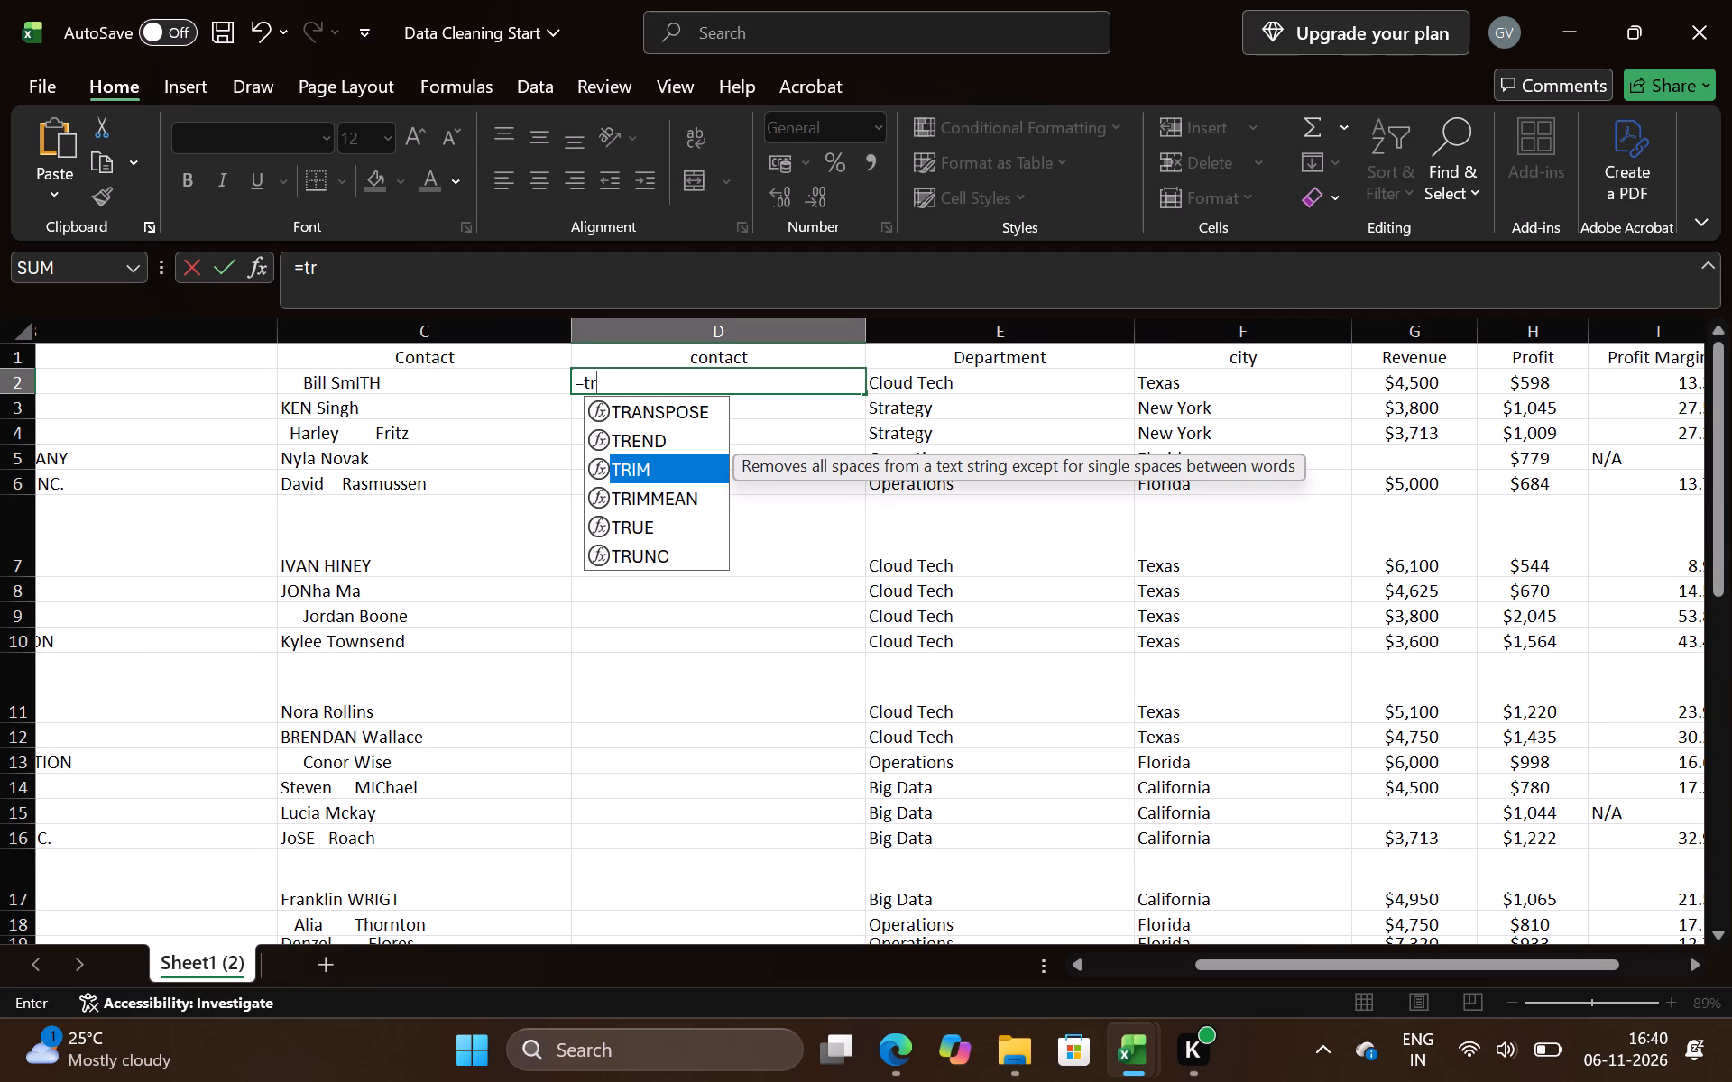
pyautogui.press('Tab')
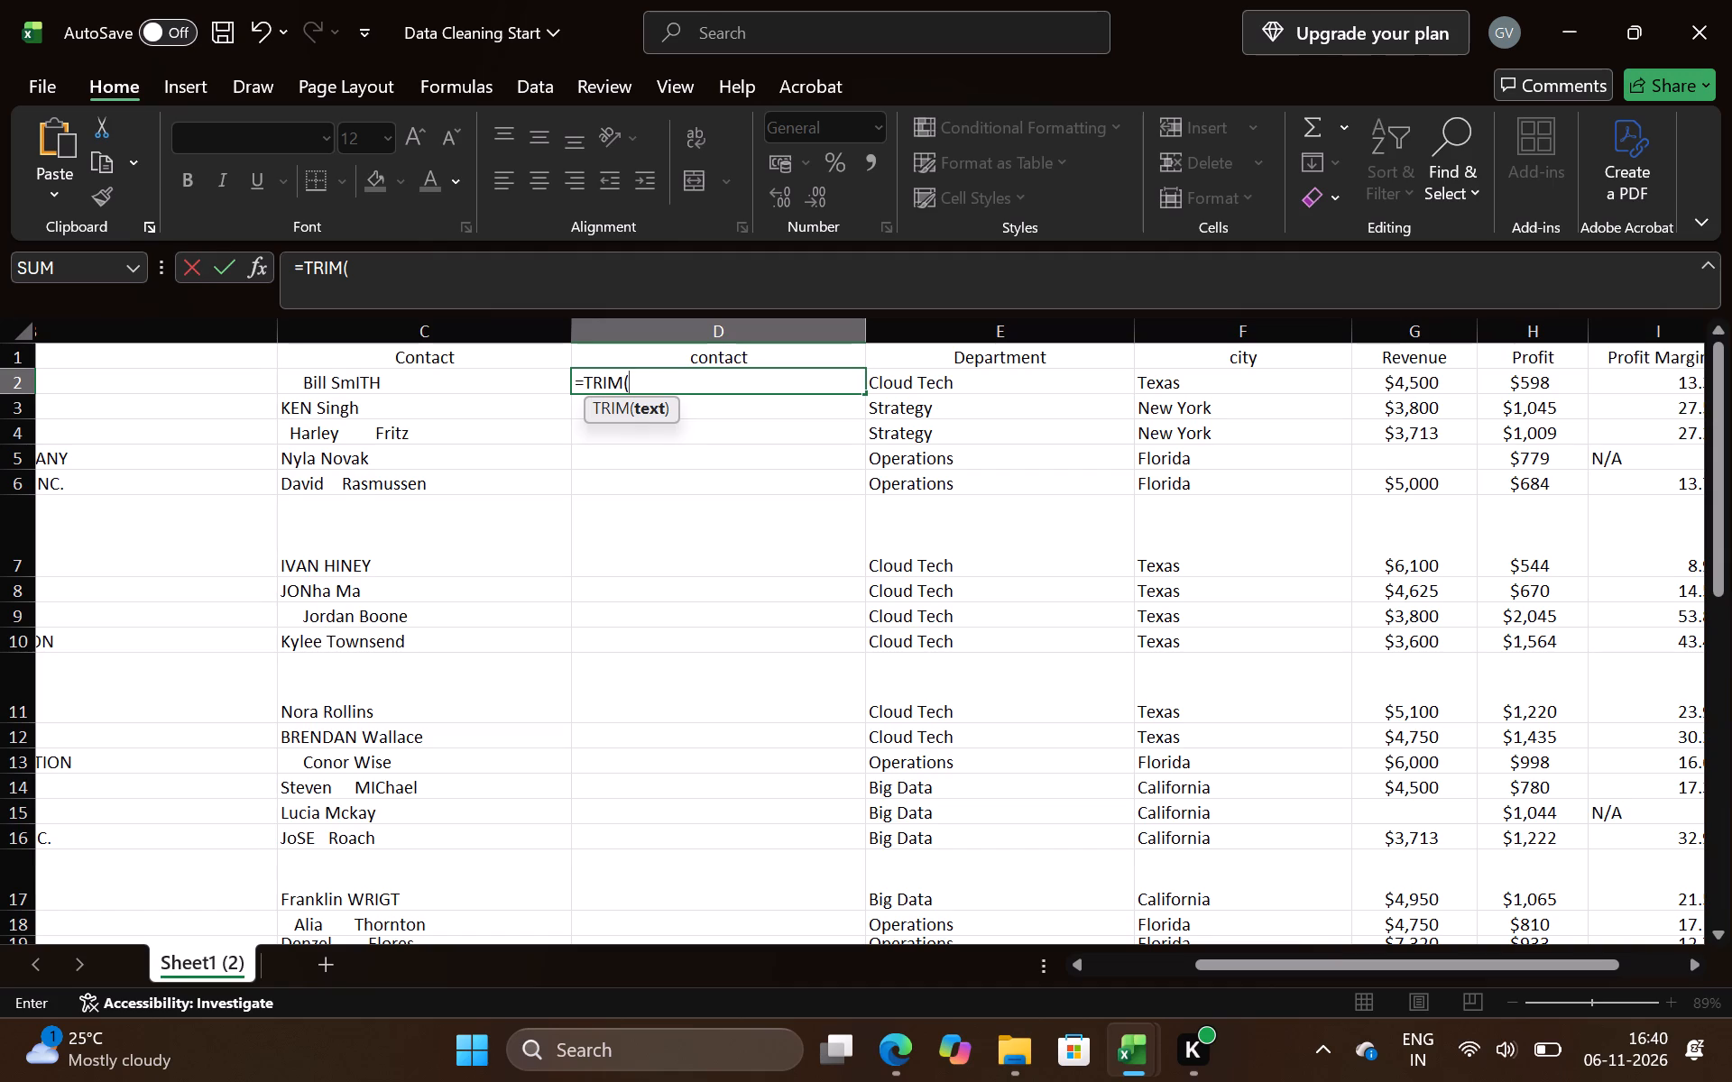
pyautogui.press('BackSpace')
pyautogui.press('BackSpace')
pyautogui.press('BackSpace')
pyautogui.press('BackSpace')
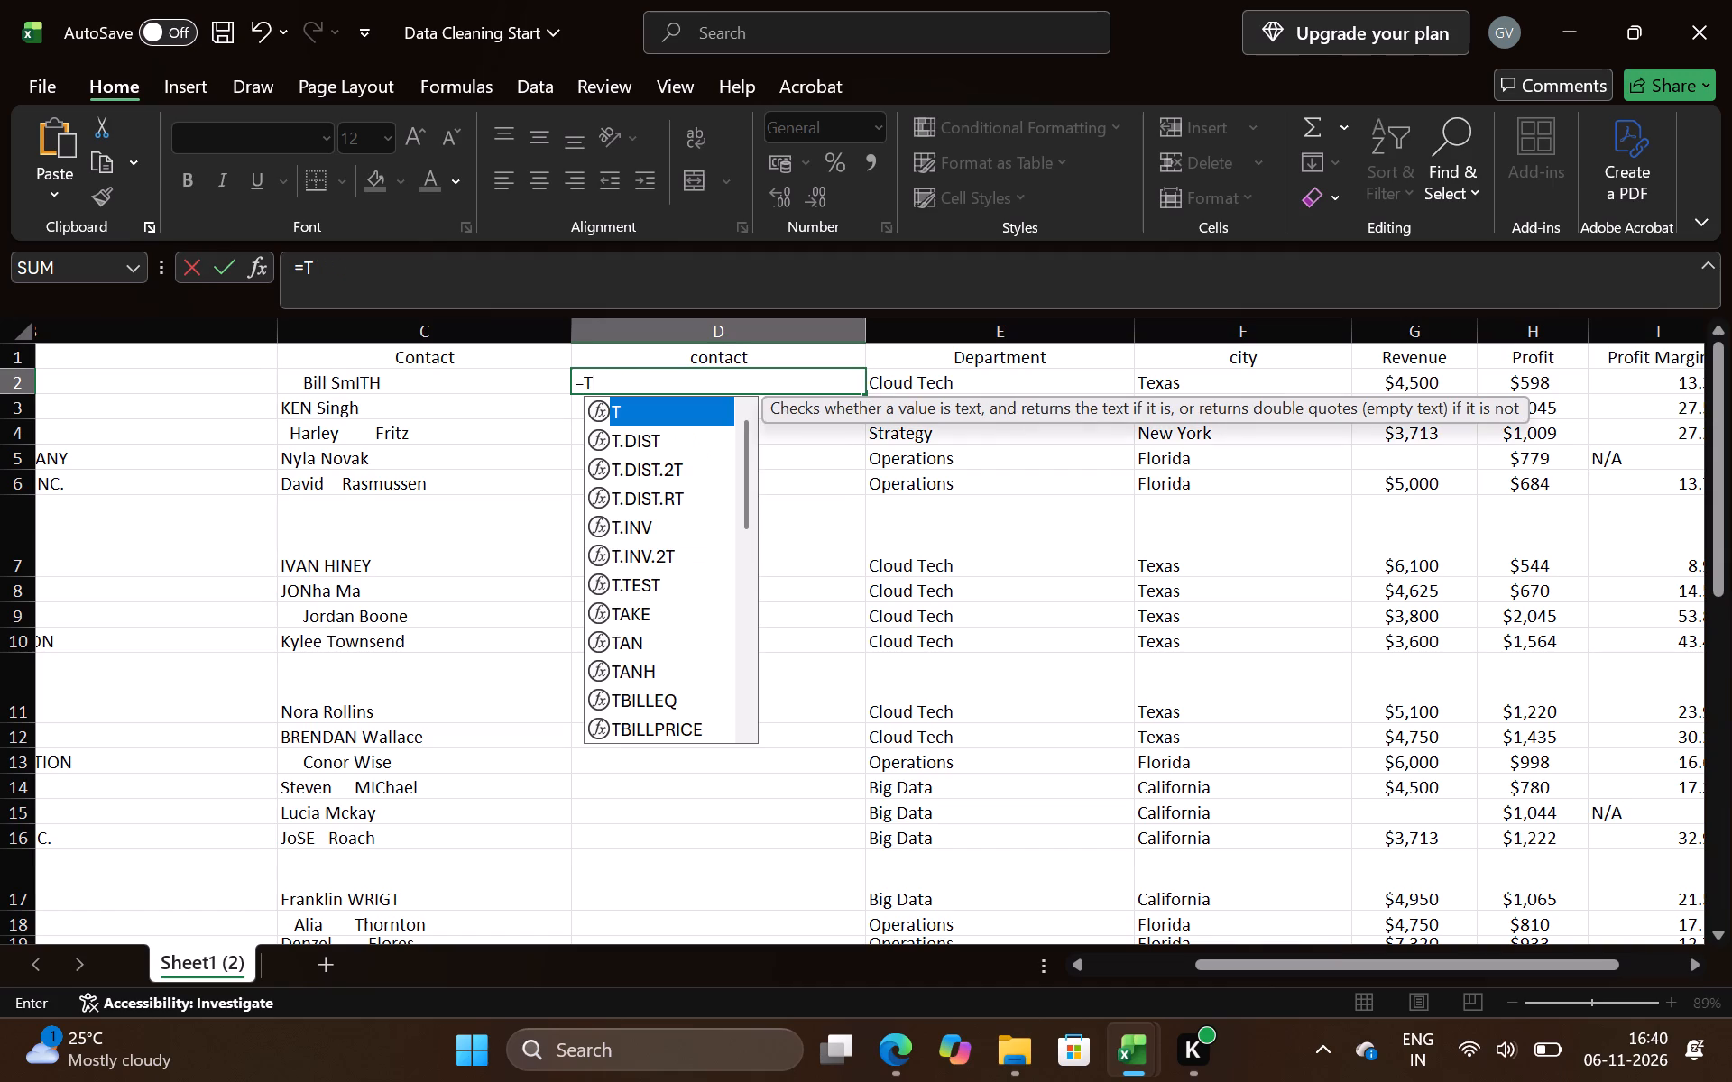
pyautogui.write('ri')
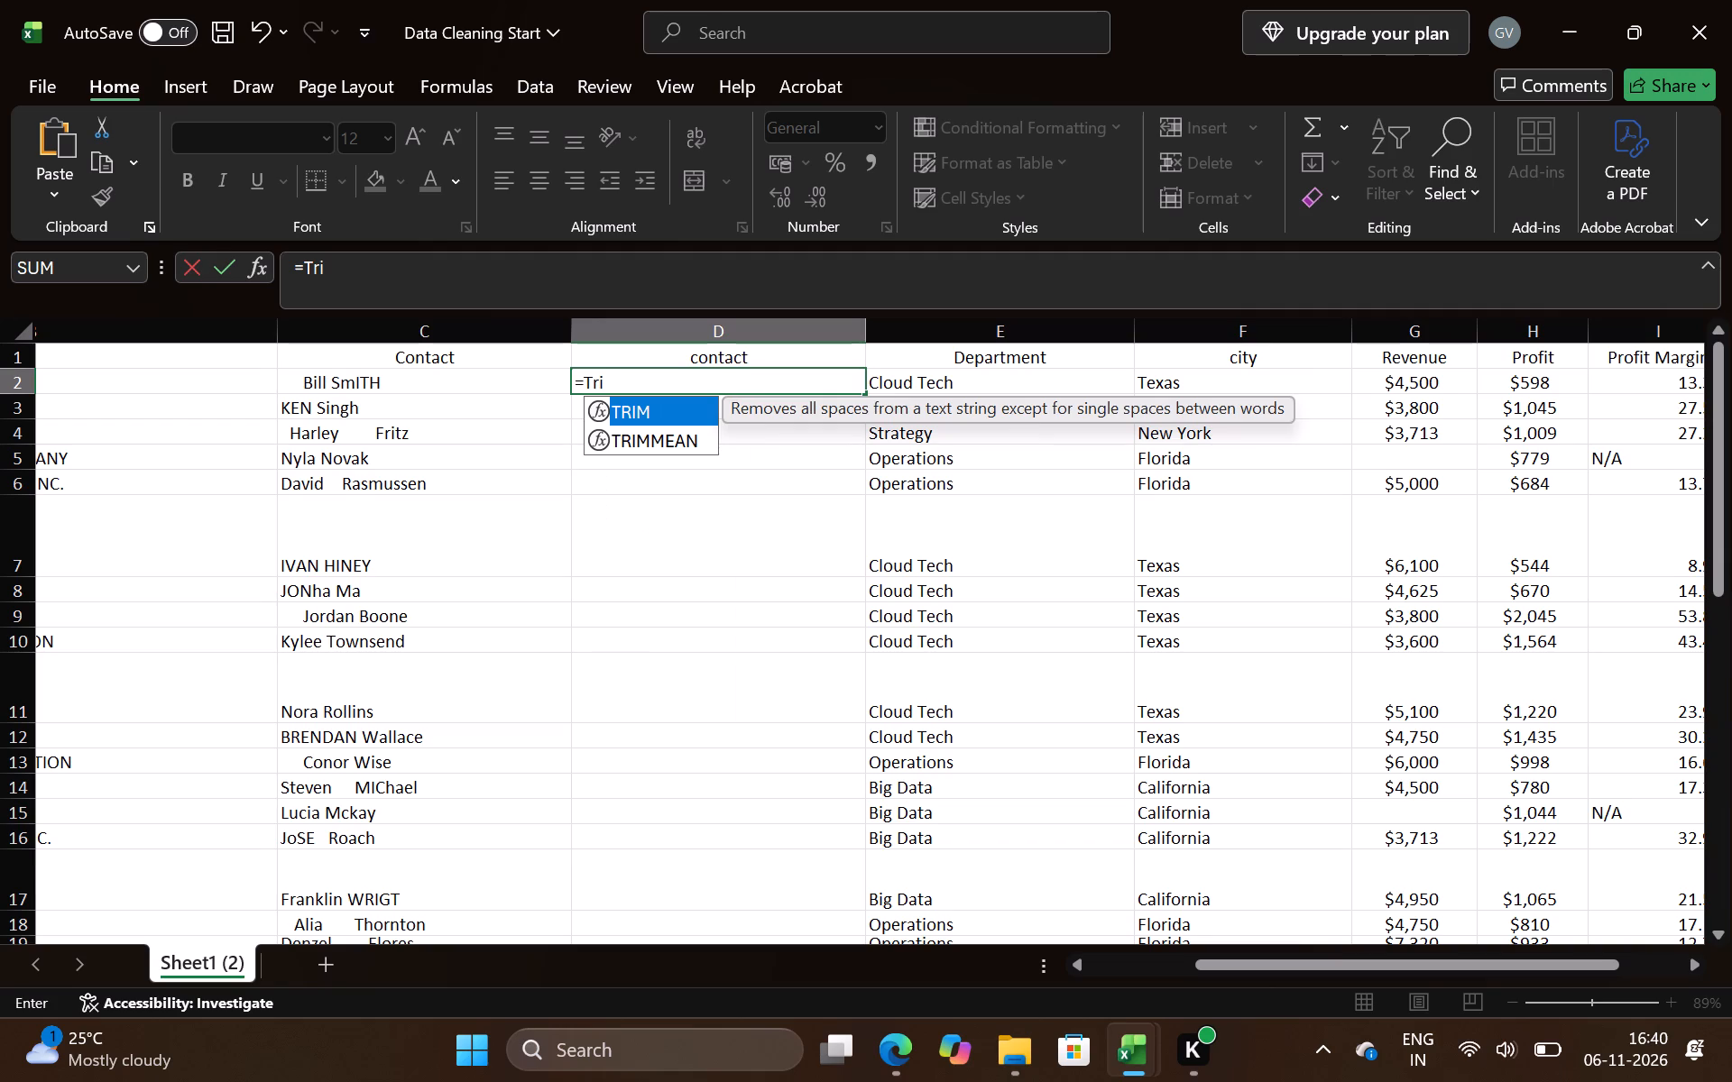
pyautogui.press('Tab')
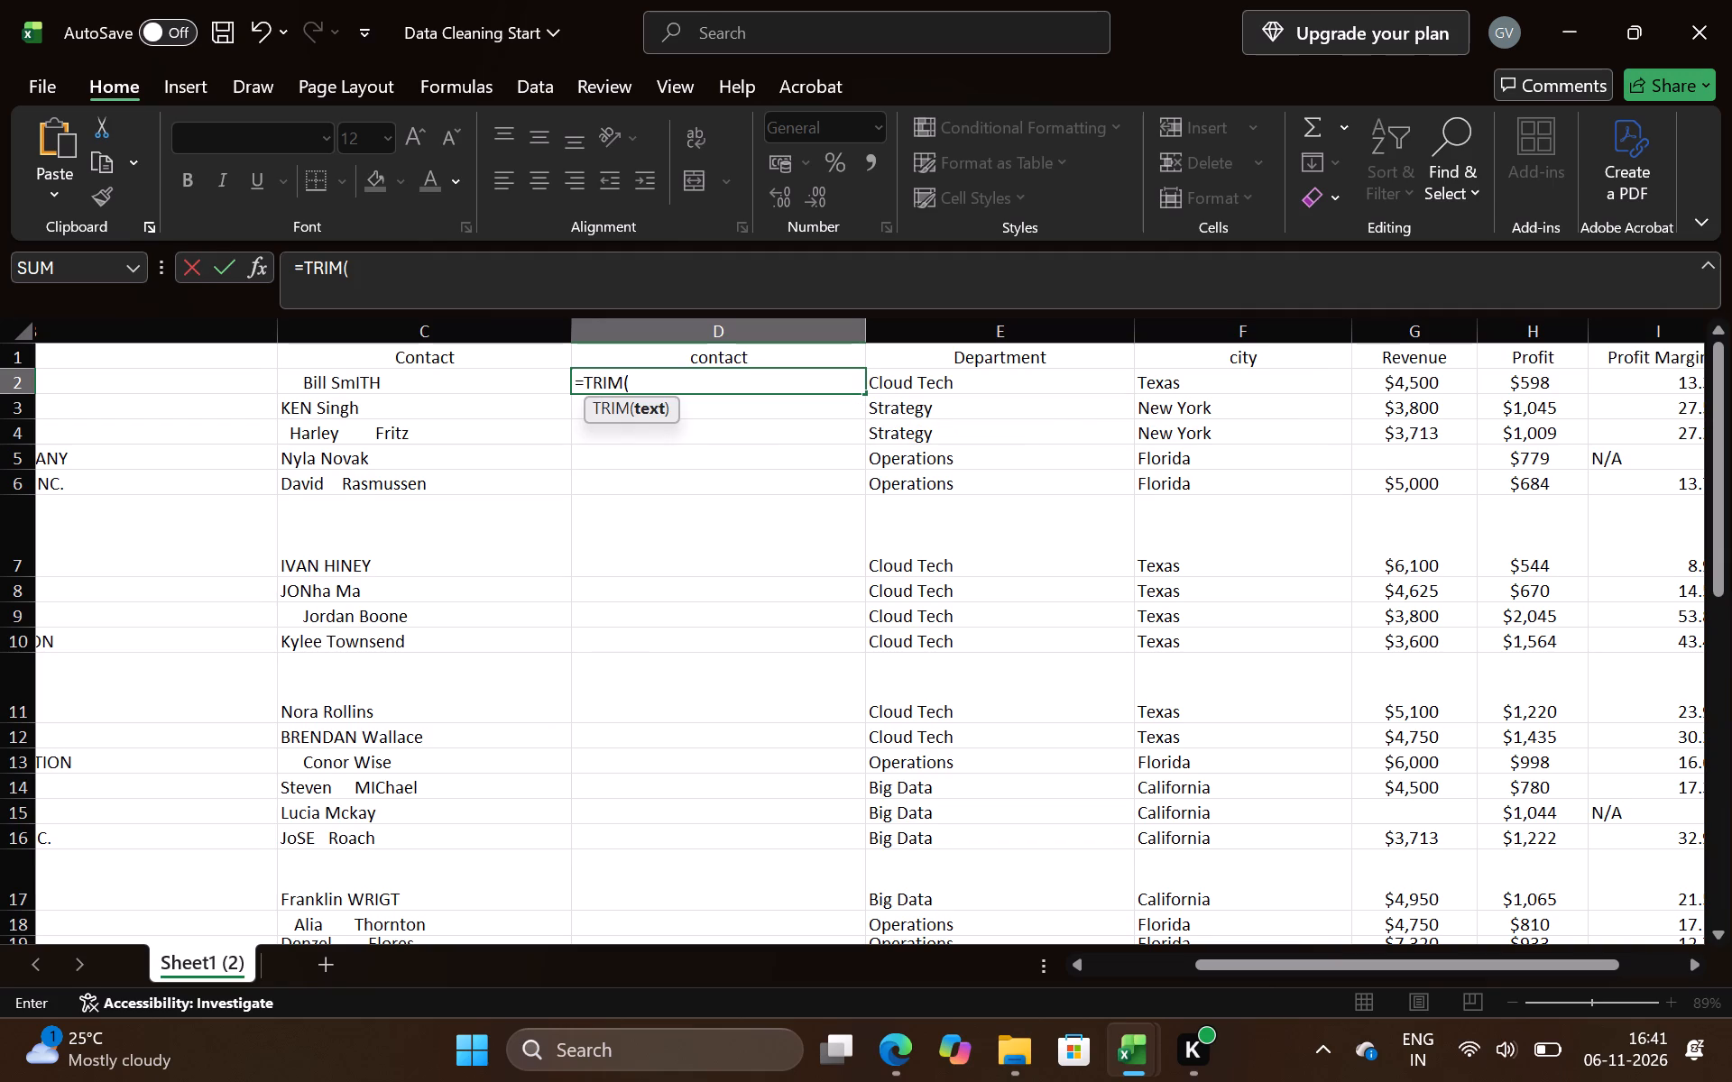
pyautogui.press('=')
pyautogui.press('BackSpace')
pyautogui.press('p')
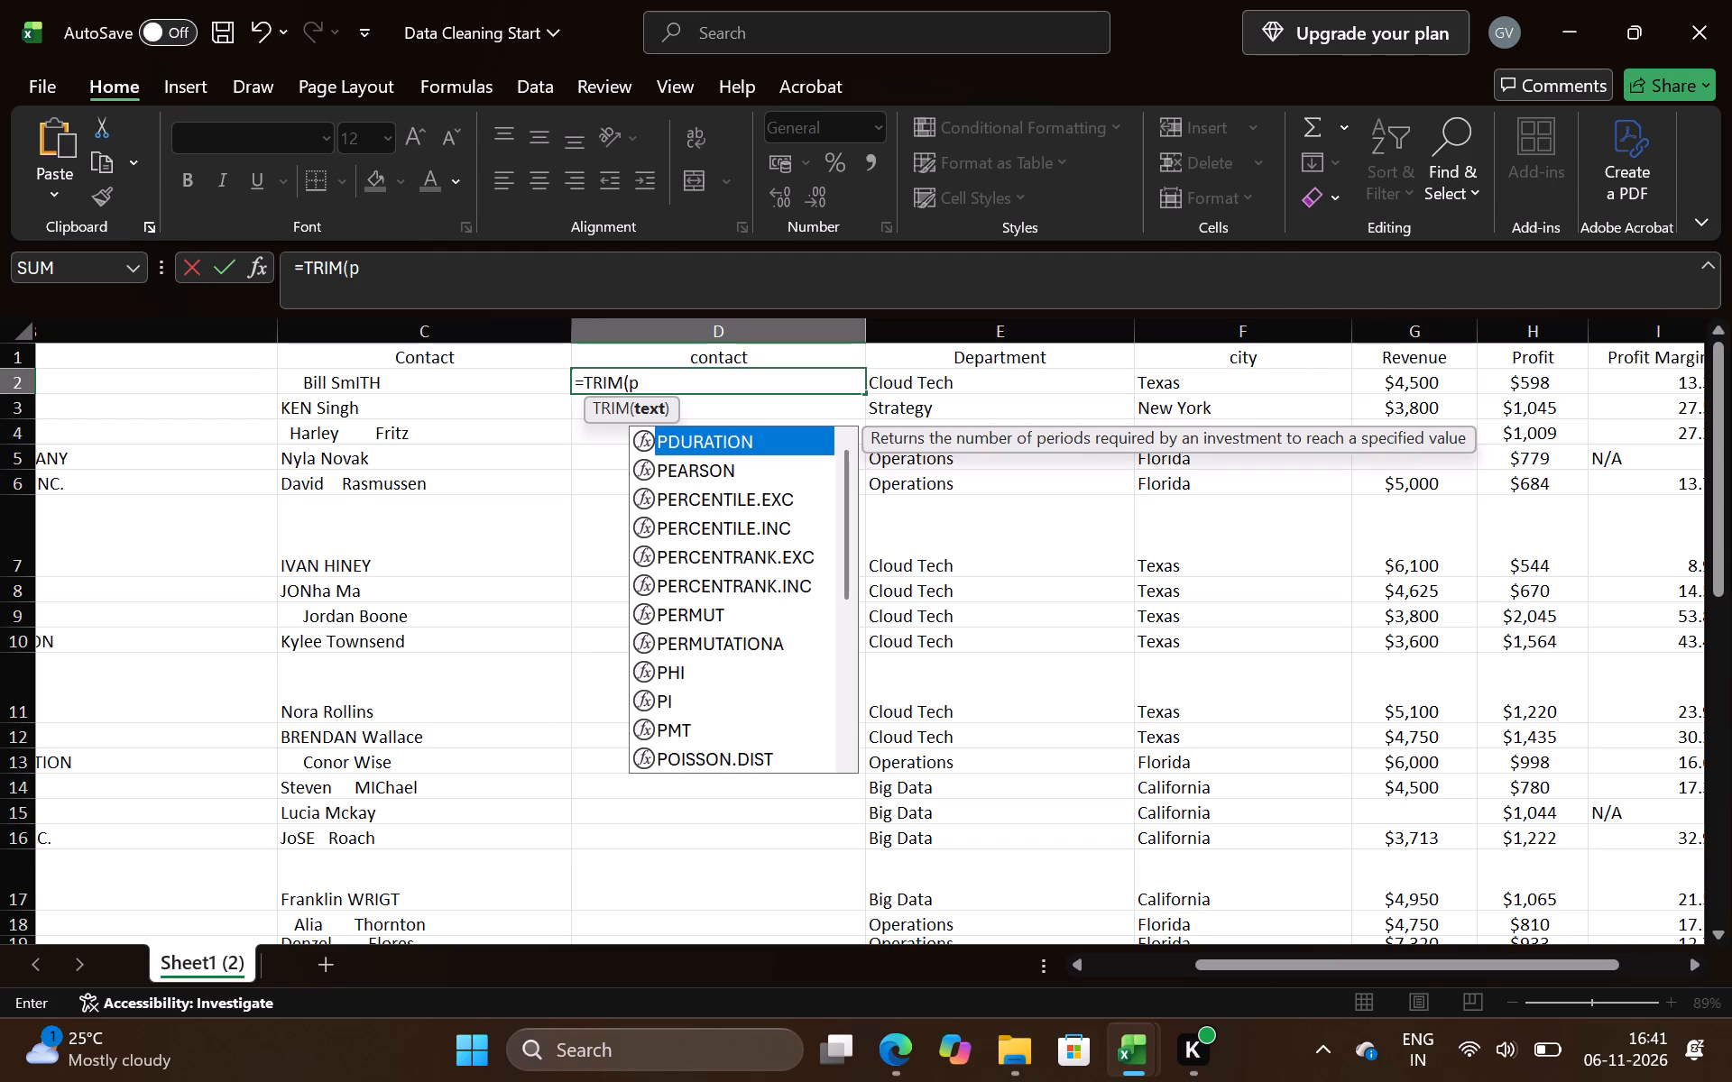
pyautogui.press('r')
pyautogui.press('Down')
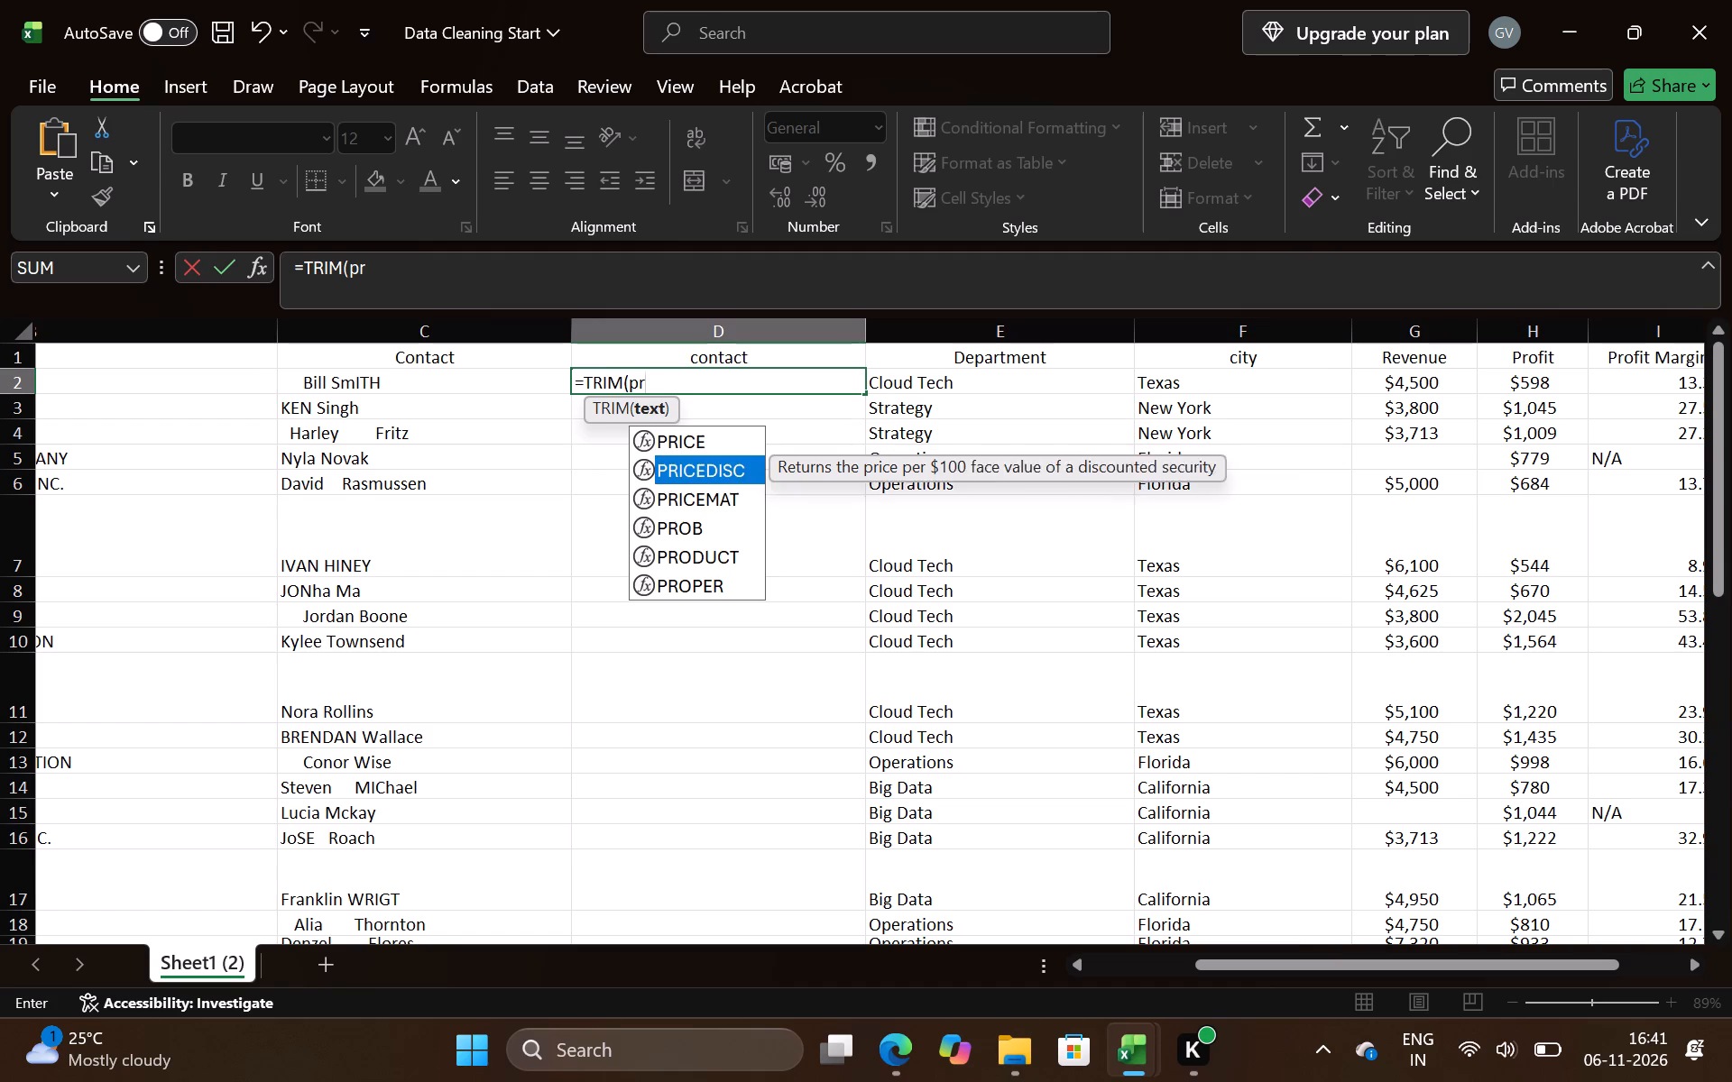
pyautogui.press('Down')
pyautogui.press('Down')
pyautogui.press('Down')
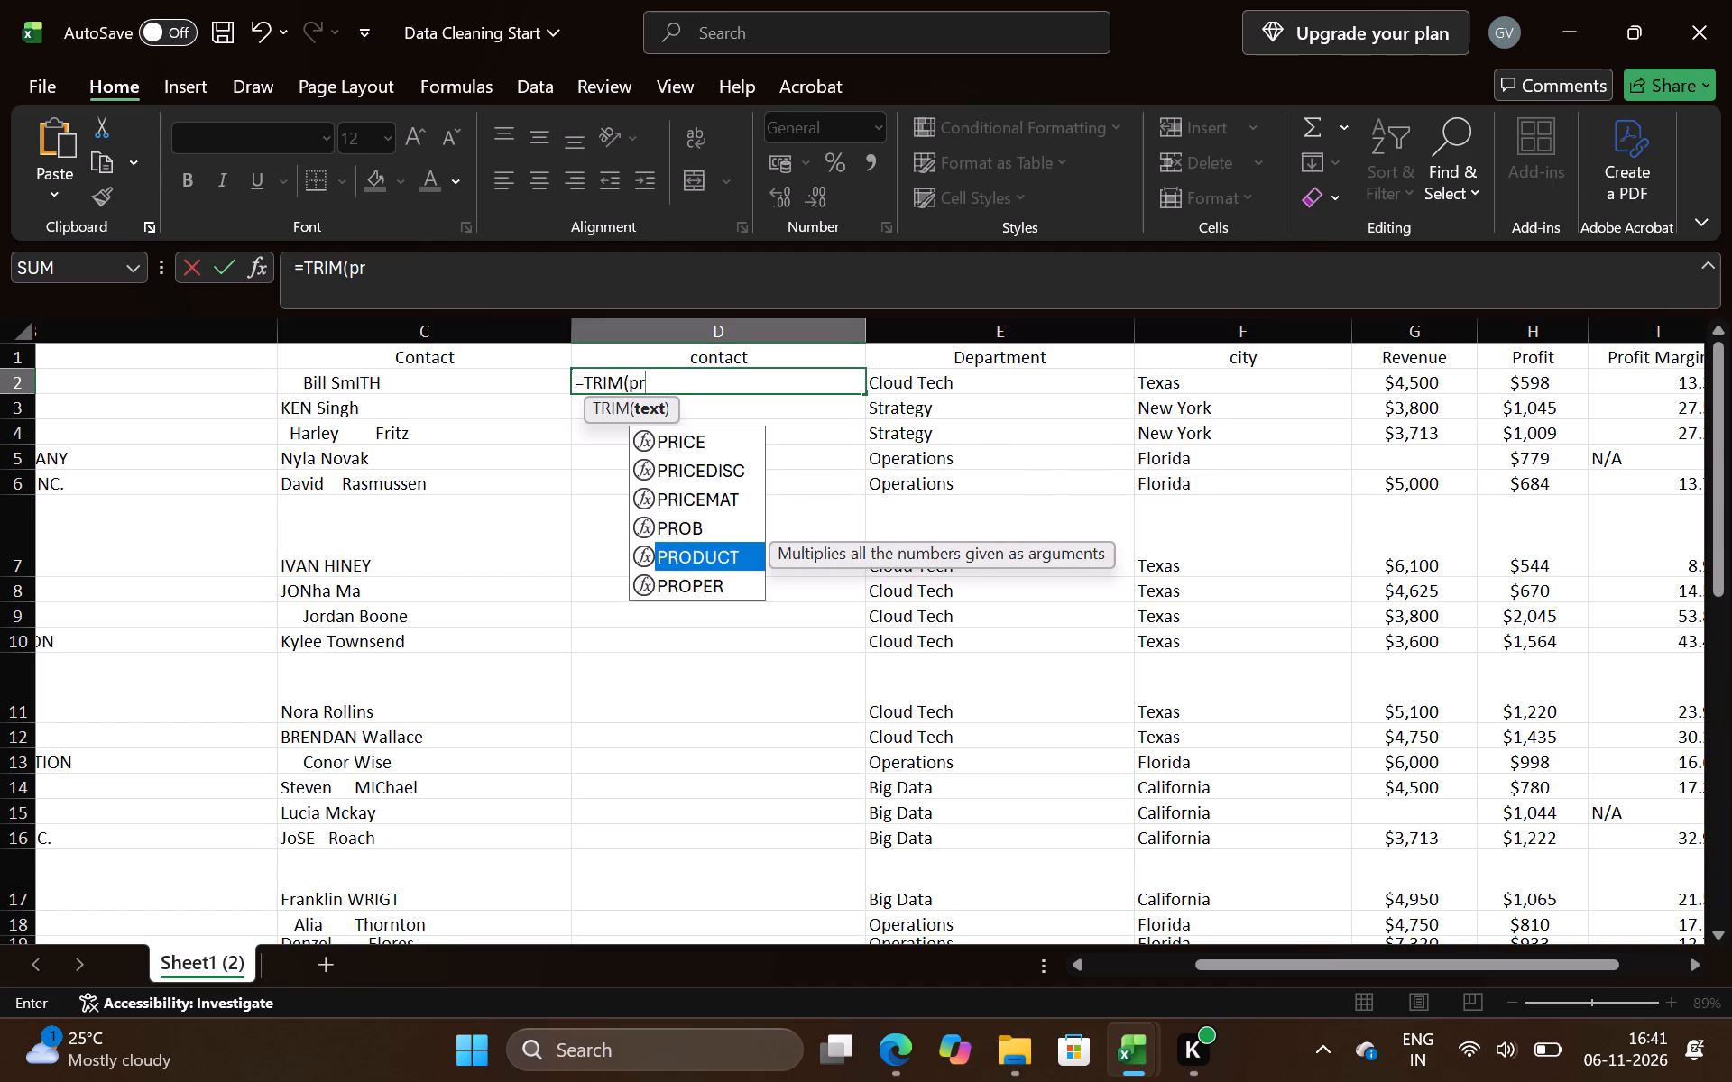
pyautogui.press('Down')
pyautogui.press('Tab')
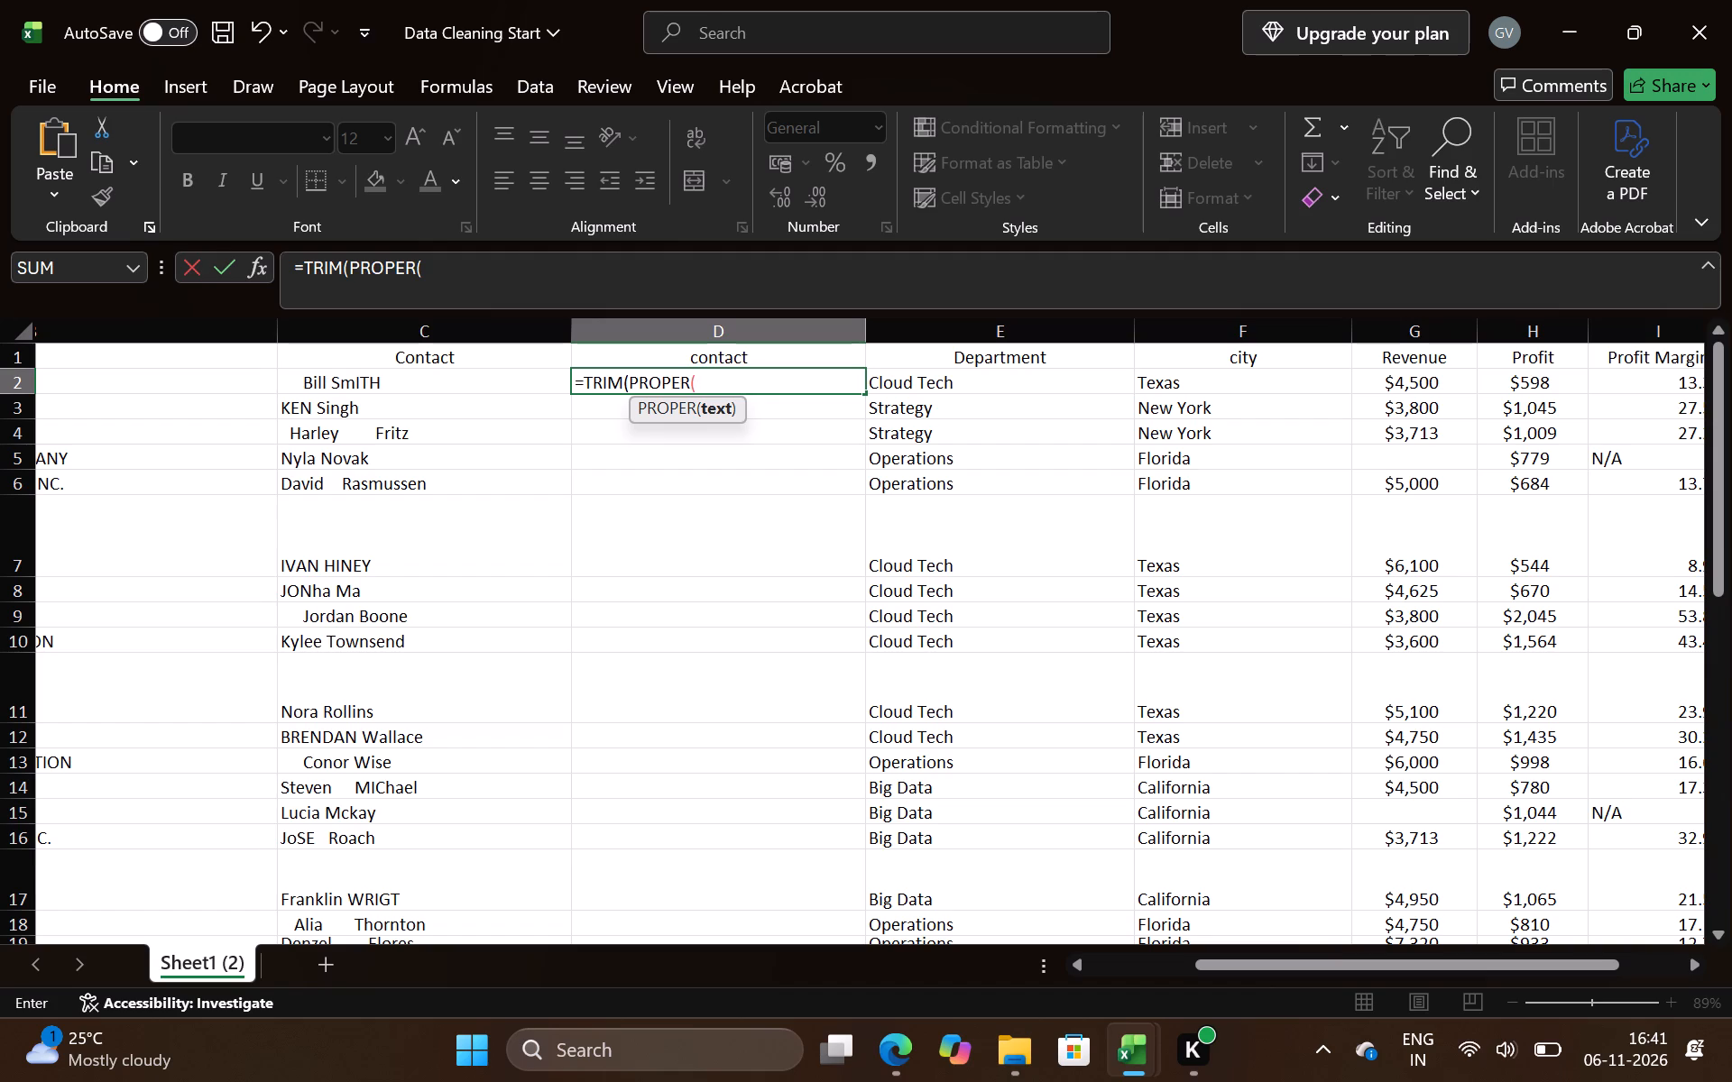
pyautogui.click(355, 380)
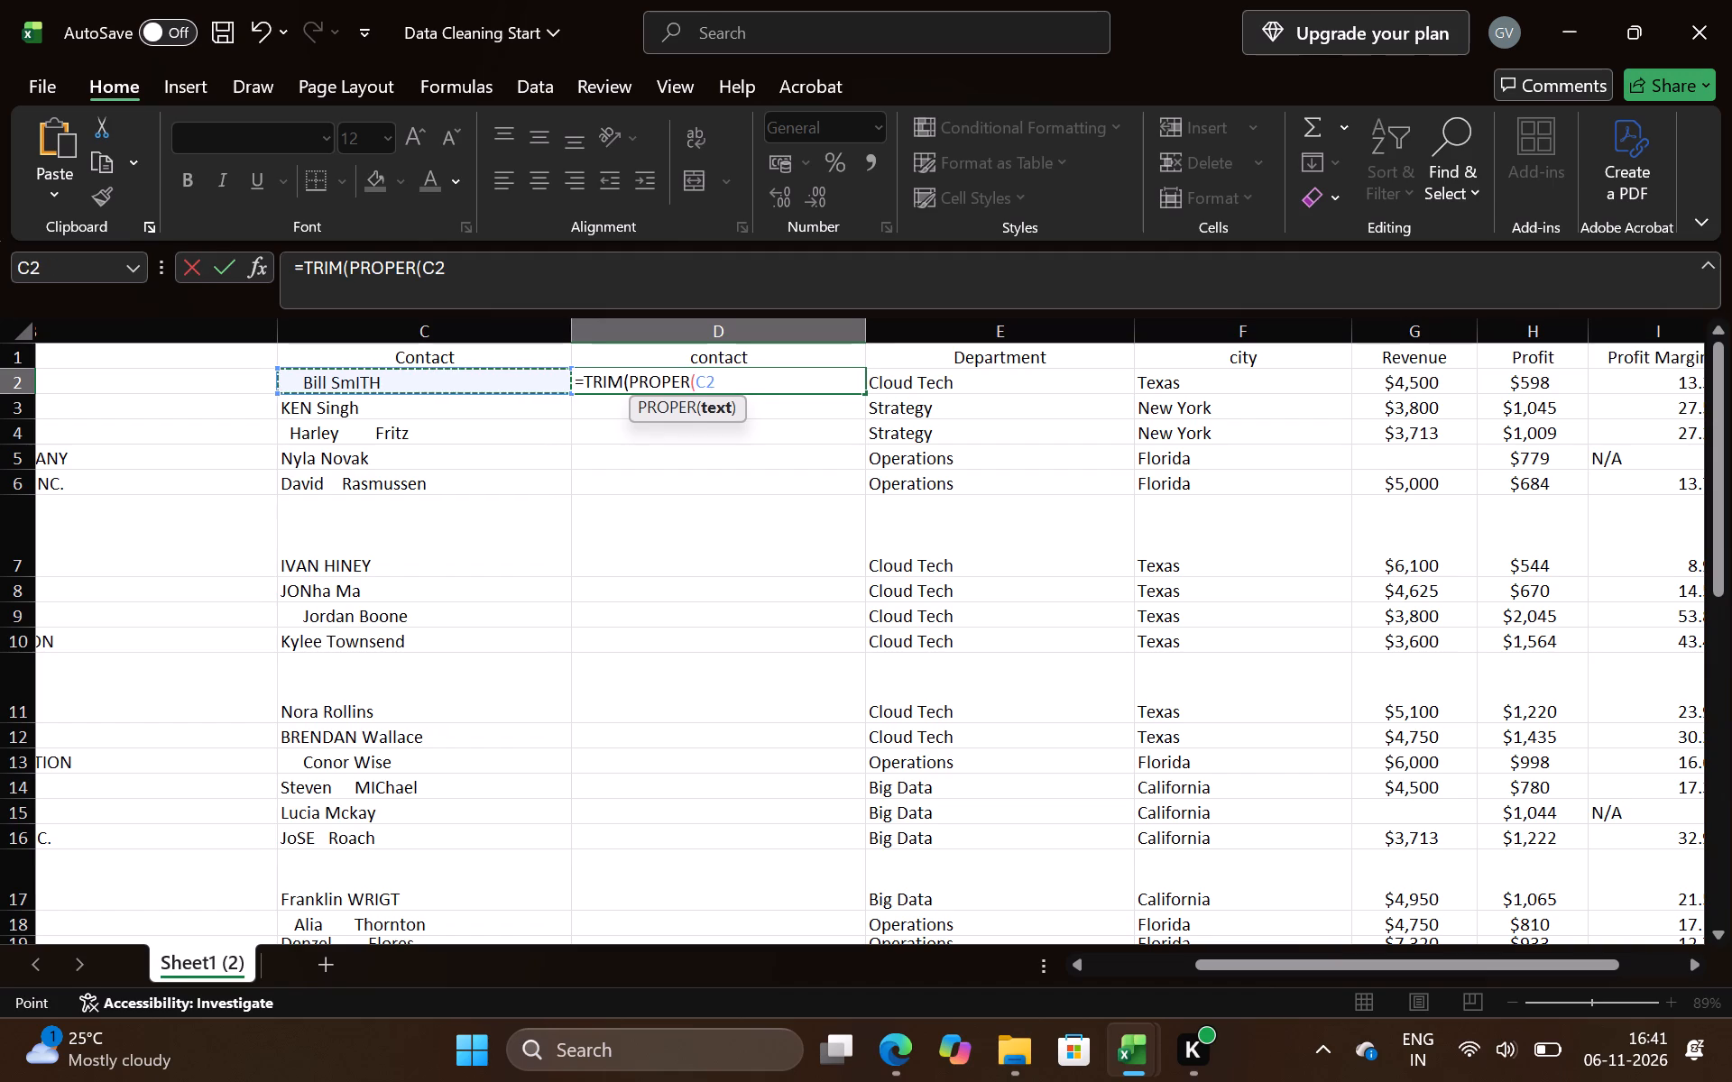
pyautogui.press('Return')
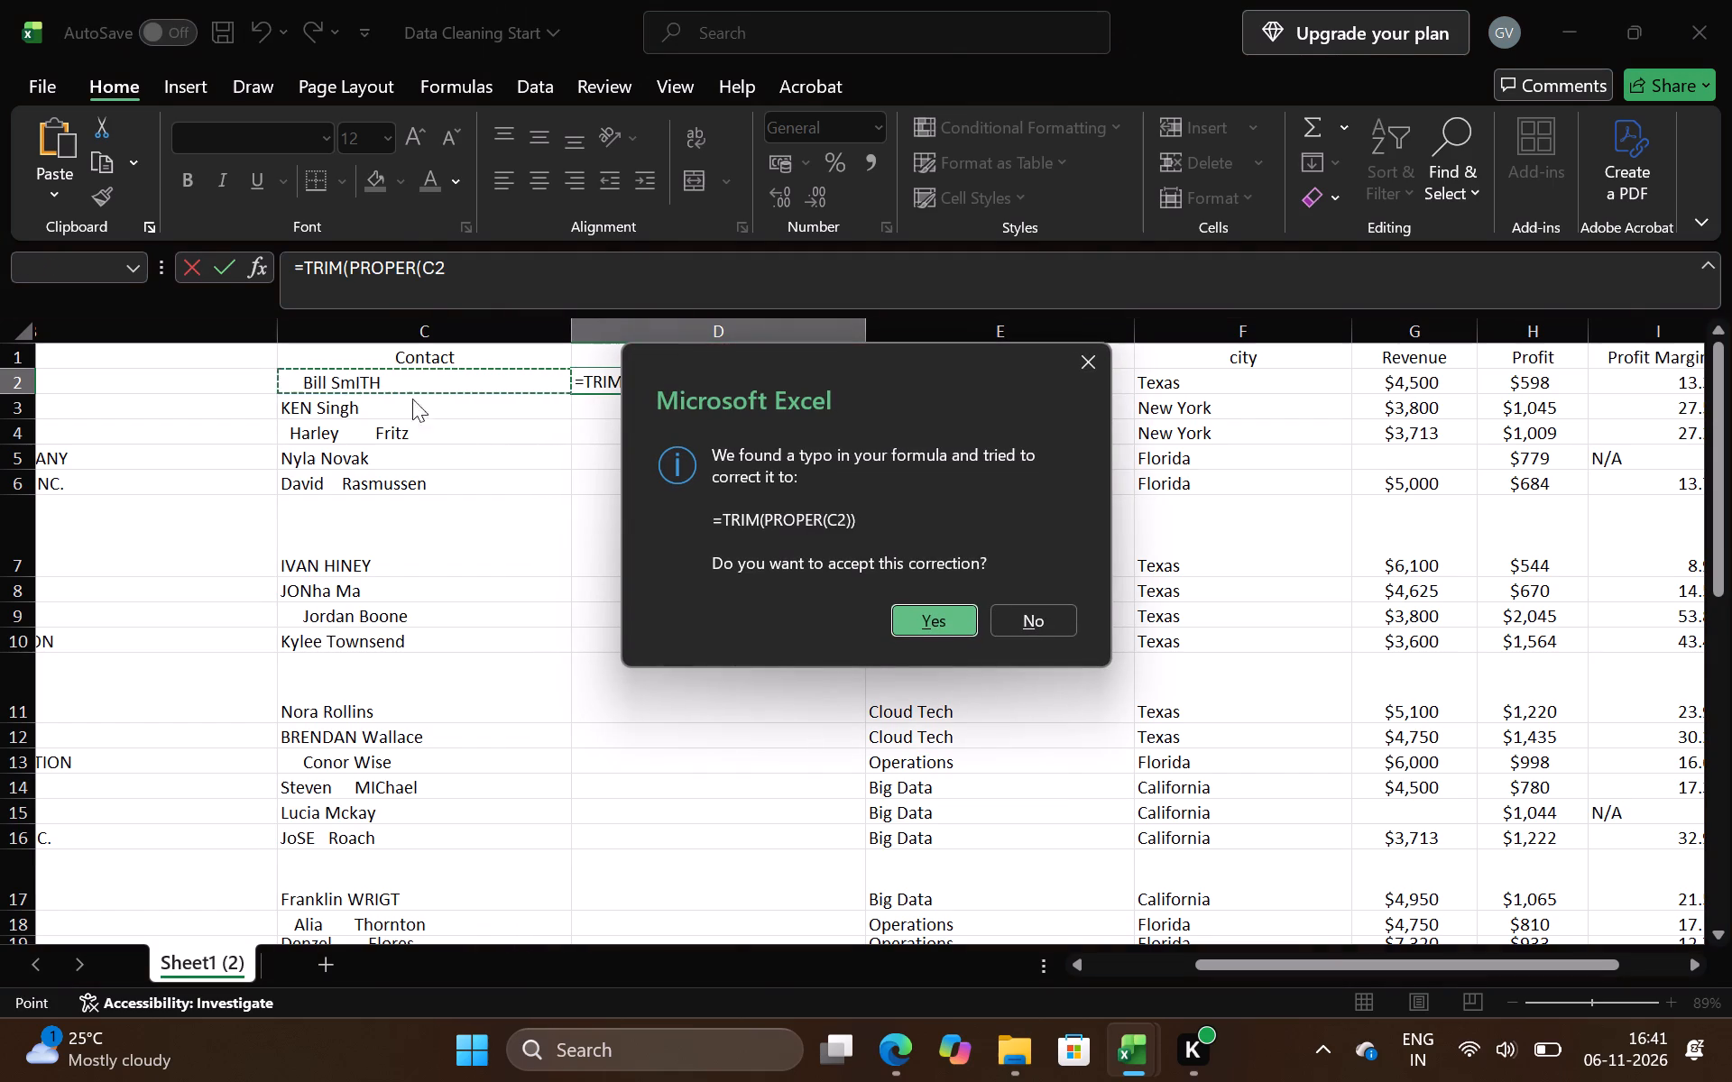
pyautogui.click(954, 626)
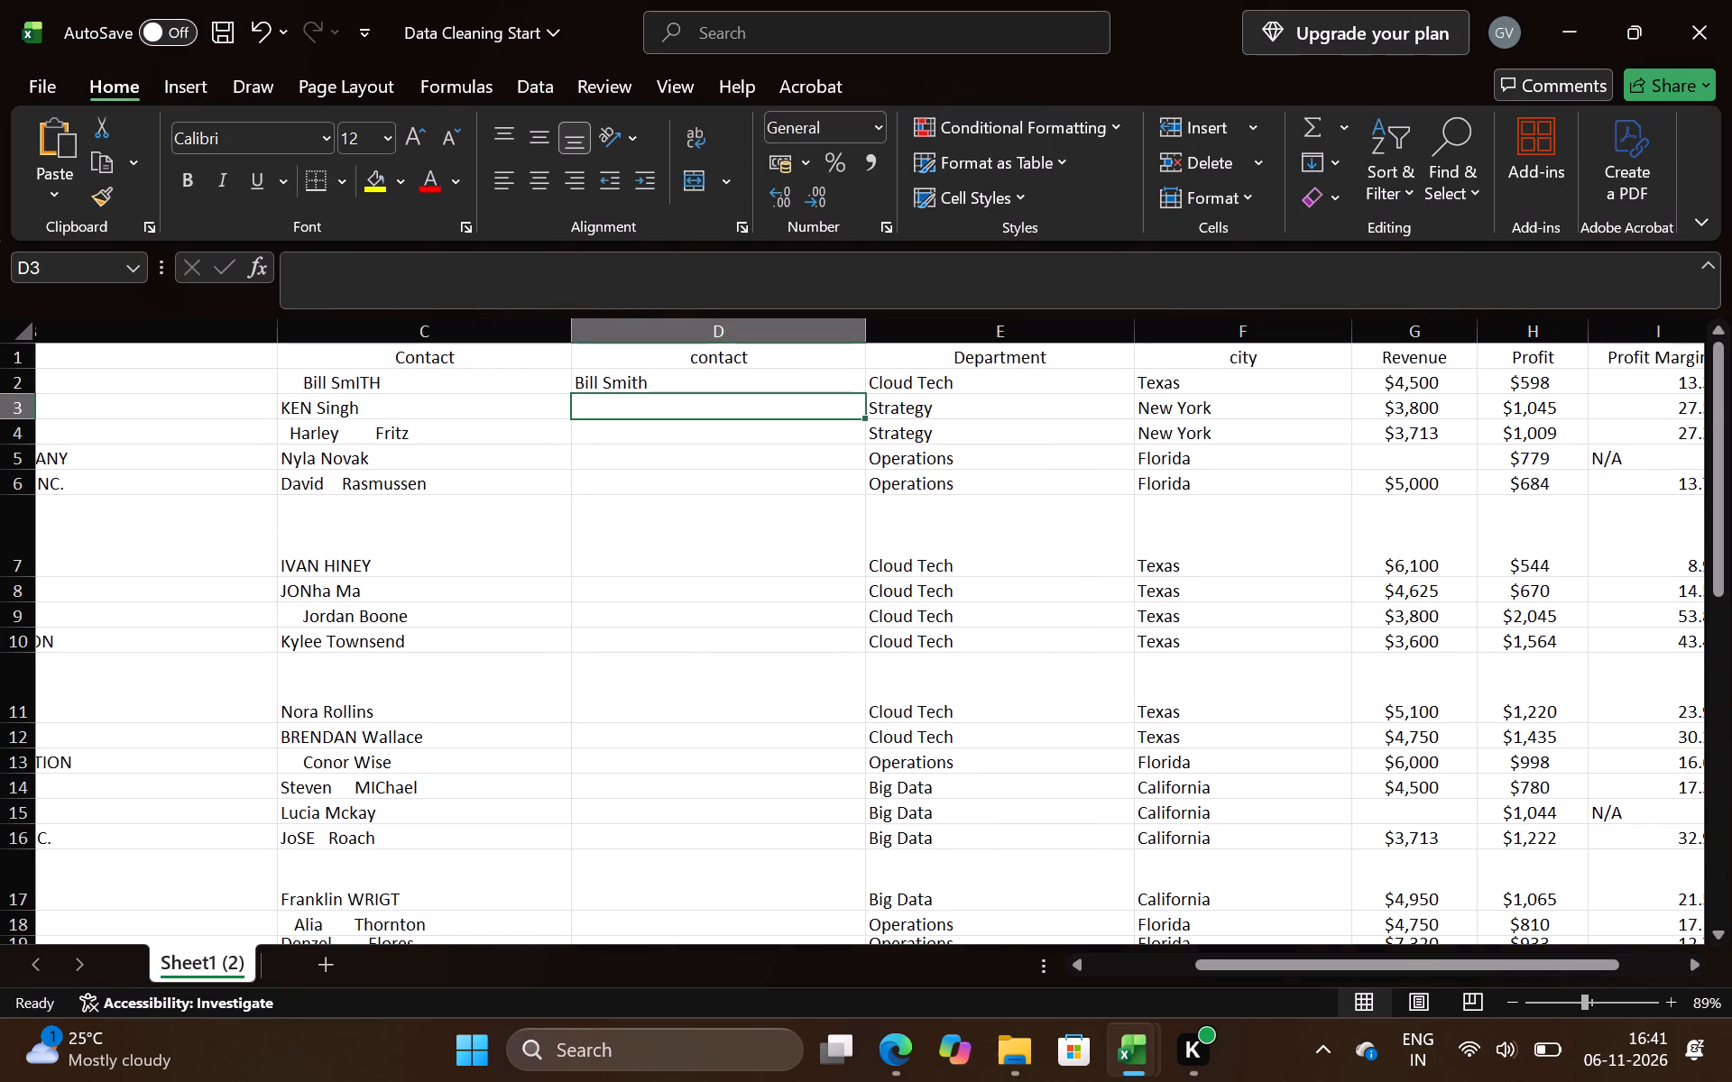
# Fill the TRIM and PROPER formula from D2 down the second contact column through row 32.
pyautogui.click(634, 381)
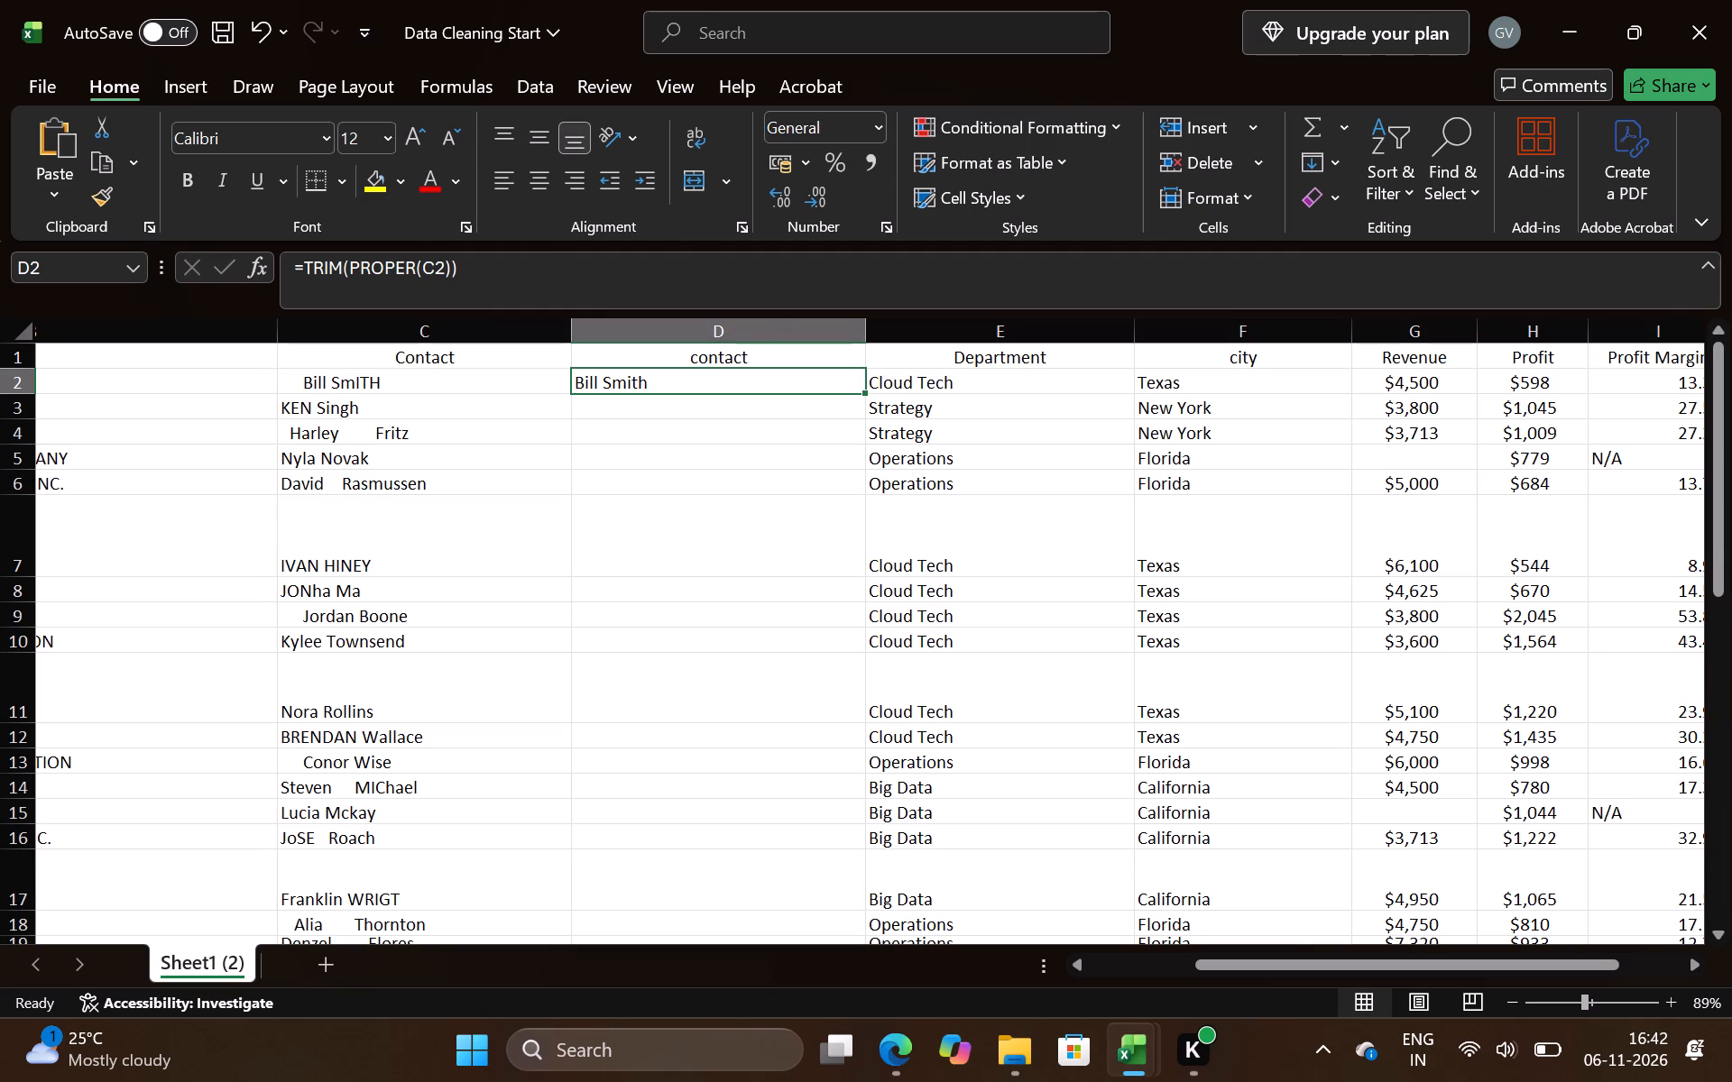
pyautogui.moveTo(866, 393); pyautogui.dragTo(865, 916)
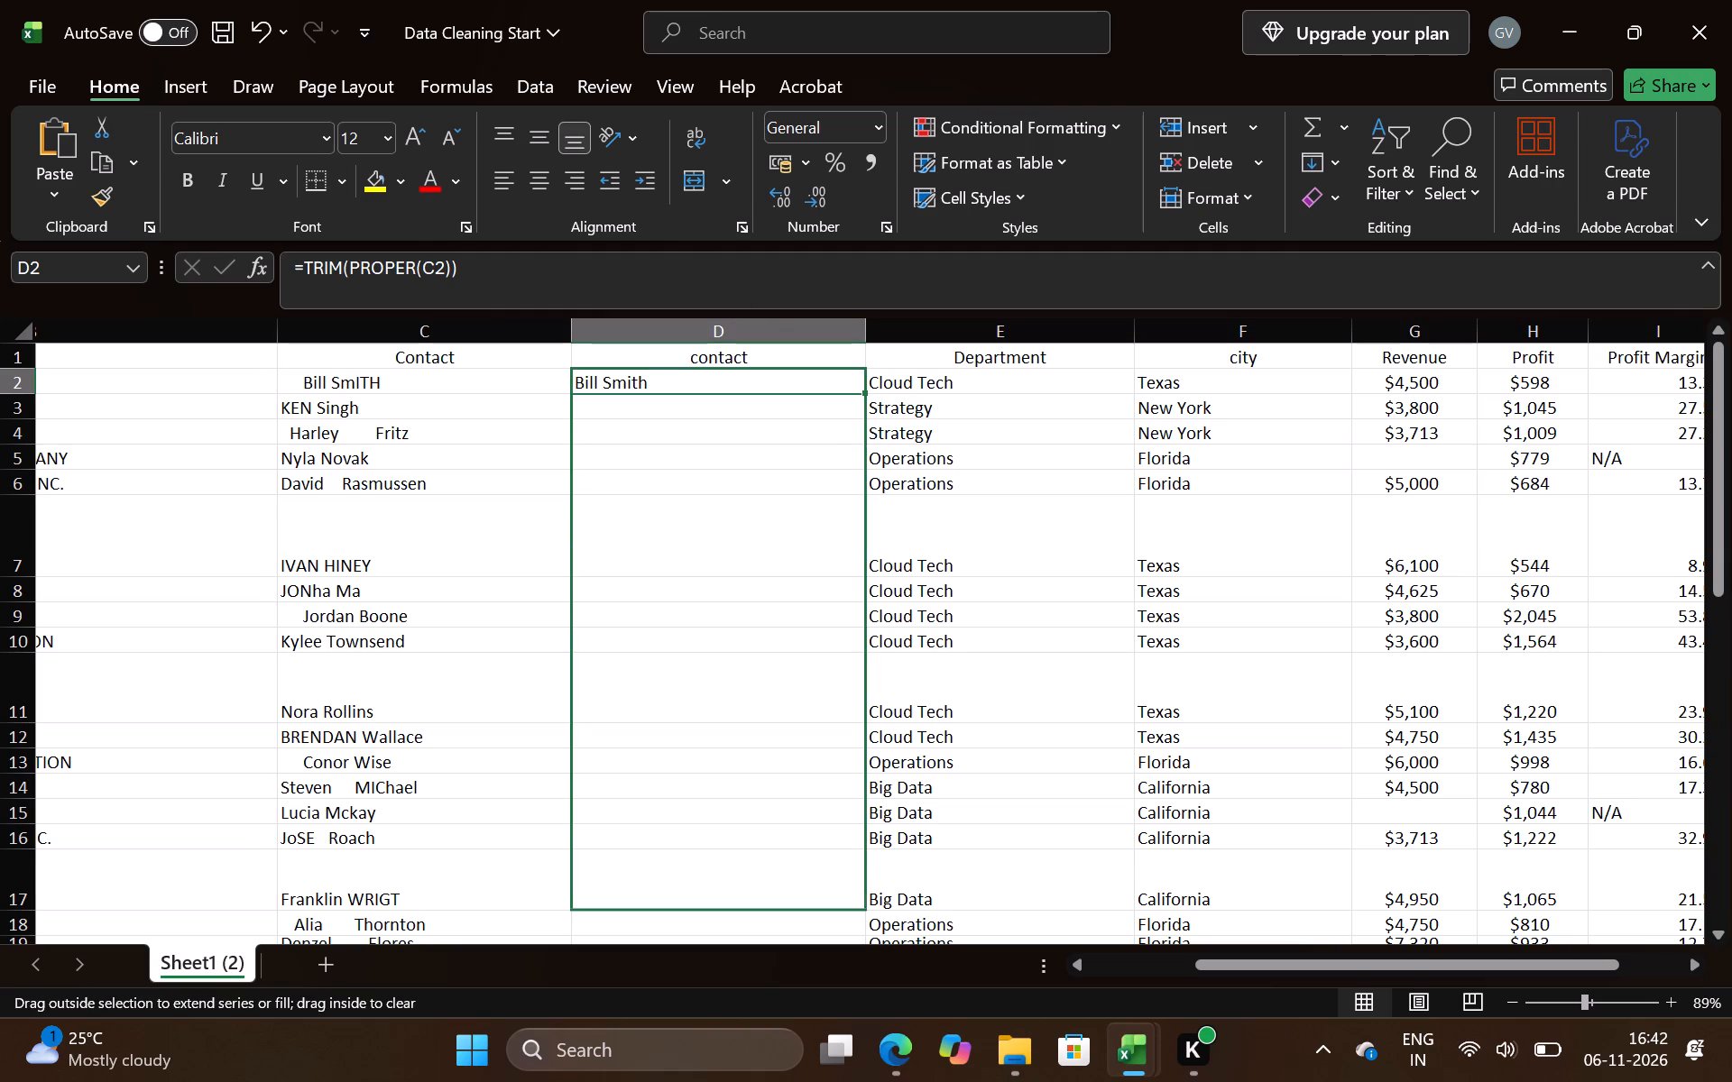
pyautogui.moveTo(865, 916); pyautogui.dragTo(866, 1081)
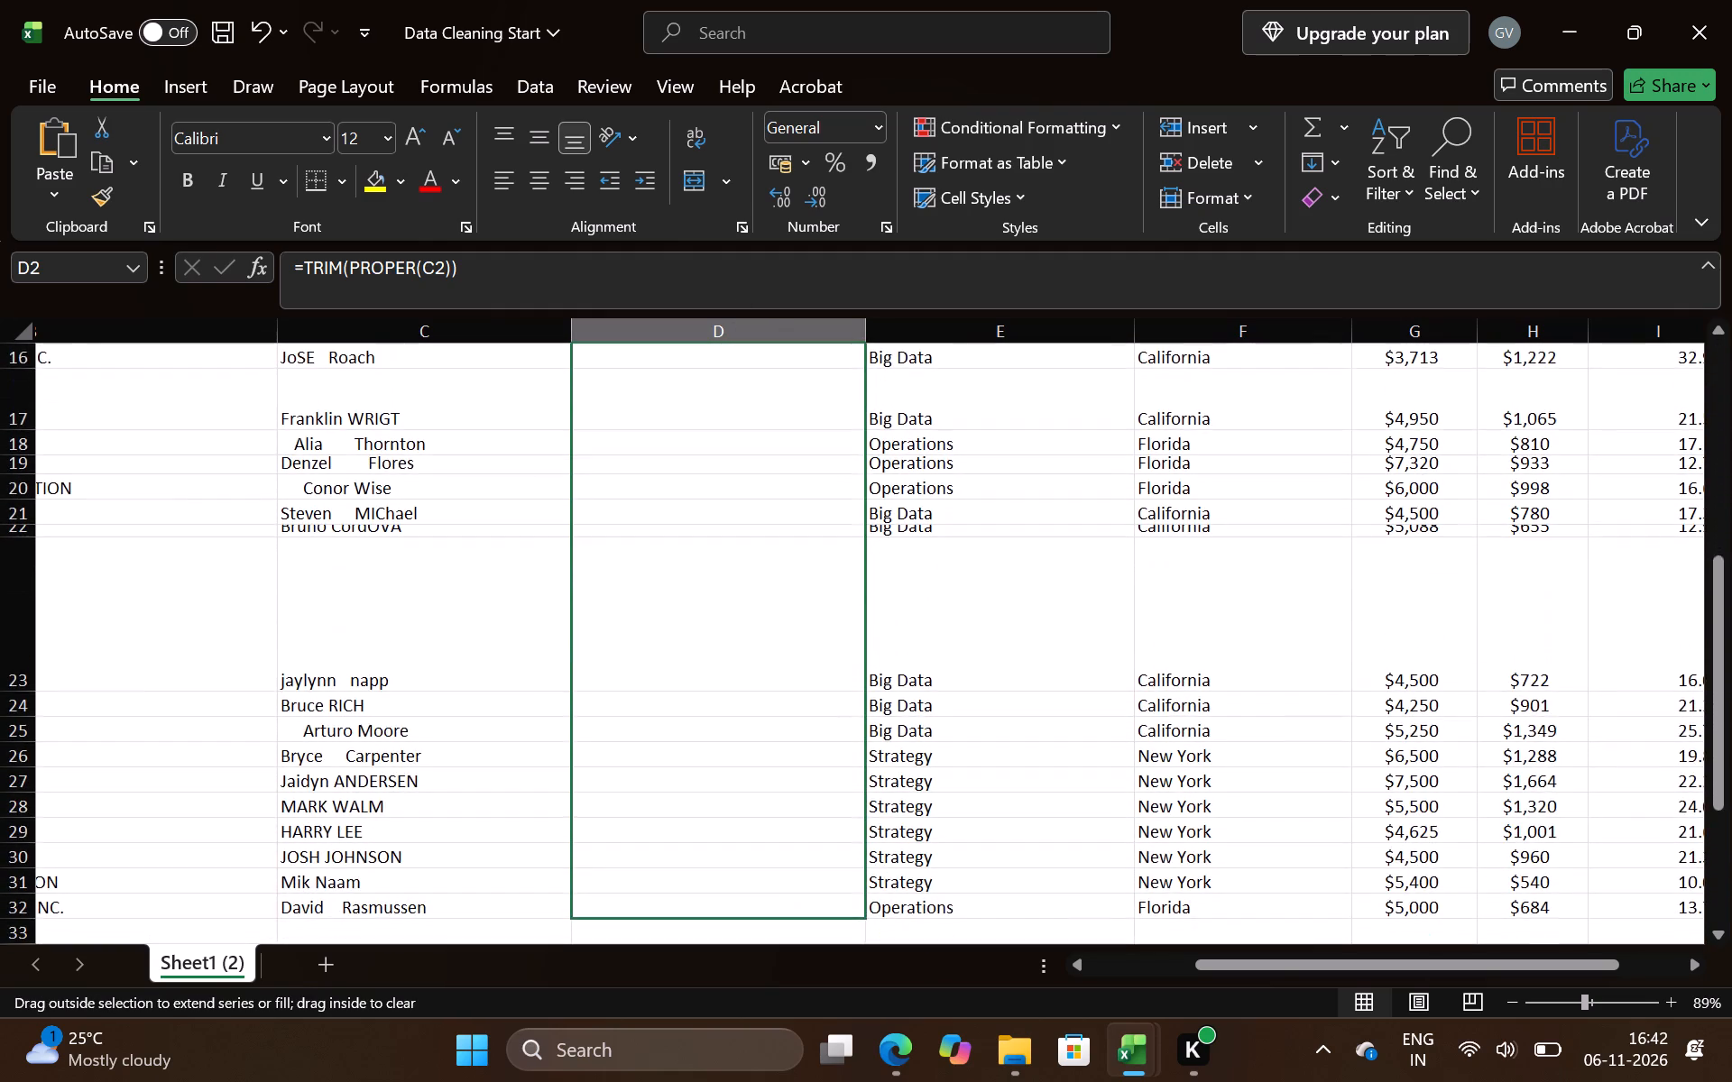
pyautogui.moveTo(866, 1081); pyautogui.dragTo(870, 768)
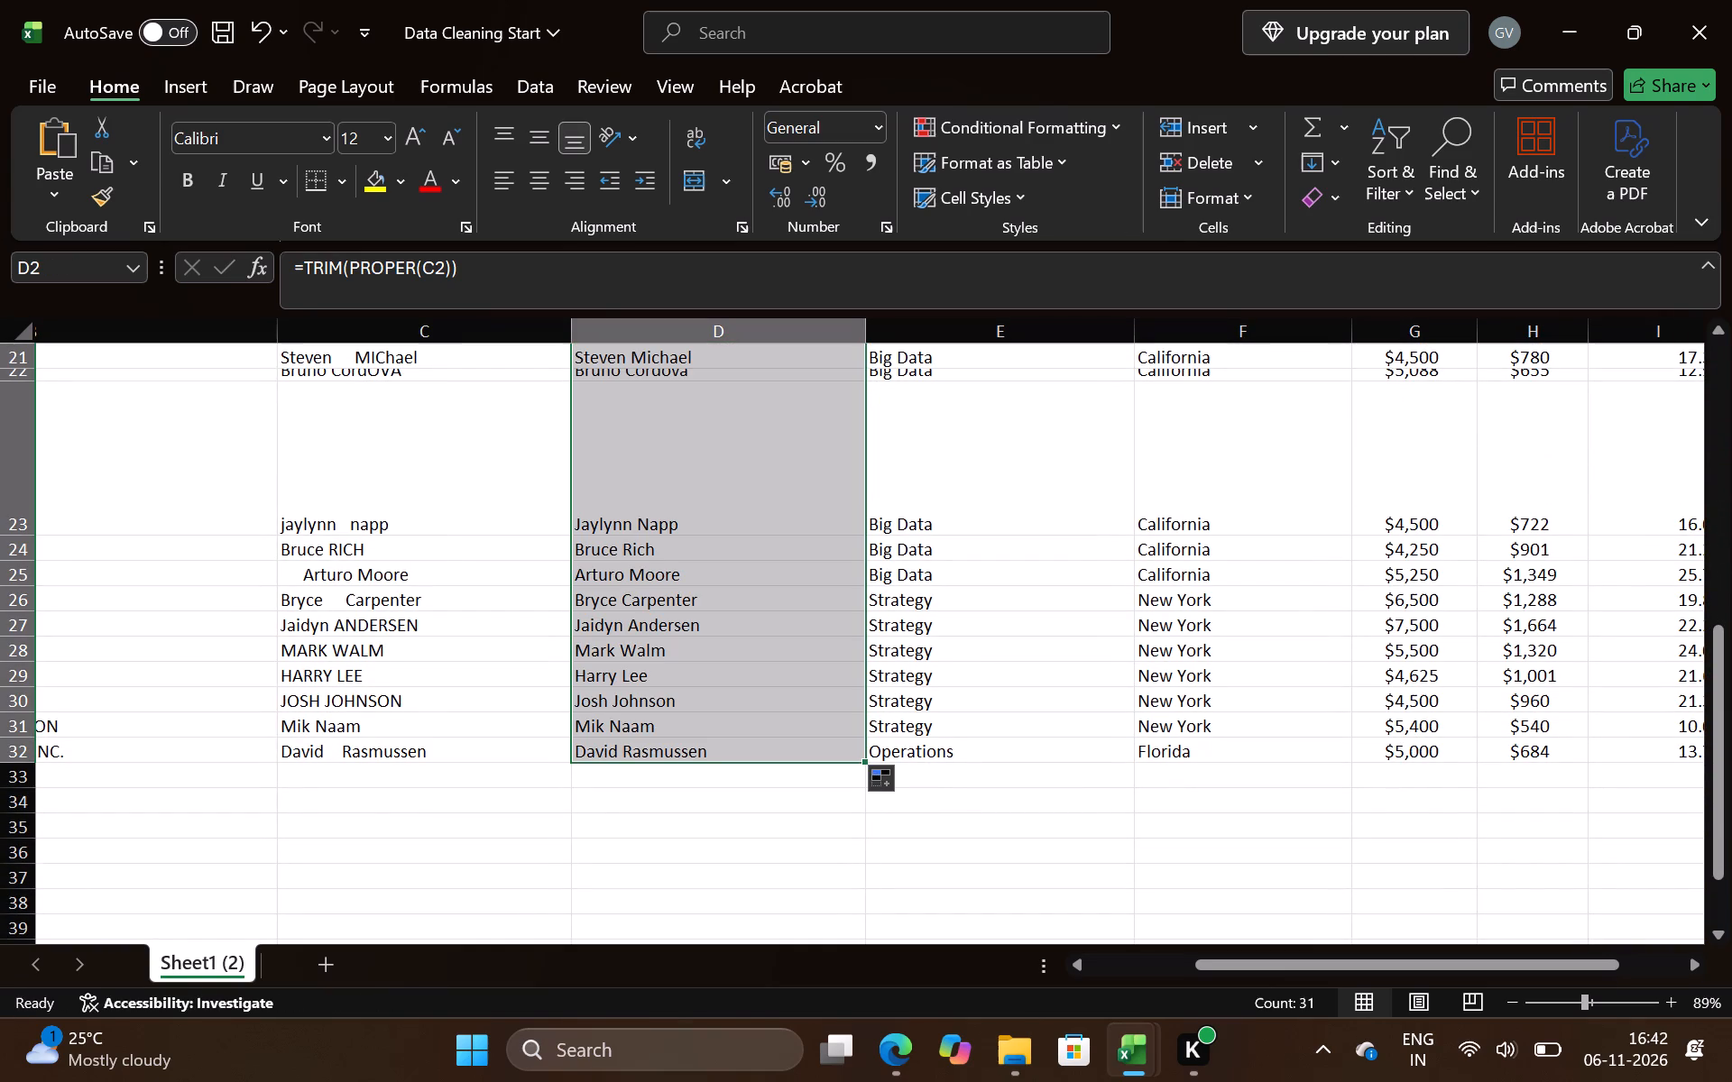
pyautogui.click(1044, 857)
pyautogui.scroll(6, 512, 591)
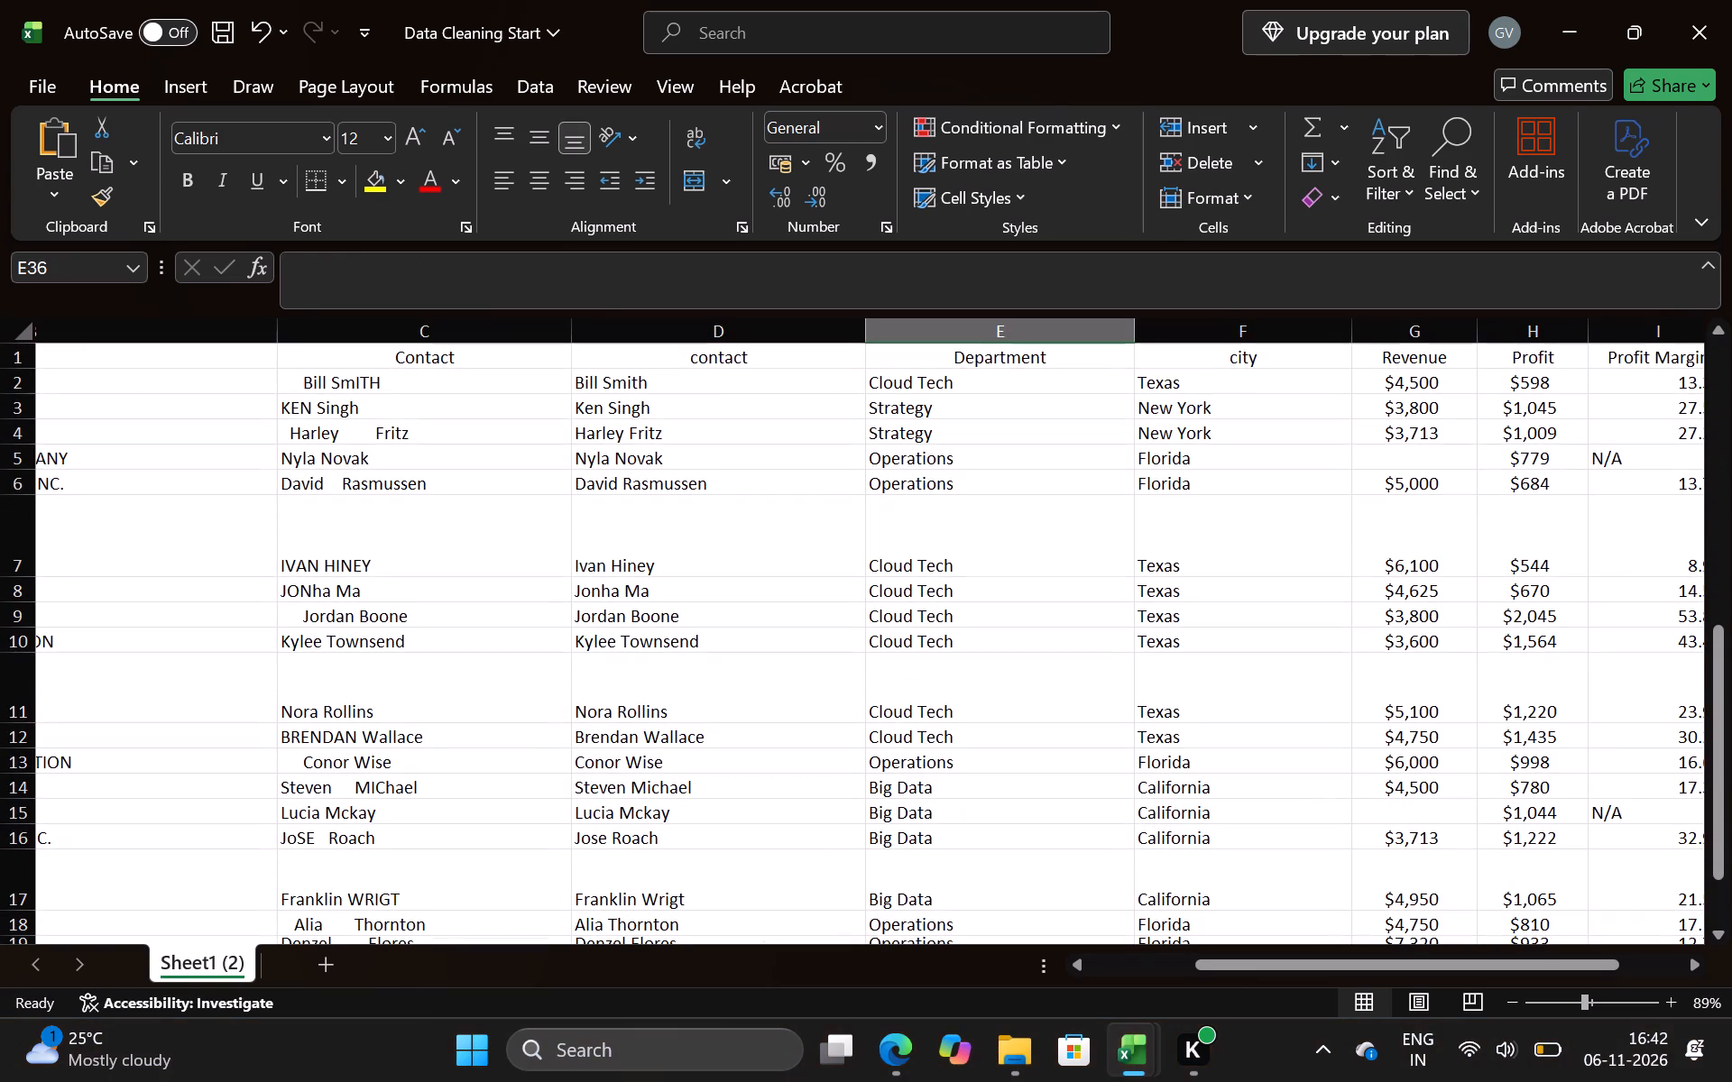
# Copy column D and paste it over itself as values so the cleaned contact names no longer depend on formulas.
pyautogui.click(730, 341)
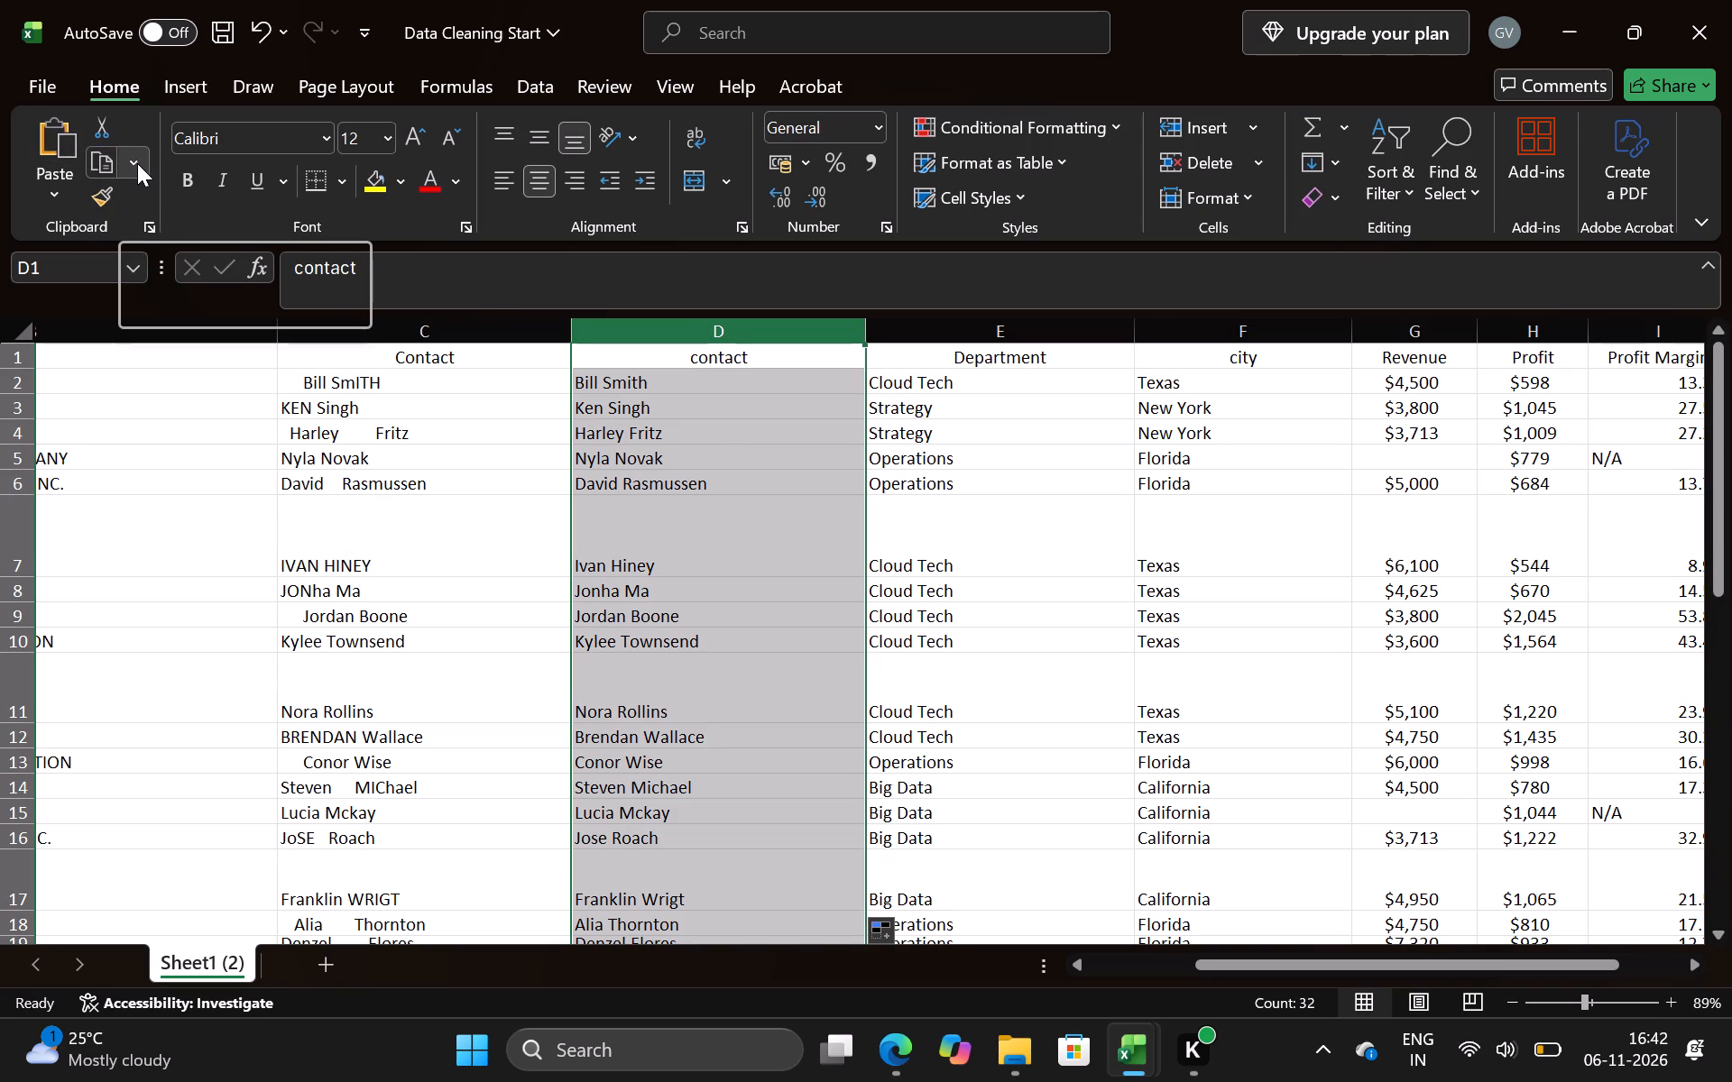
pyautogui.click(111, 163)
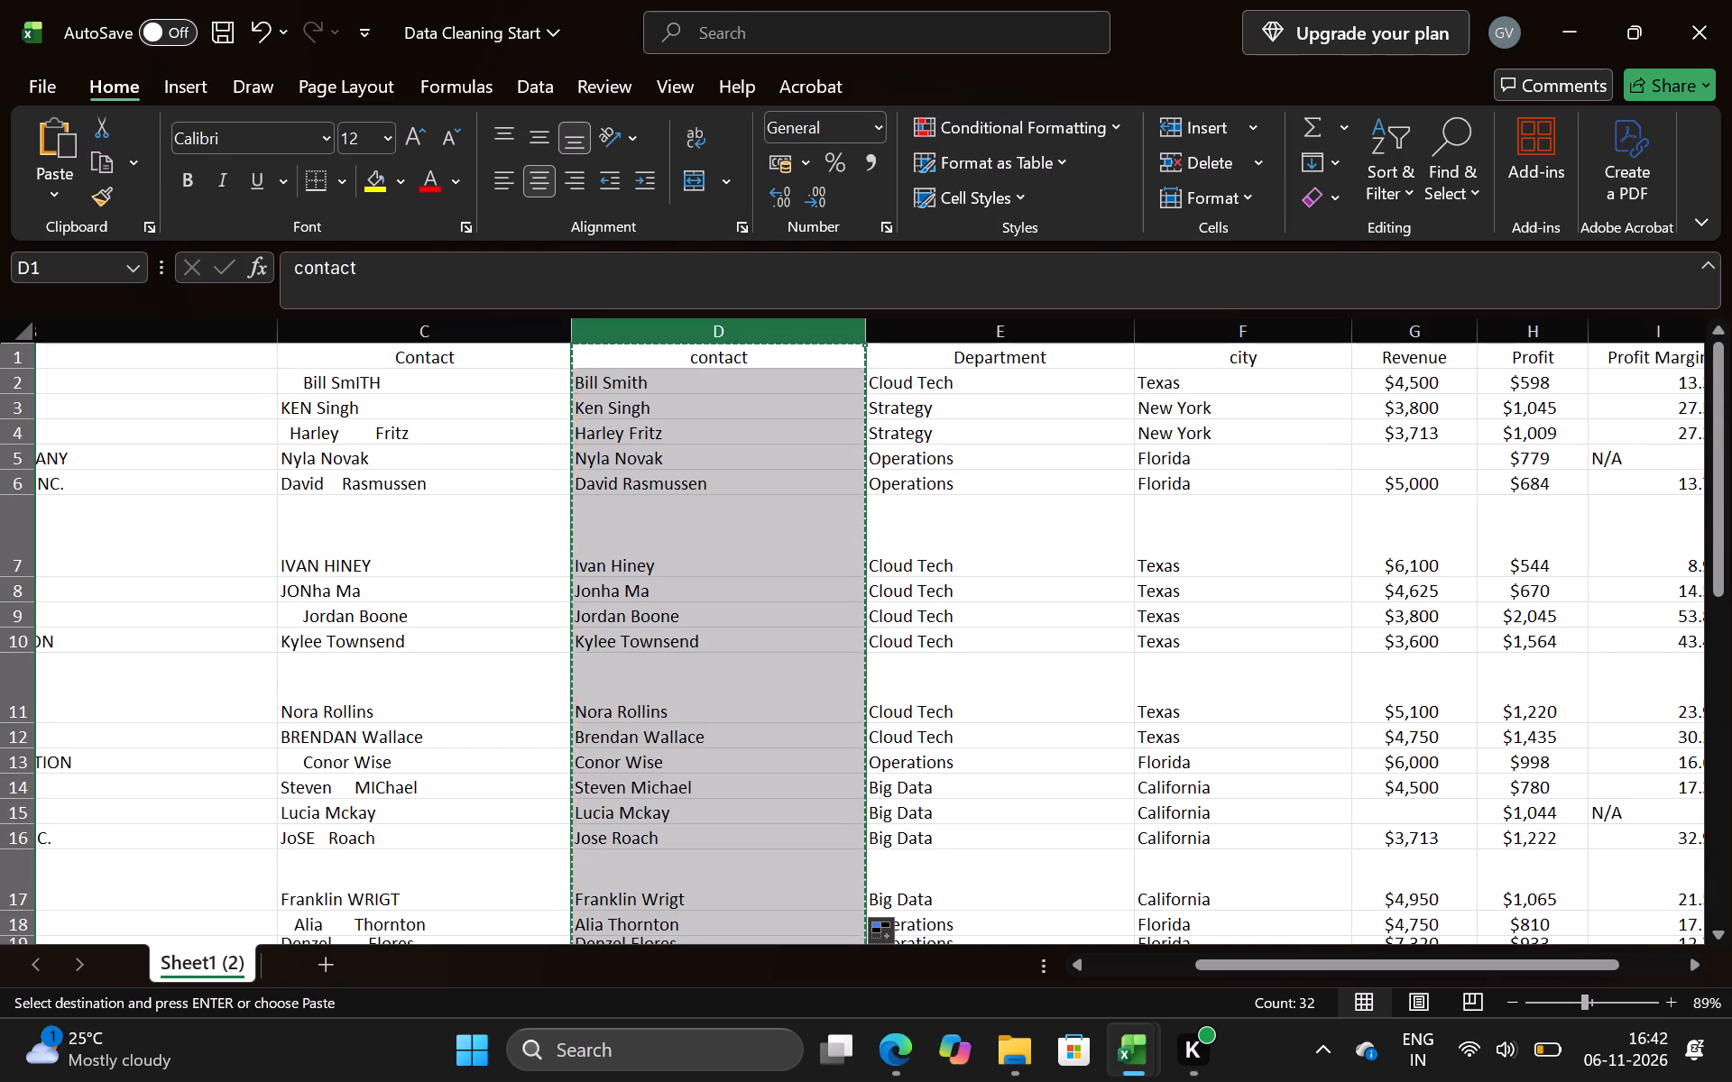
pyautogui.click(58, 166)
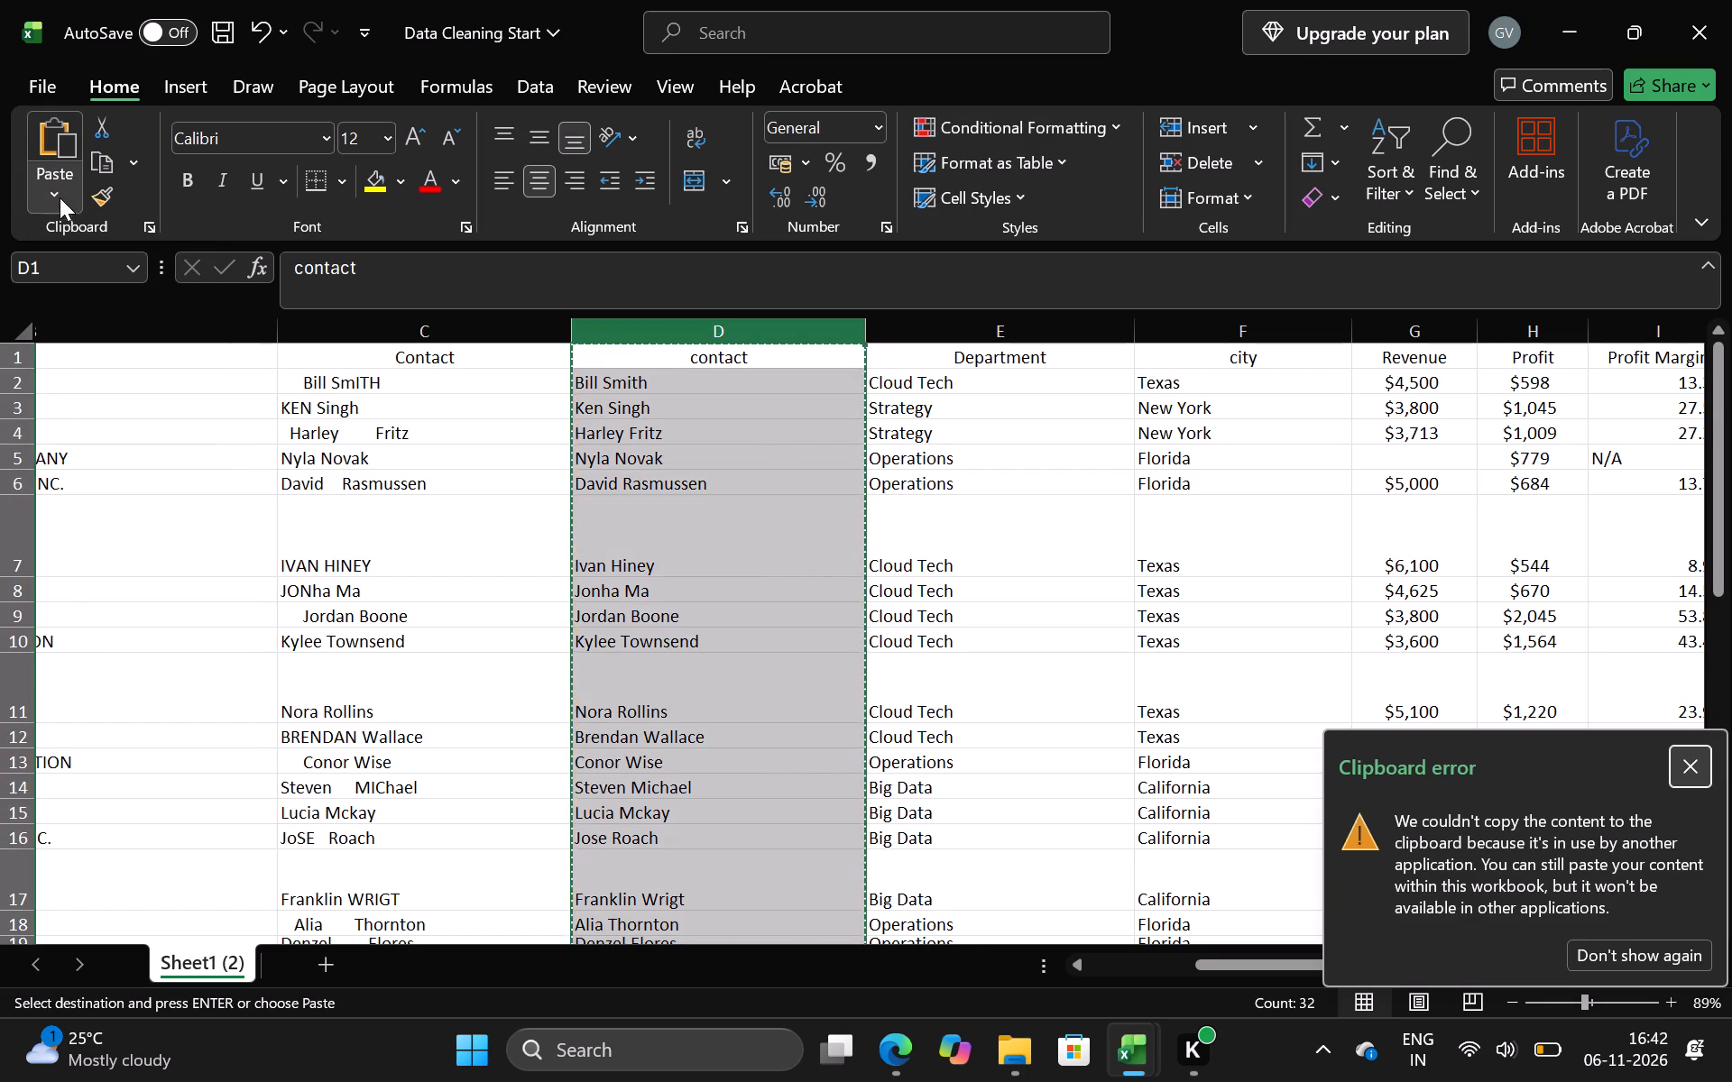
pyautogui.click(60, 200)
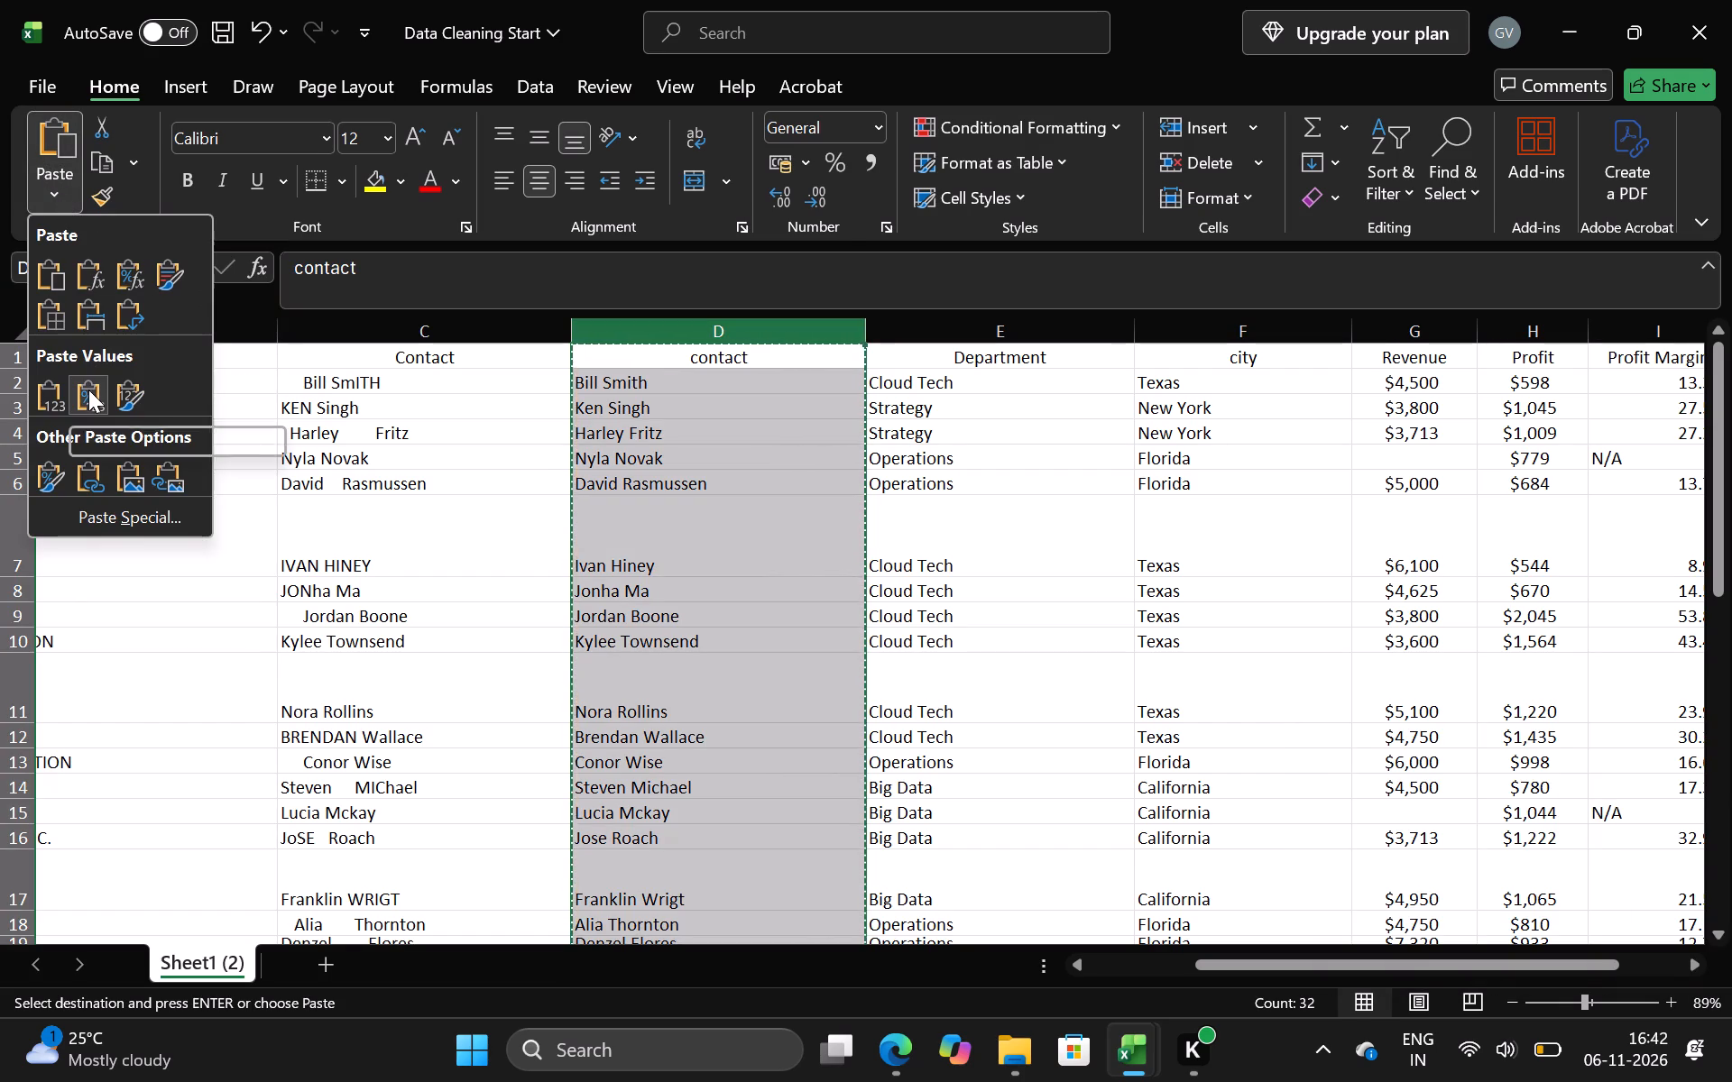
pyautogui.click(88, 390)
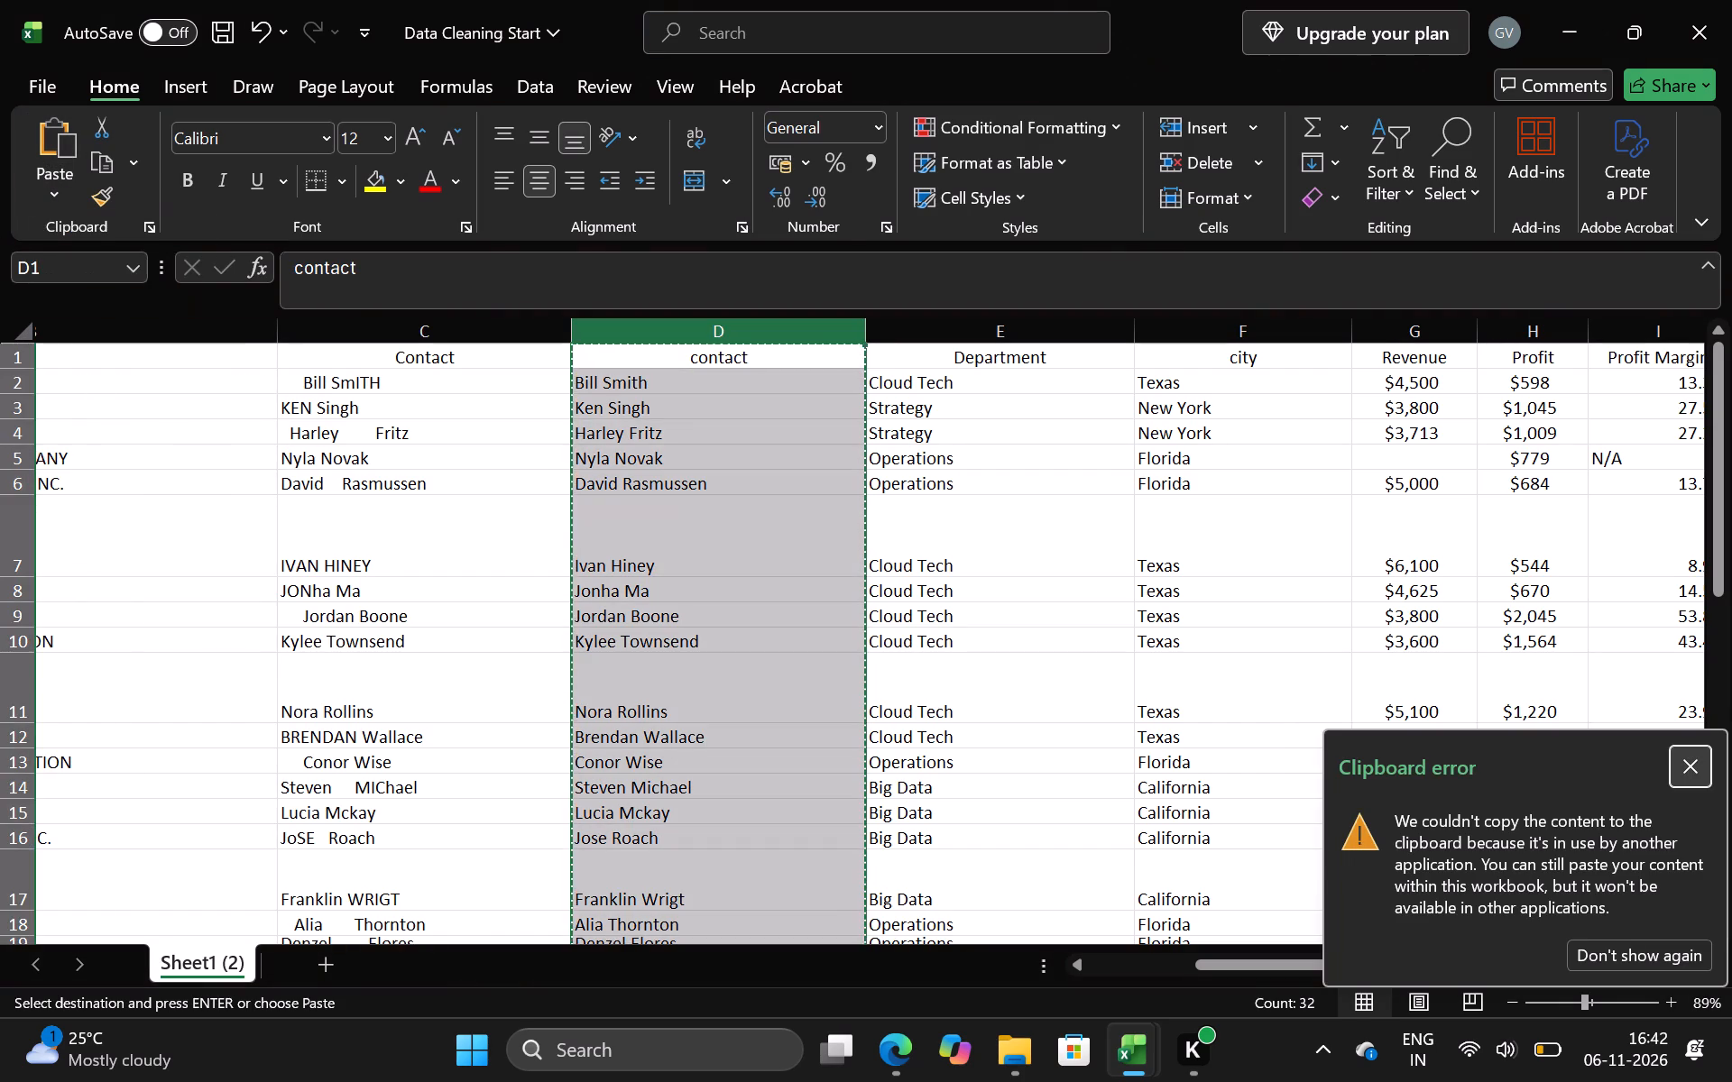
pyautogui.click(671, 504)
pyautogui.click(667, 429)
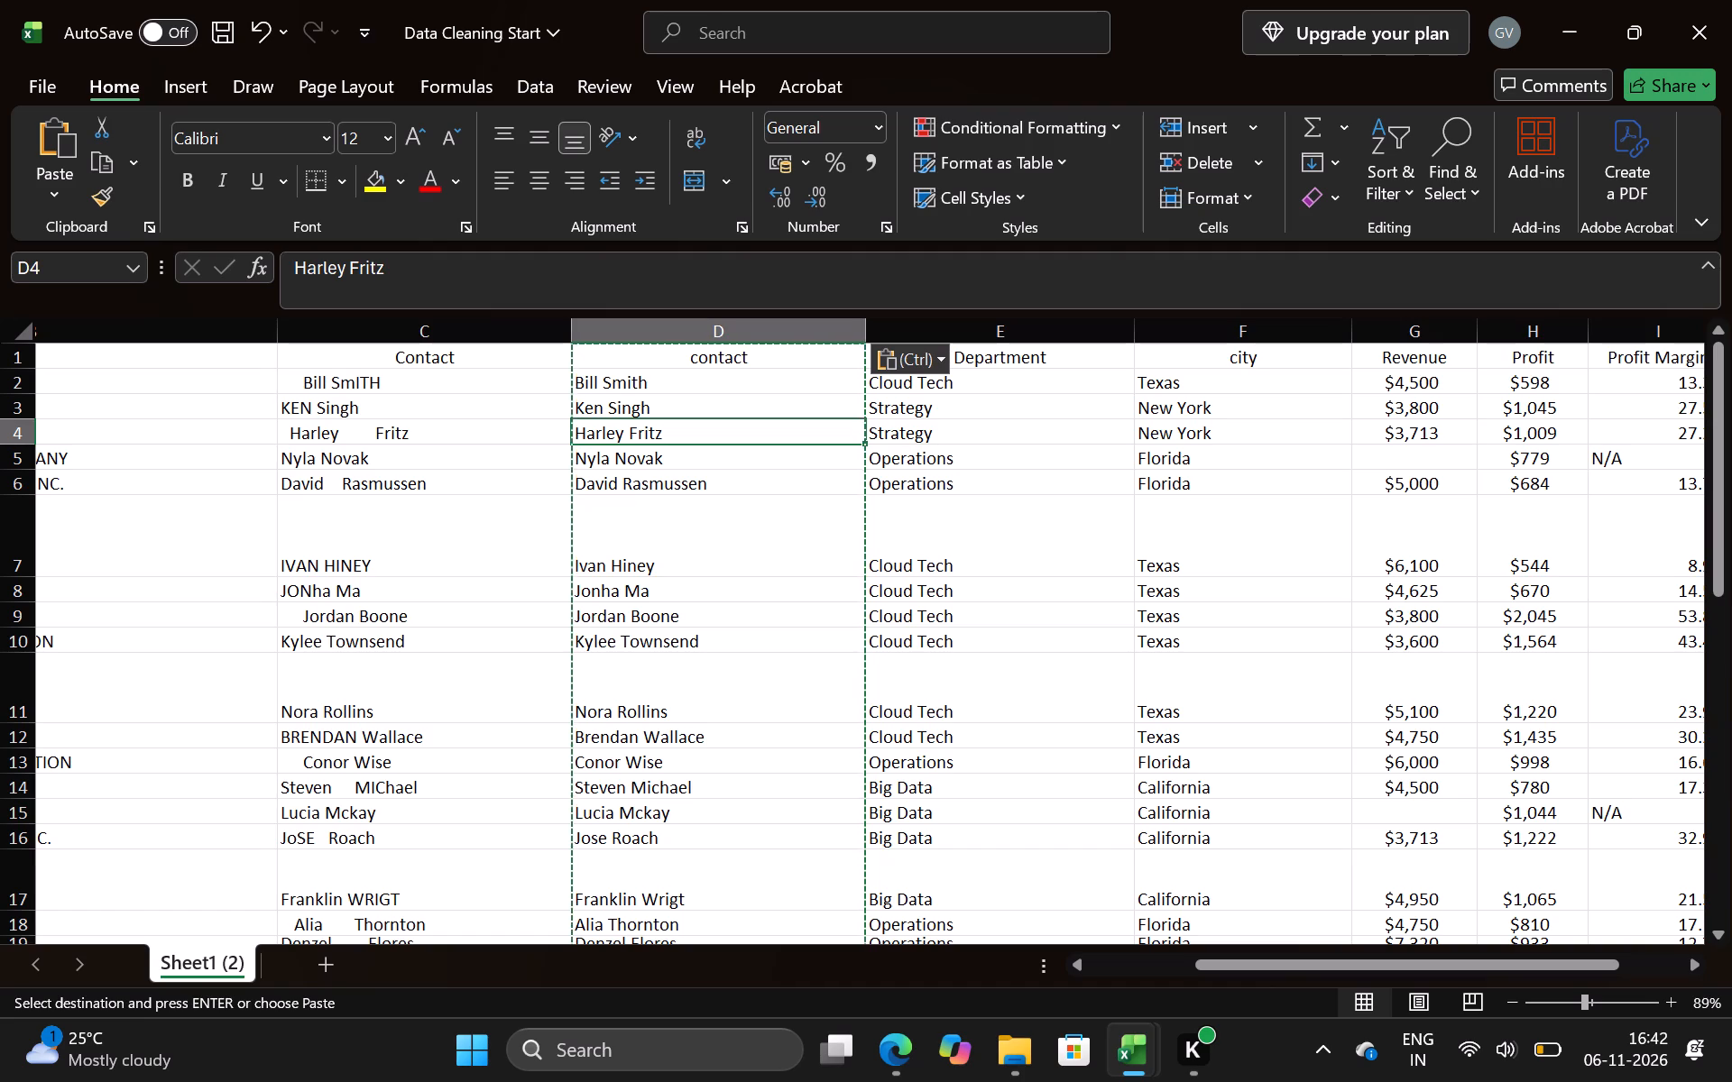
pyautogui.click(636, 404)
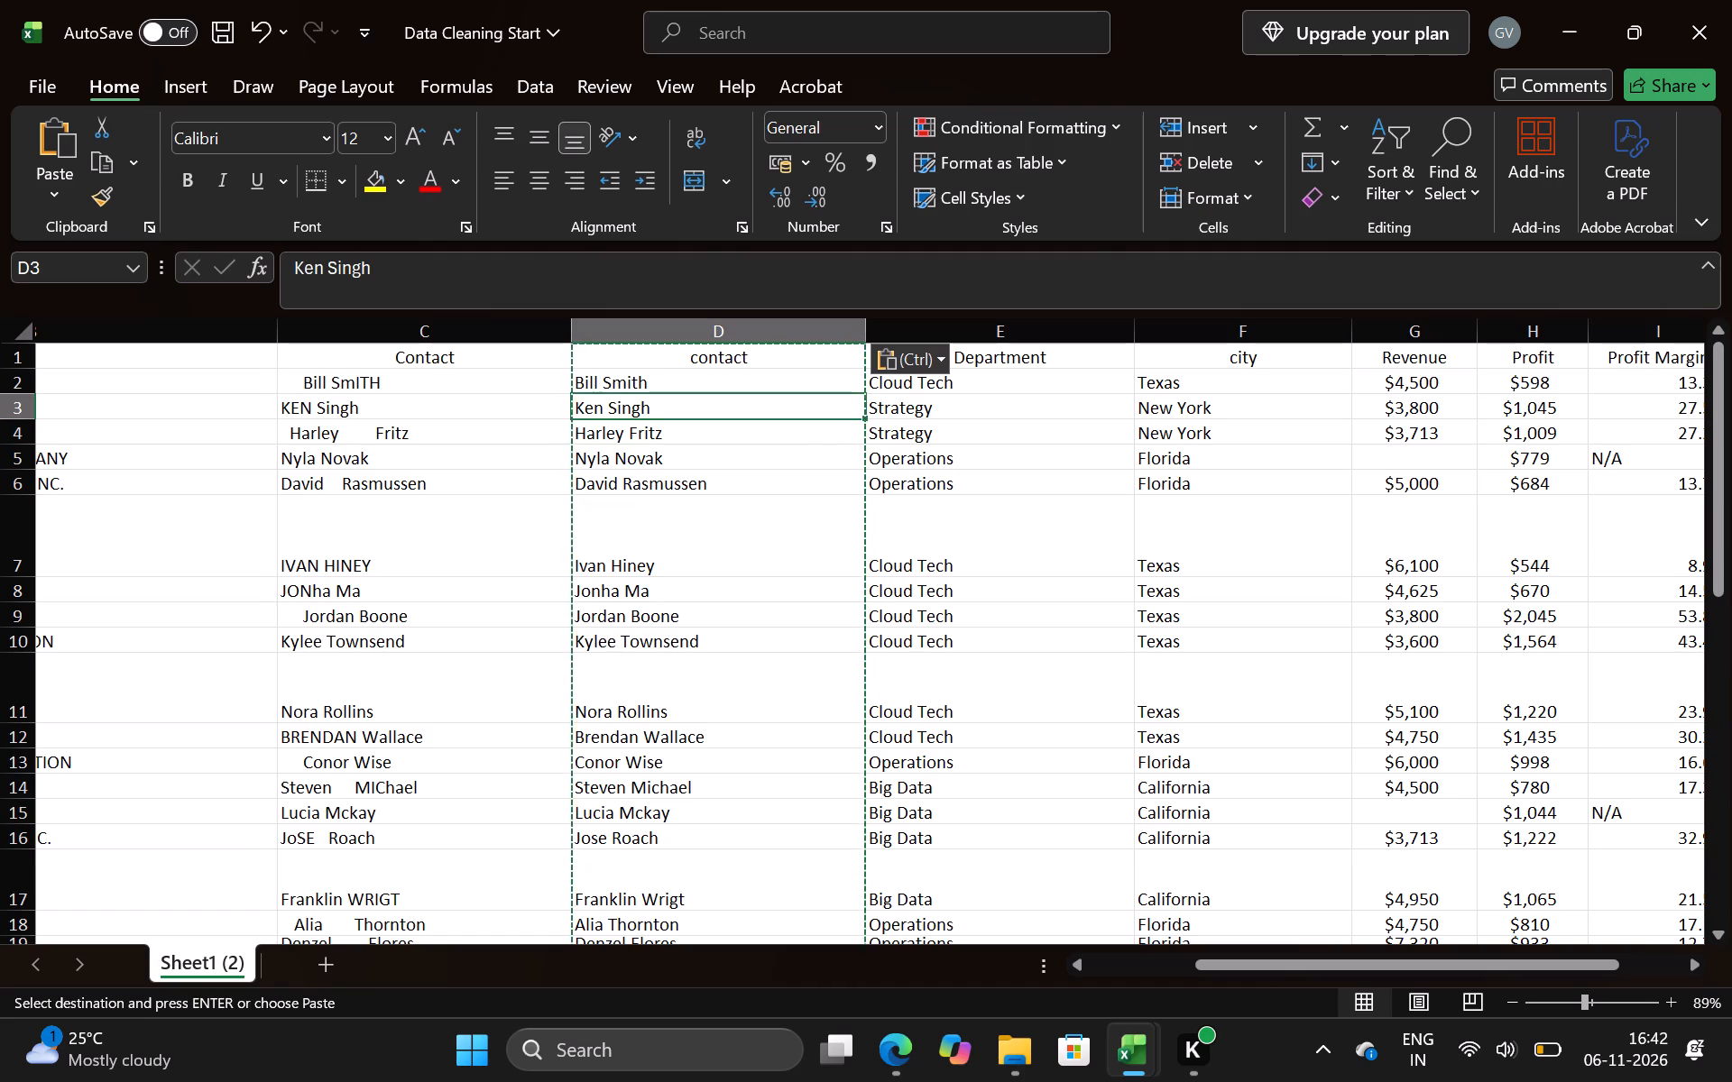
pyautogui.click(696, 636)
pyautogui.click(473, 582)
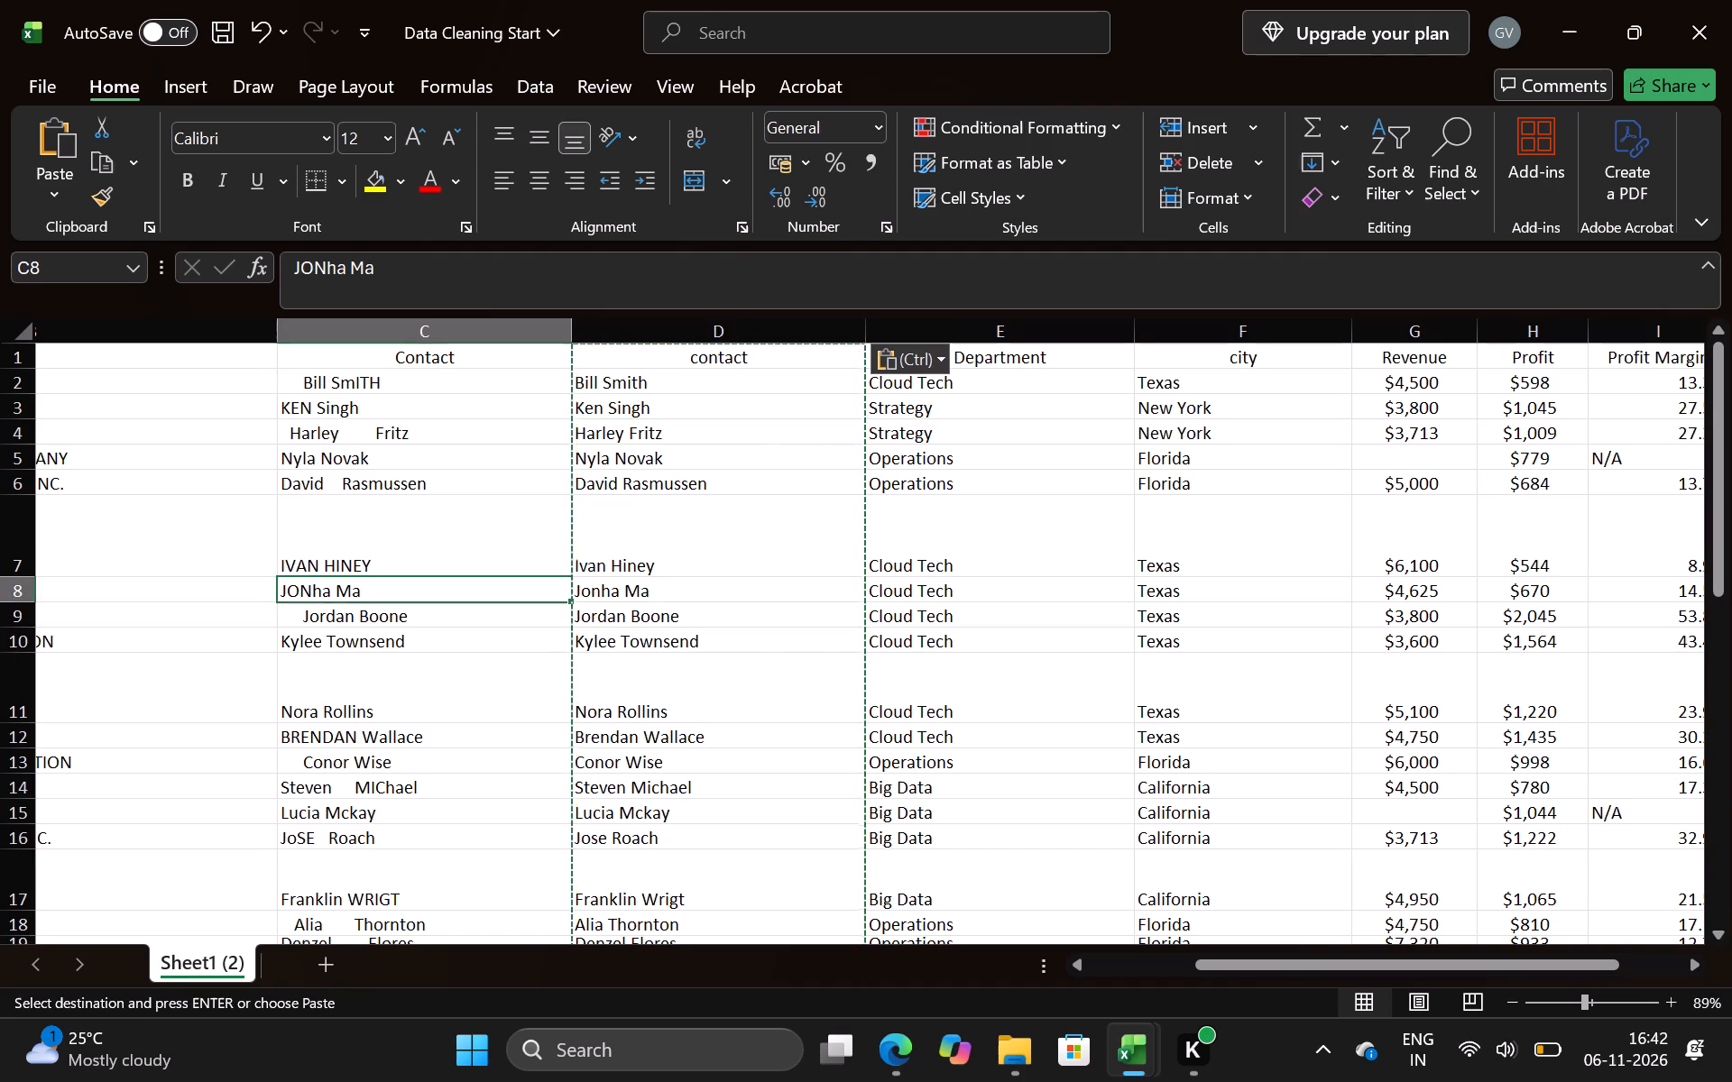
# Clear the original Contact column C and delete it from the sheet.
pyautogui.click(469, 340)
pyautogui.press('Delete')
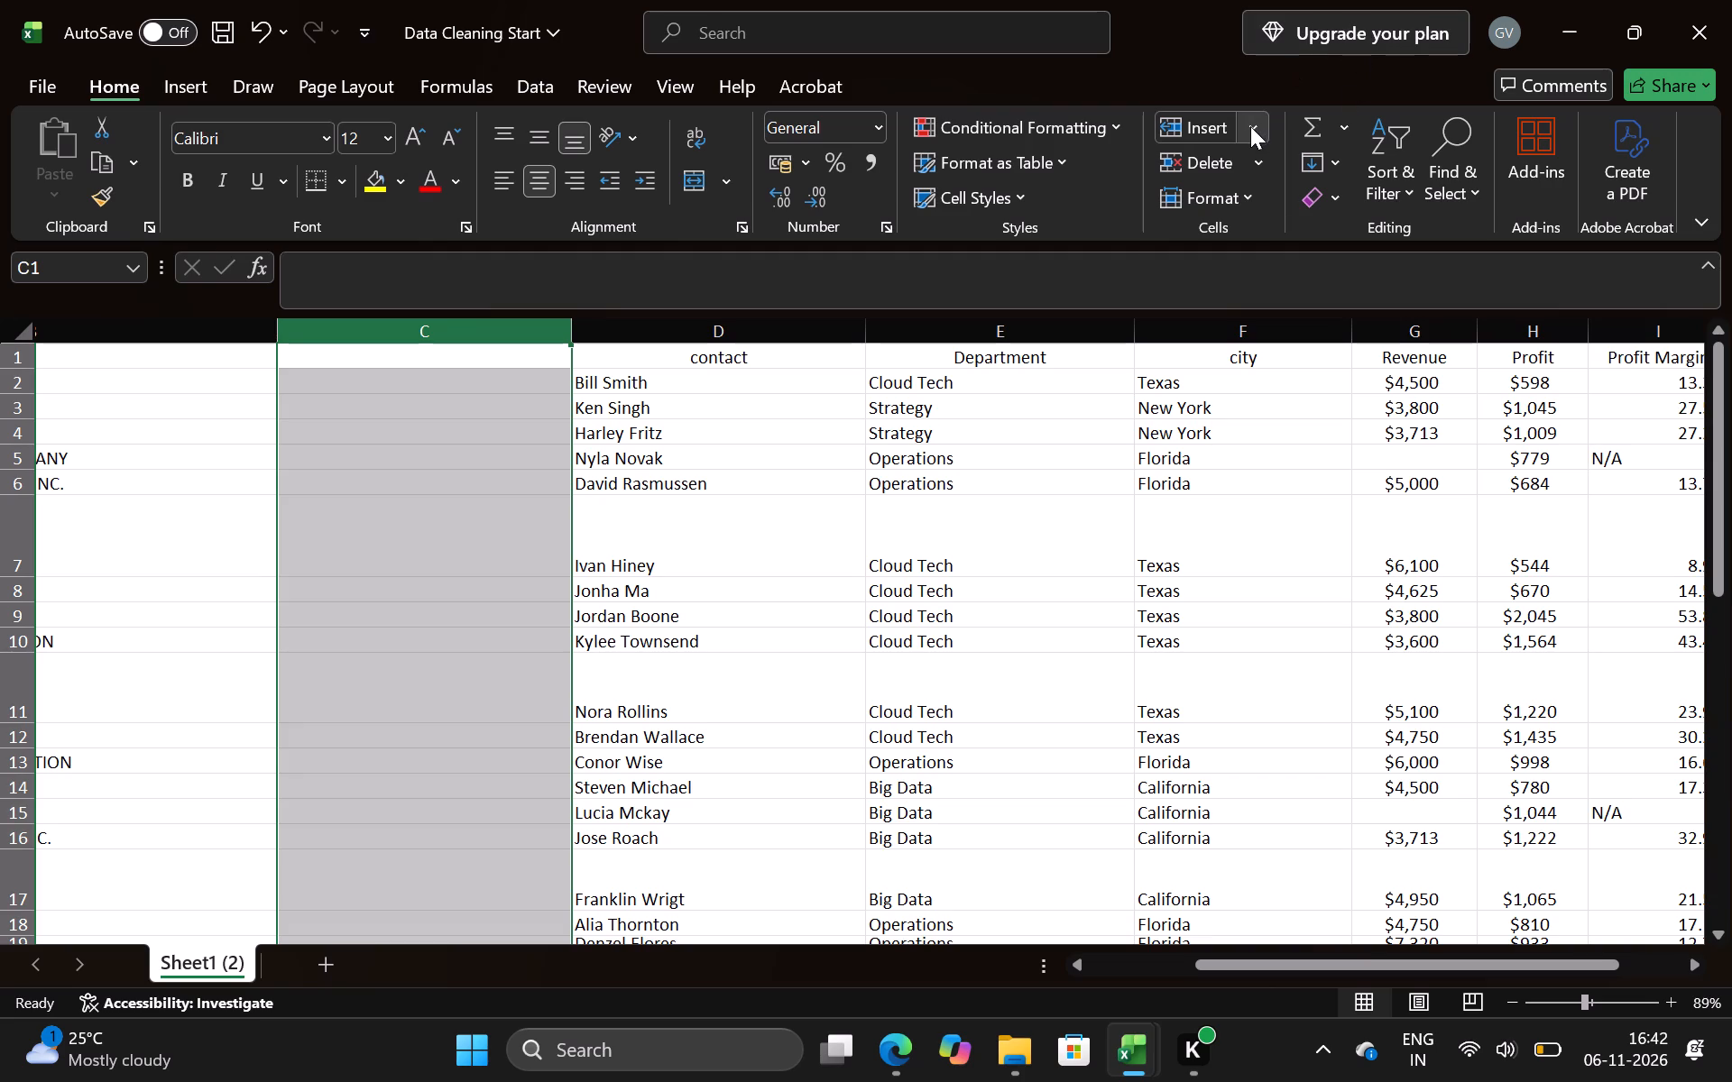
pyautogui.click(1248, 162)
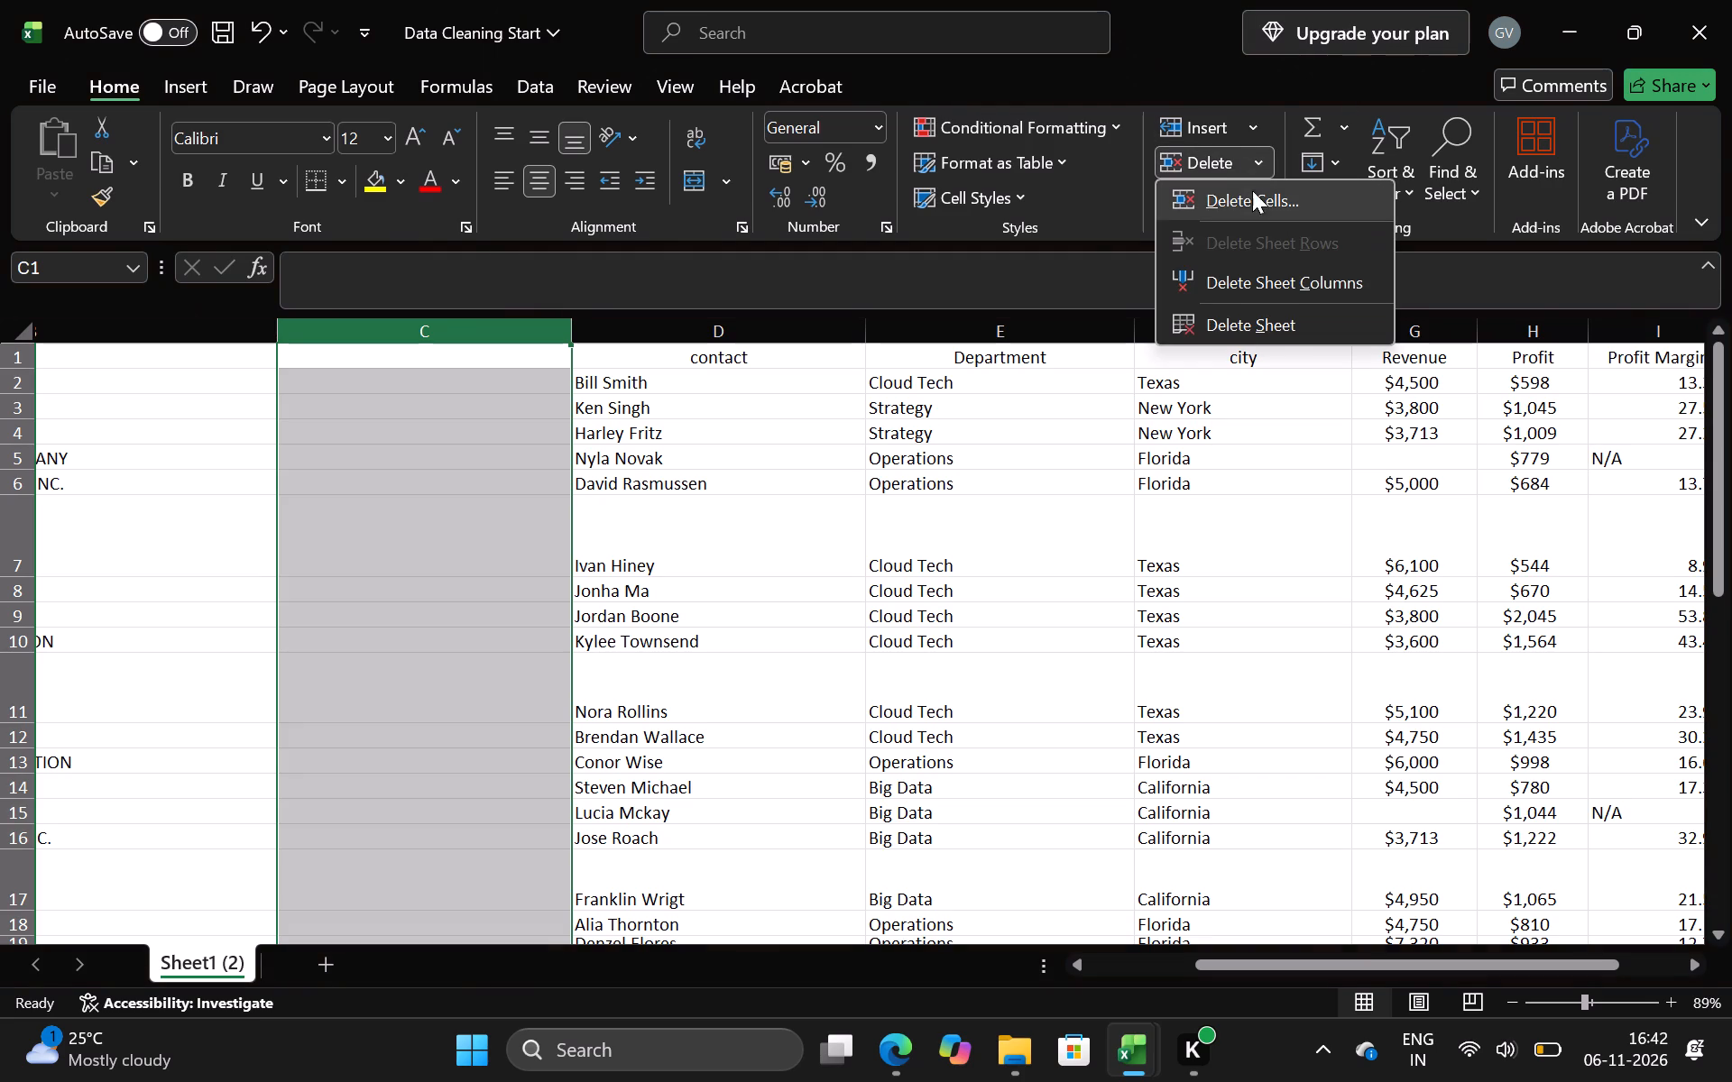
pyautogui.click(1242, 280)
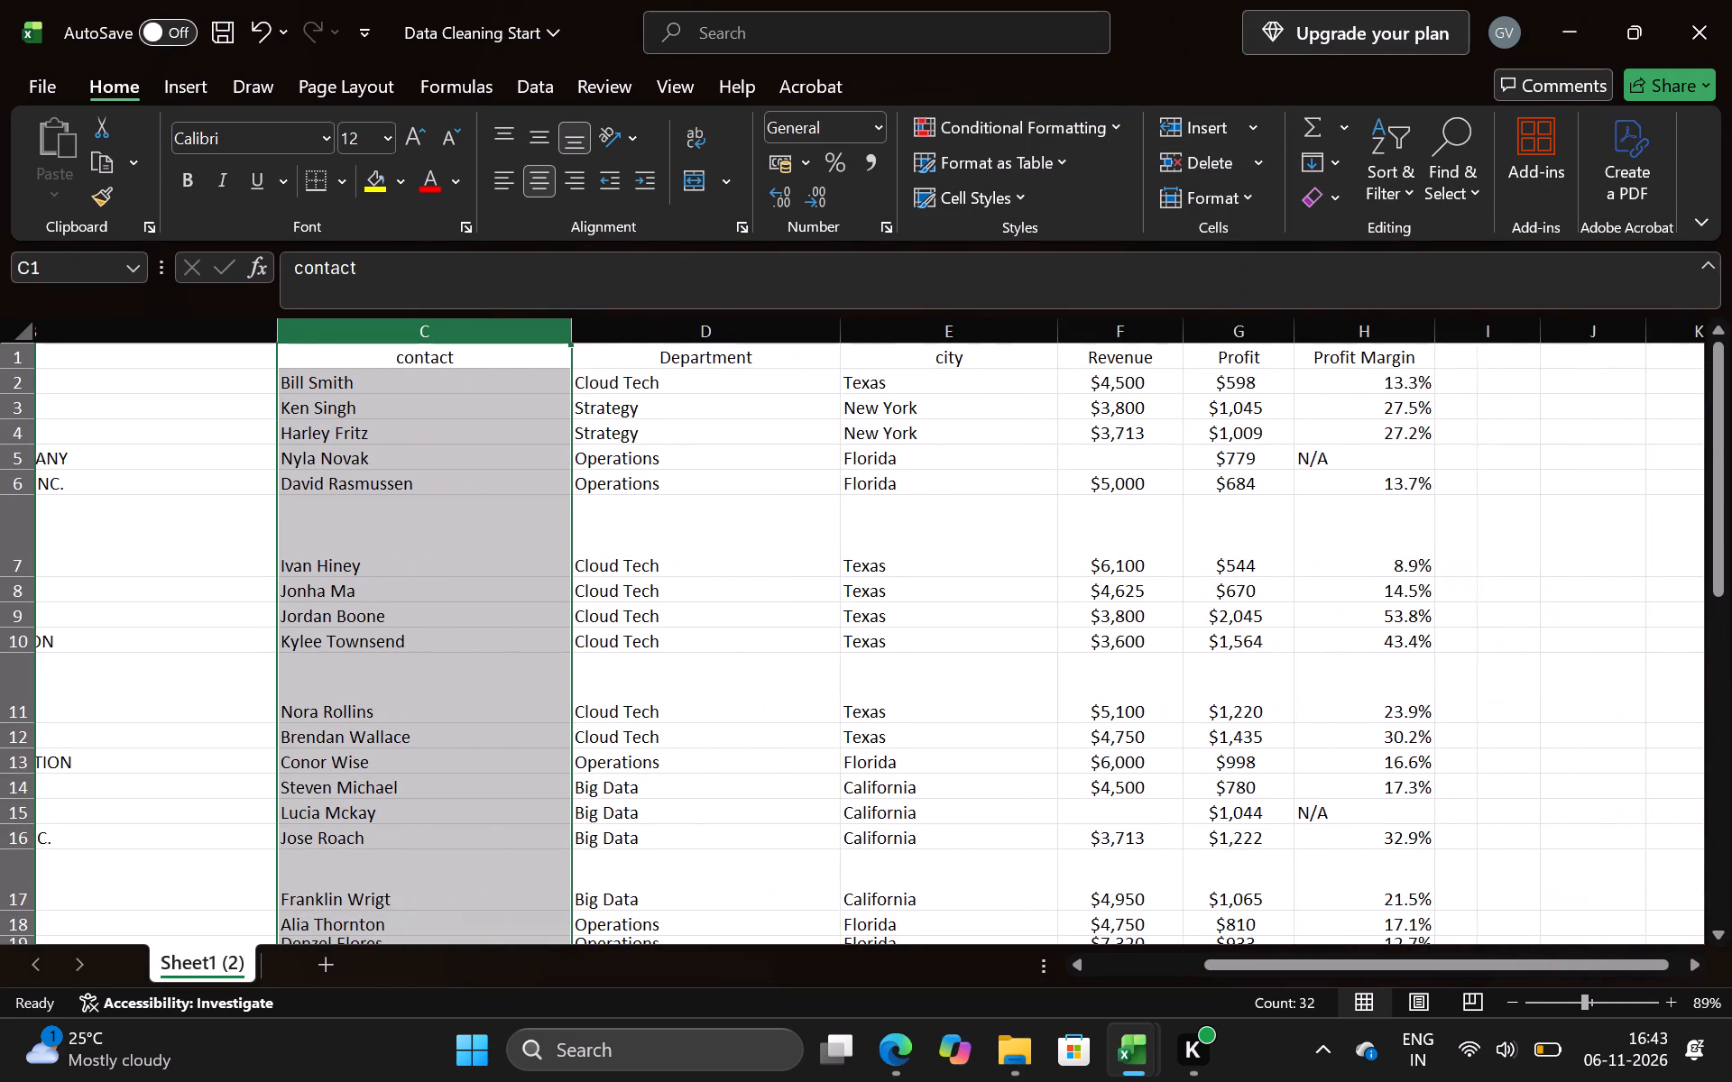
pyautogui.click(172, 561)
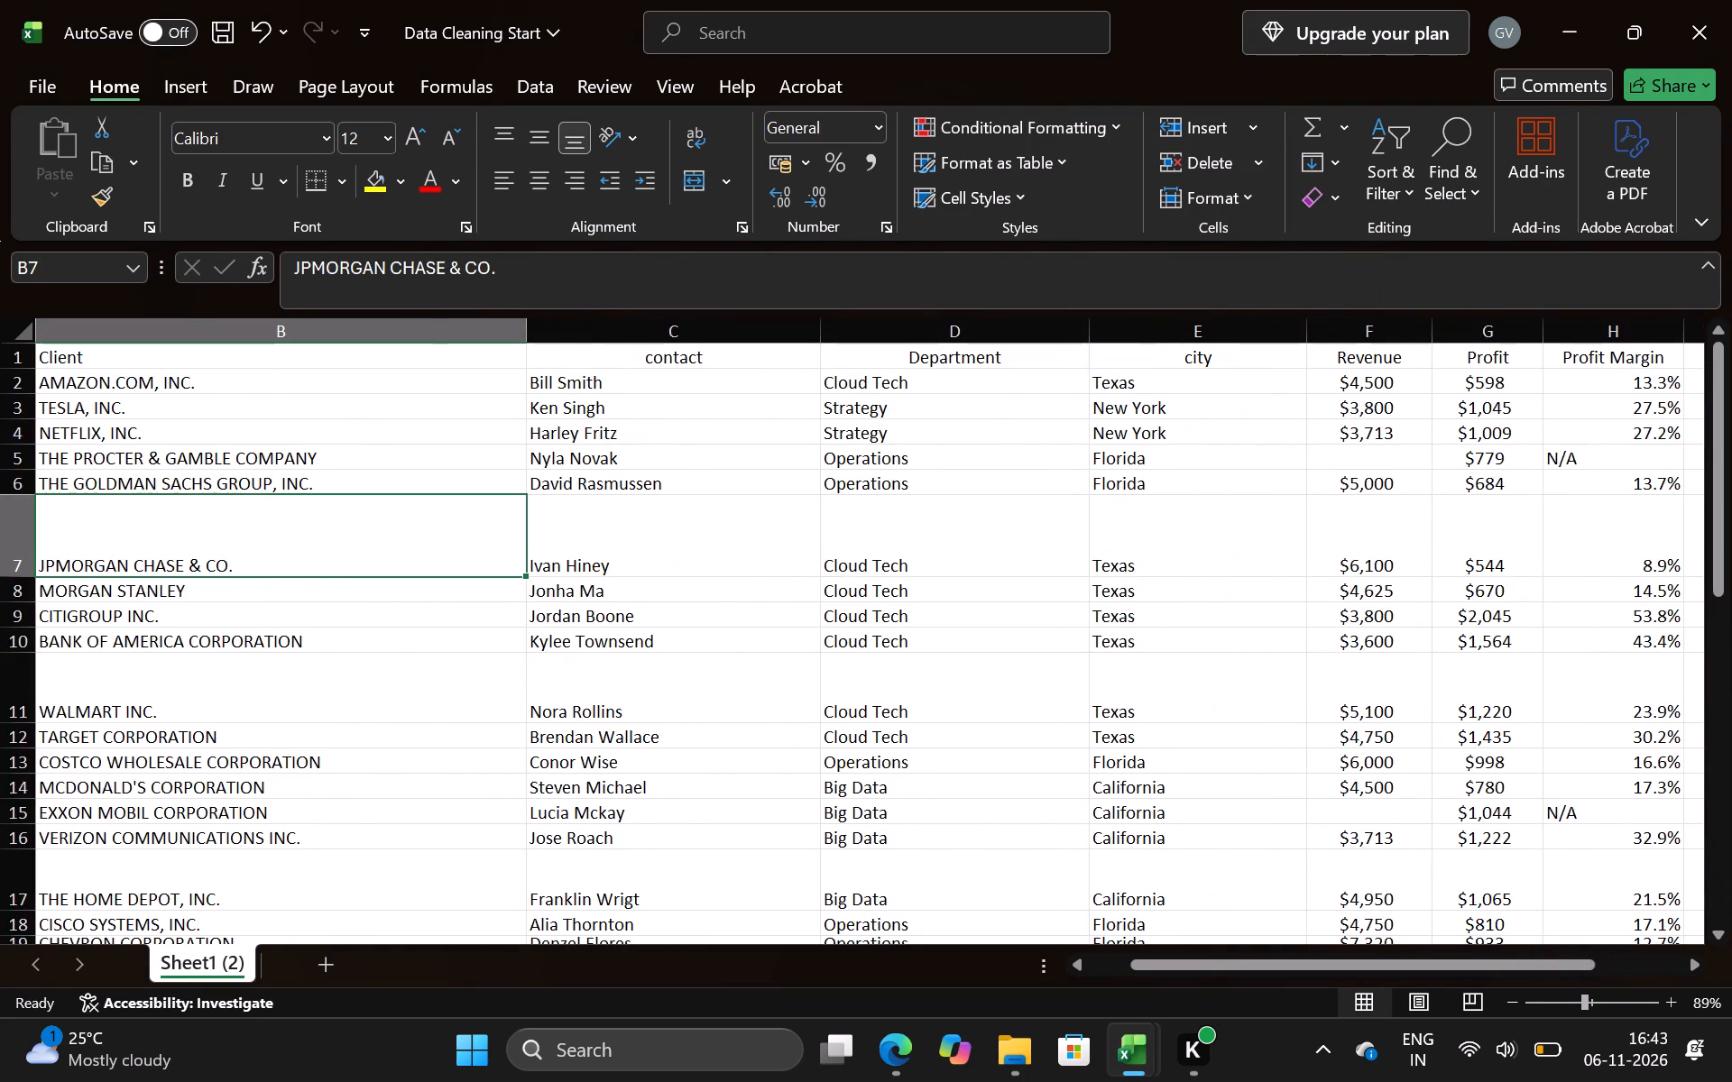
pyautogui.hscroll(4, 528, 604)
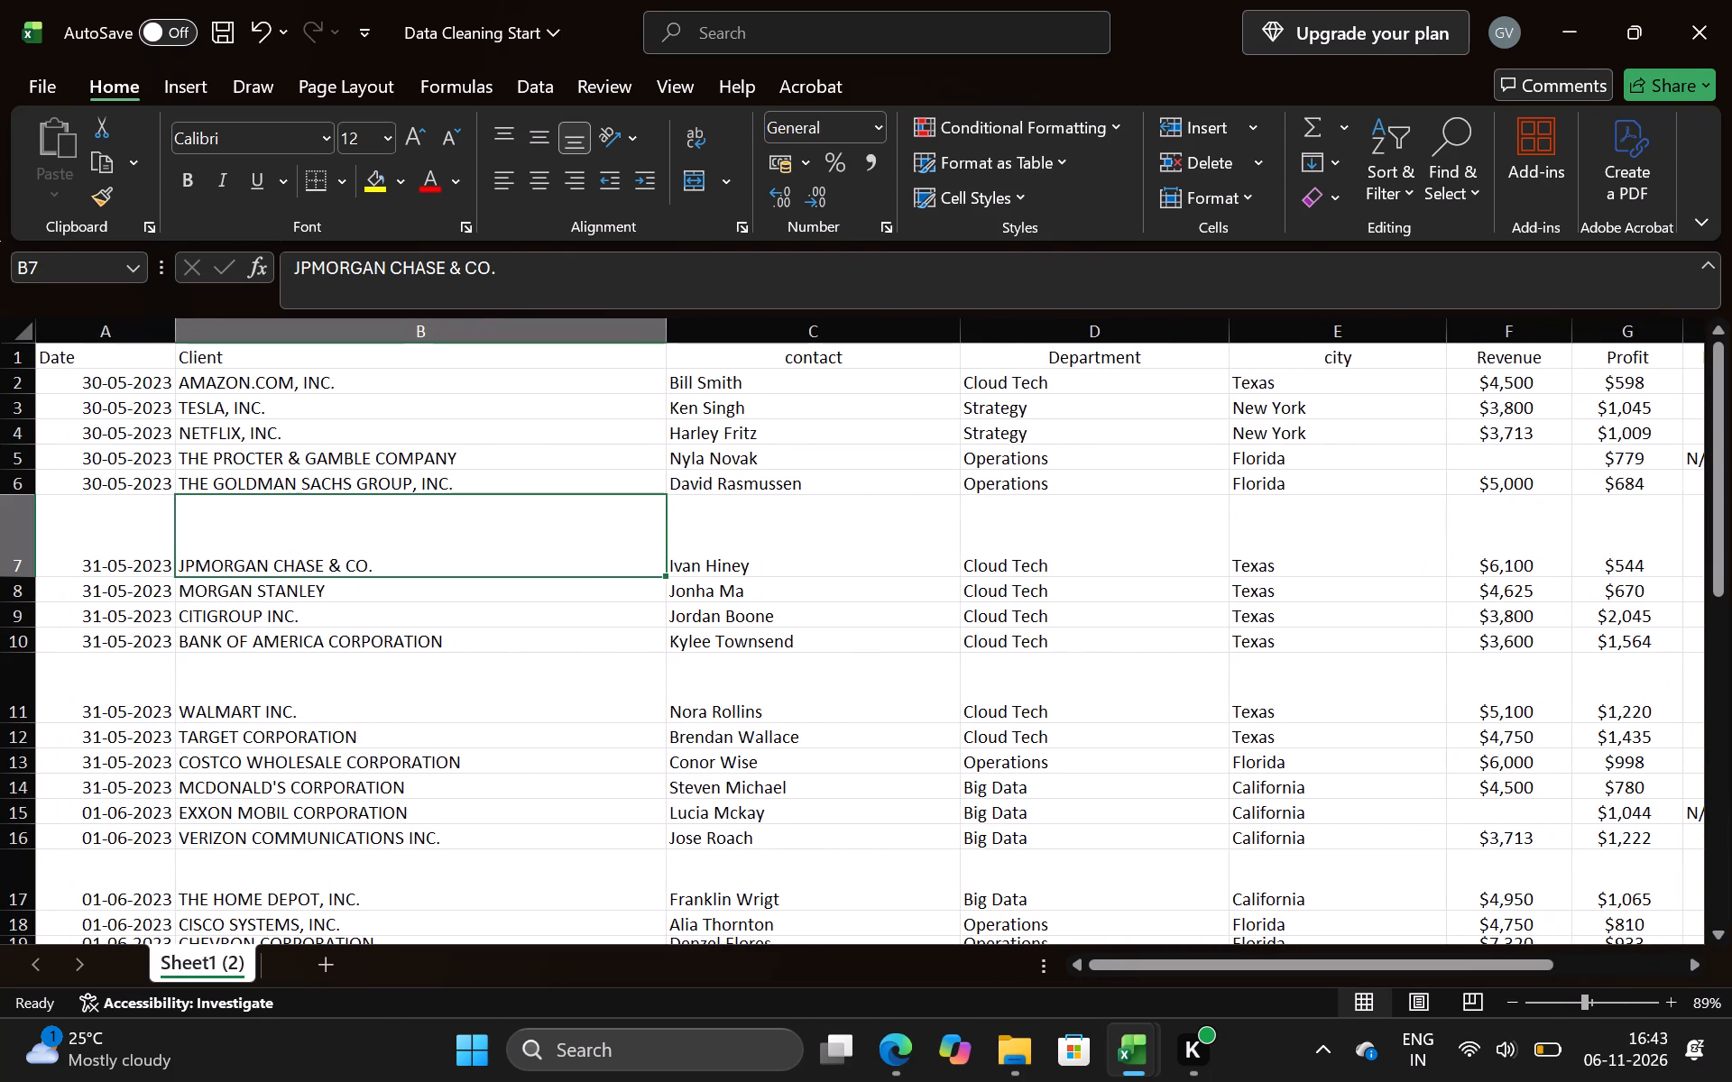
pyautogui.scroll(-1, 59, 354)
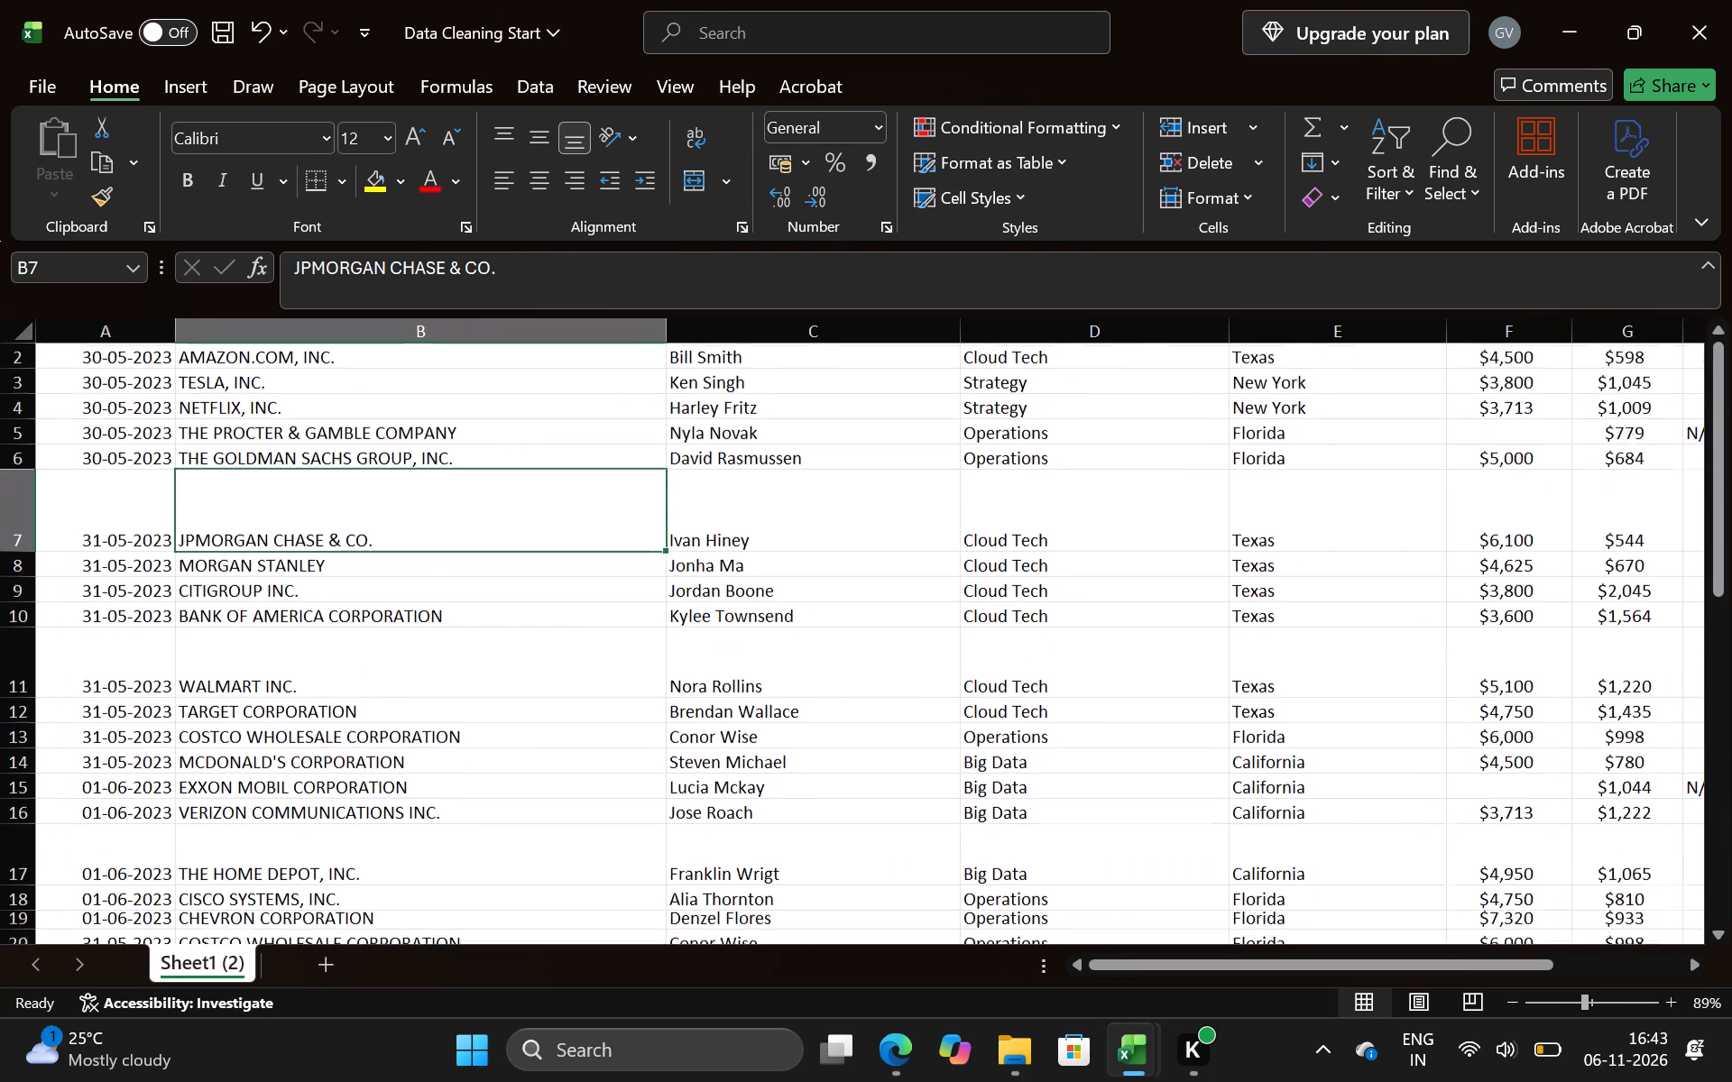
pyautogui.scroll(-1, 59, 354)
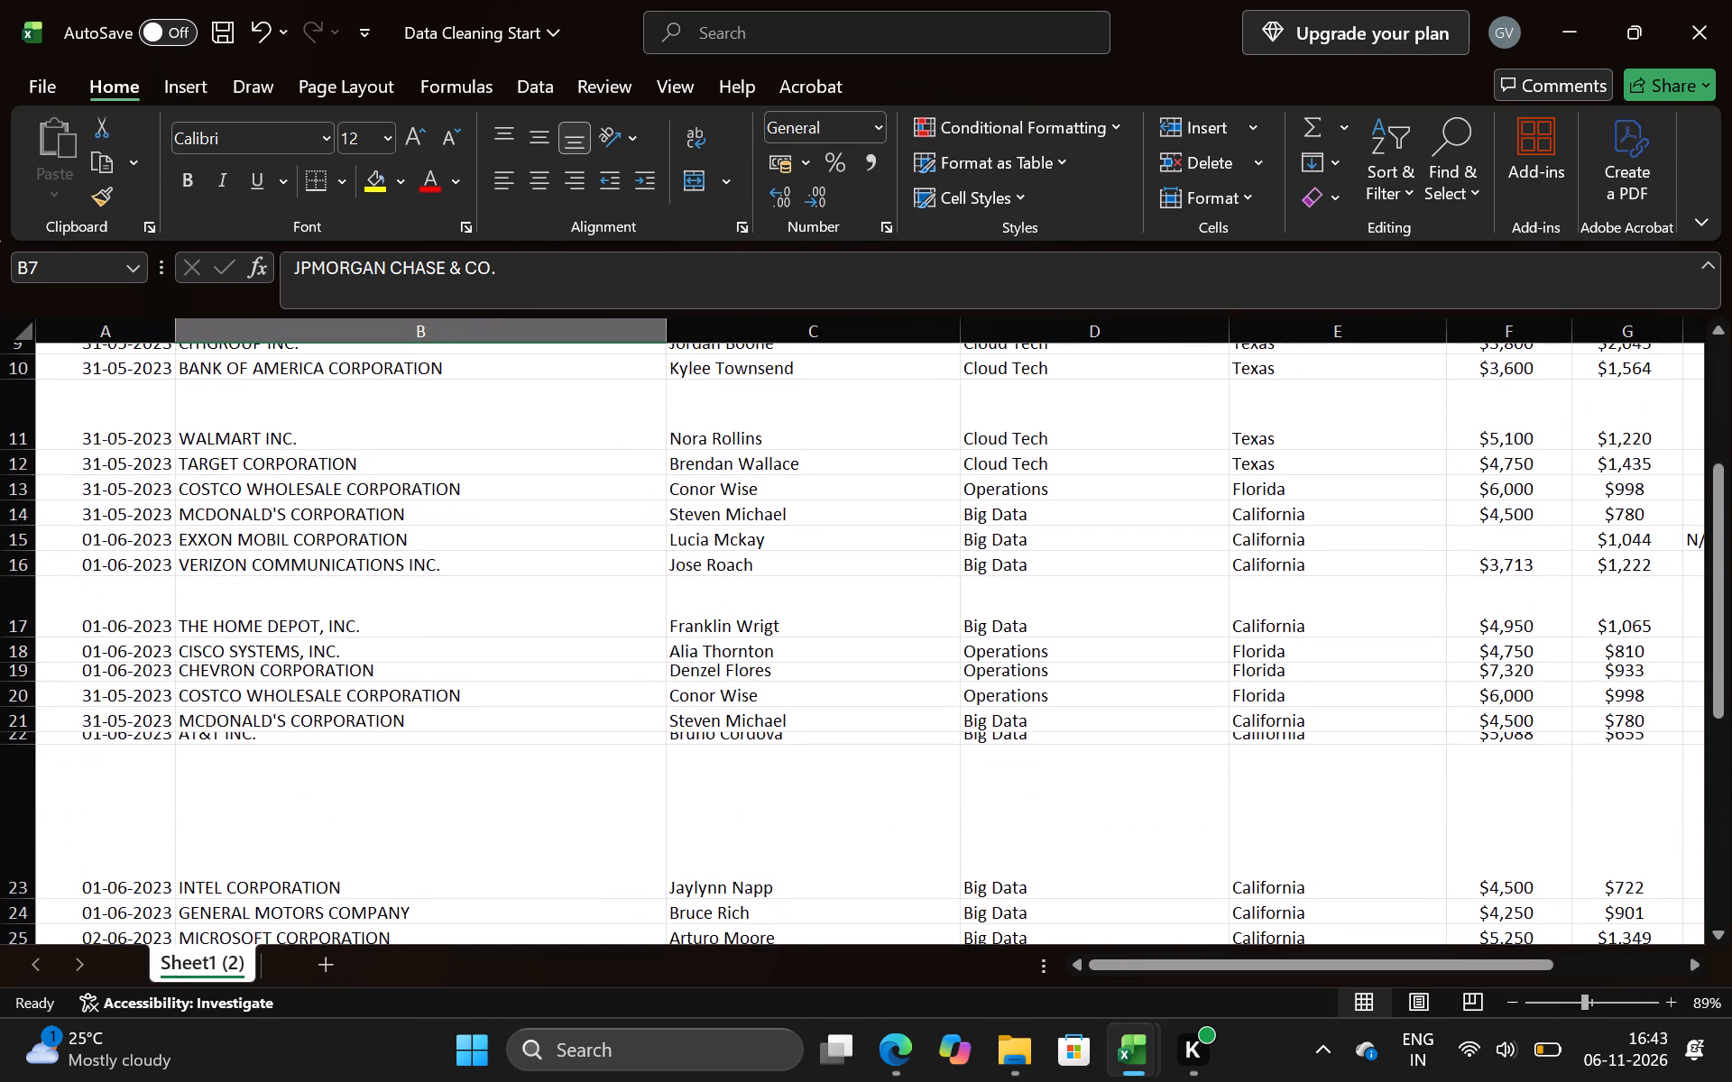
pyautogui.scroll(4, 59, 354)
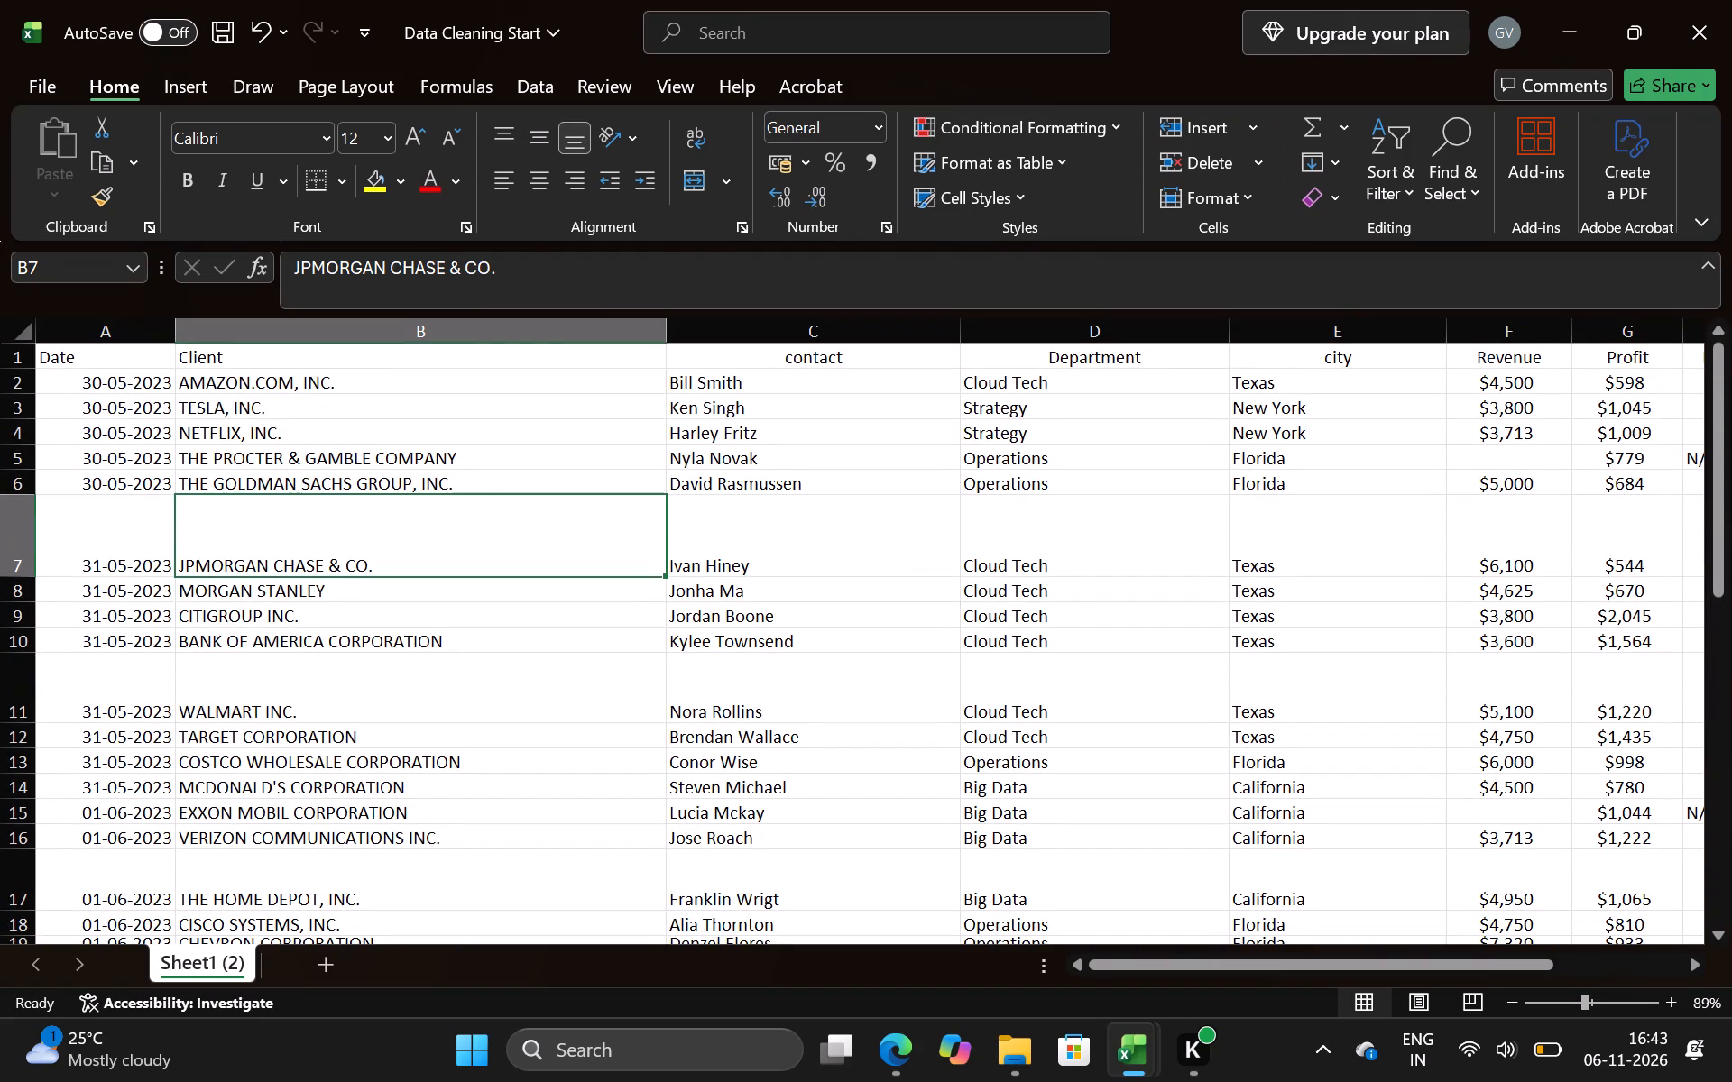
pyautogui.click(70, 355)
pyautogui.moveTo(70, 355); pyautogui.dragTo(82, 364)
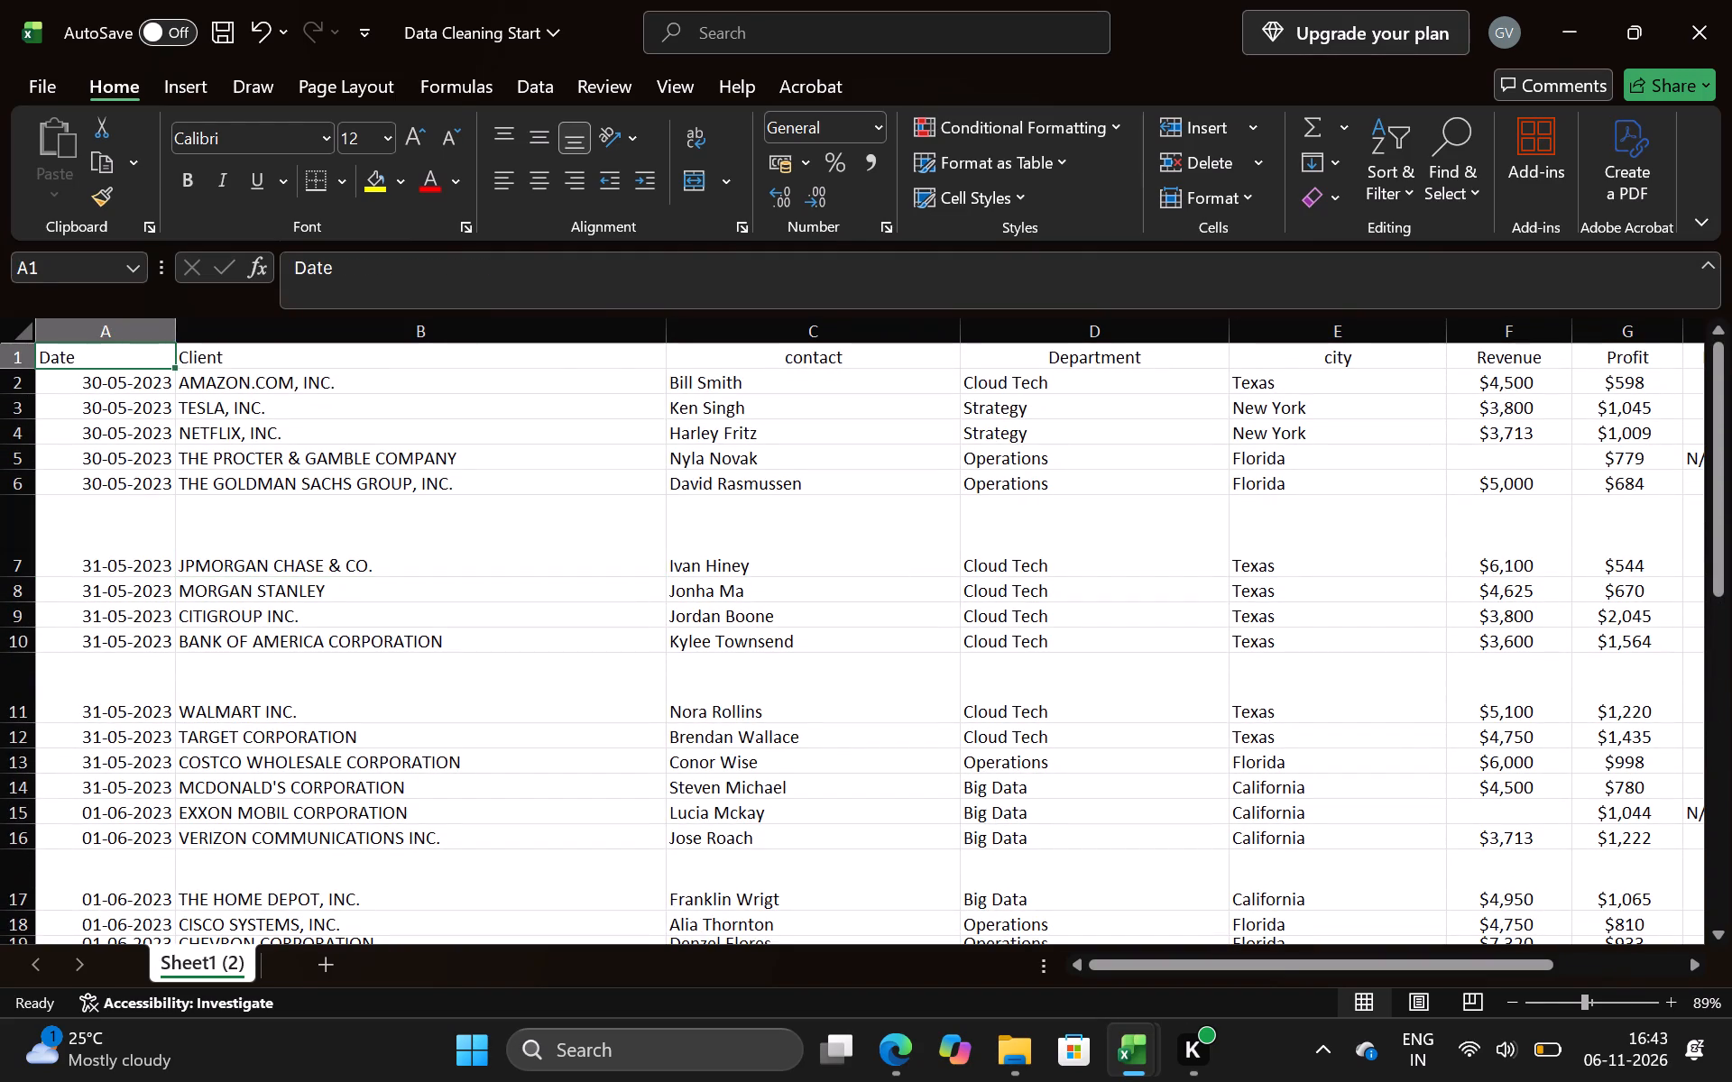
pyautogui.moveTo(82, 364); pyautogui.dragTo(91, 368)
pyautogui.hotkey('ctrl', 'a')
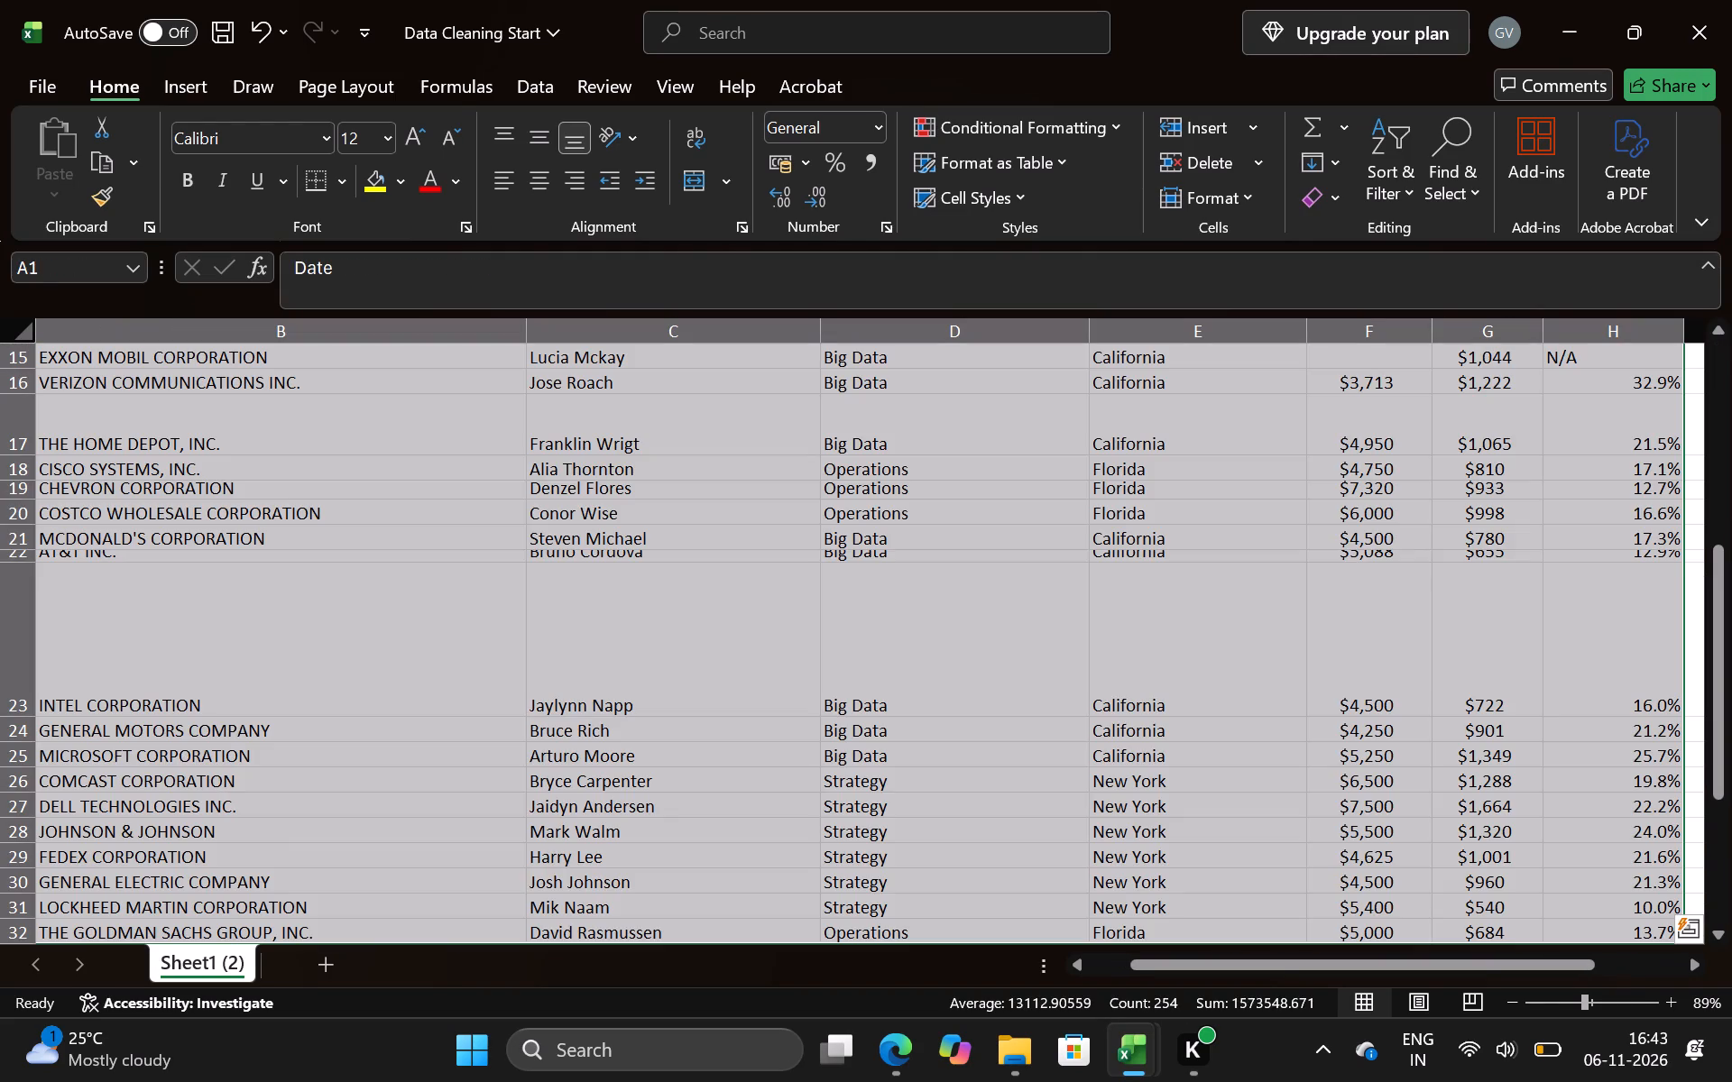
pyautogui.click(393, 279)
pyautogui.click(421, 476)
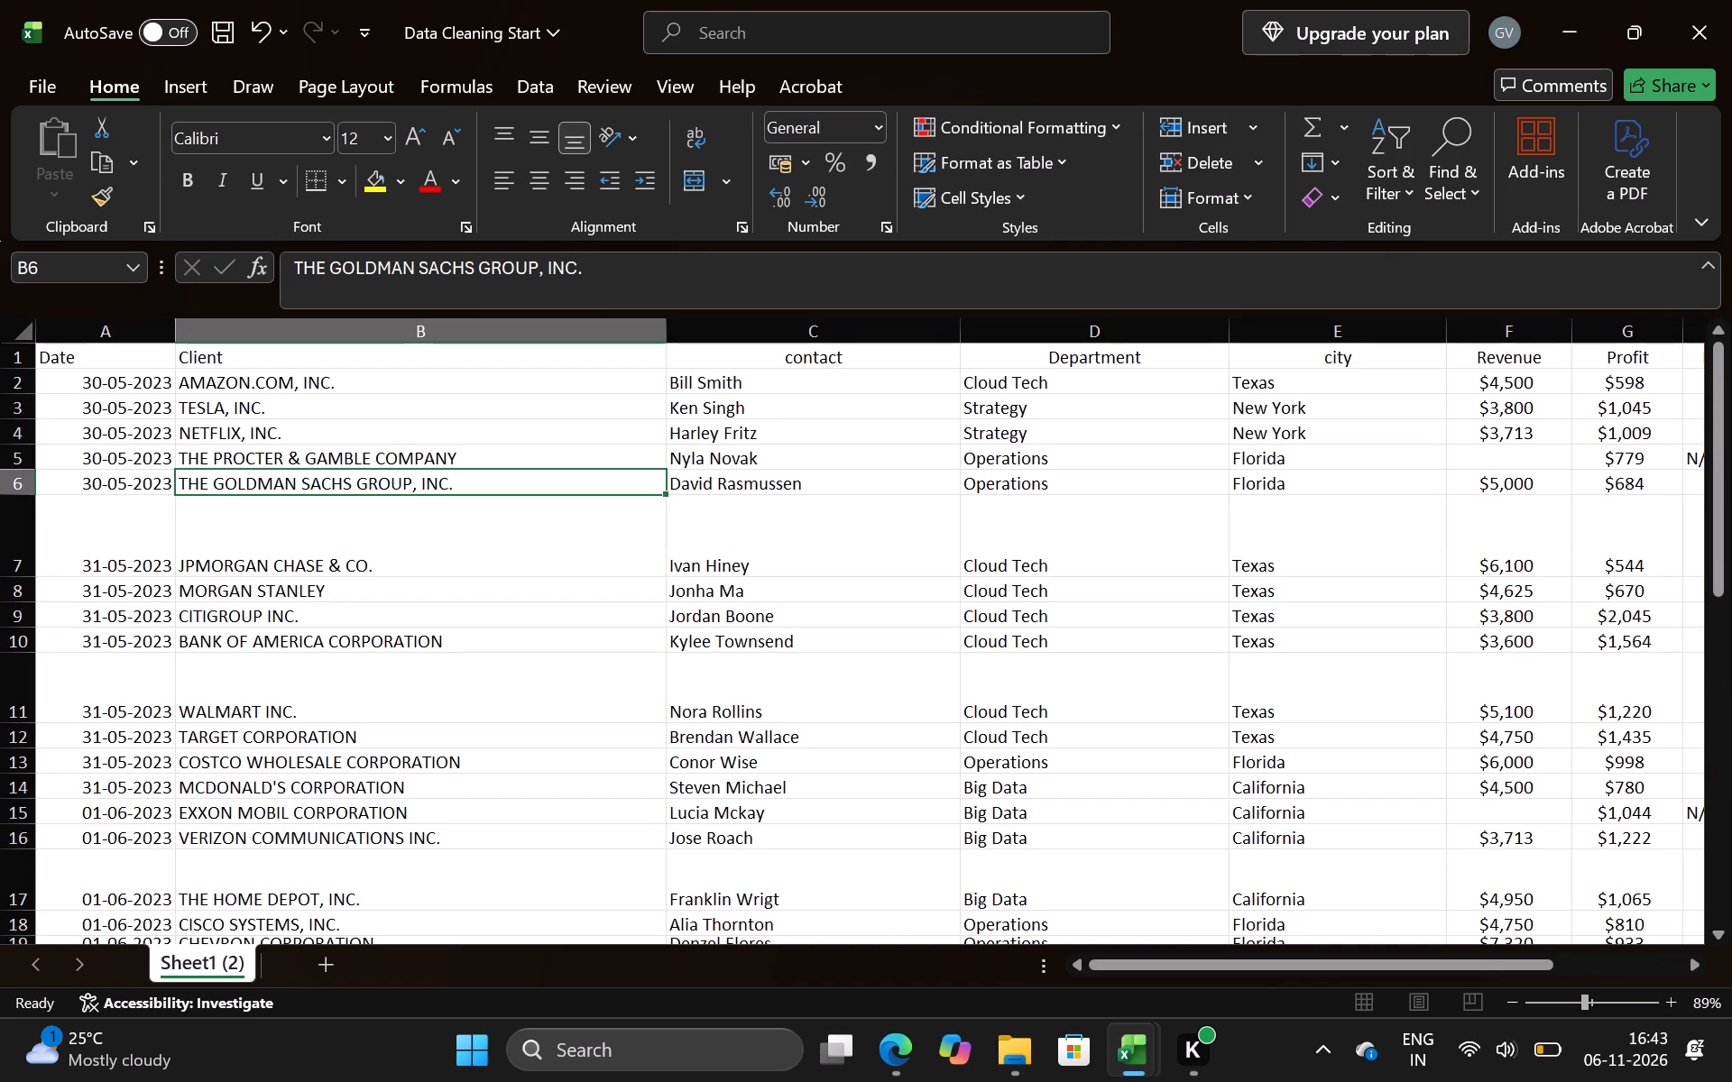
# Select the whole data table from A1 to the last row of Profit Margin and AutoFit its row heights.
pyautogui.click(102, 355)
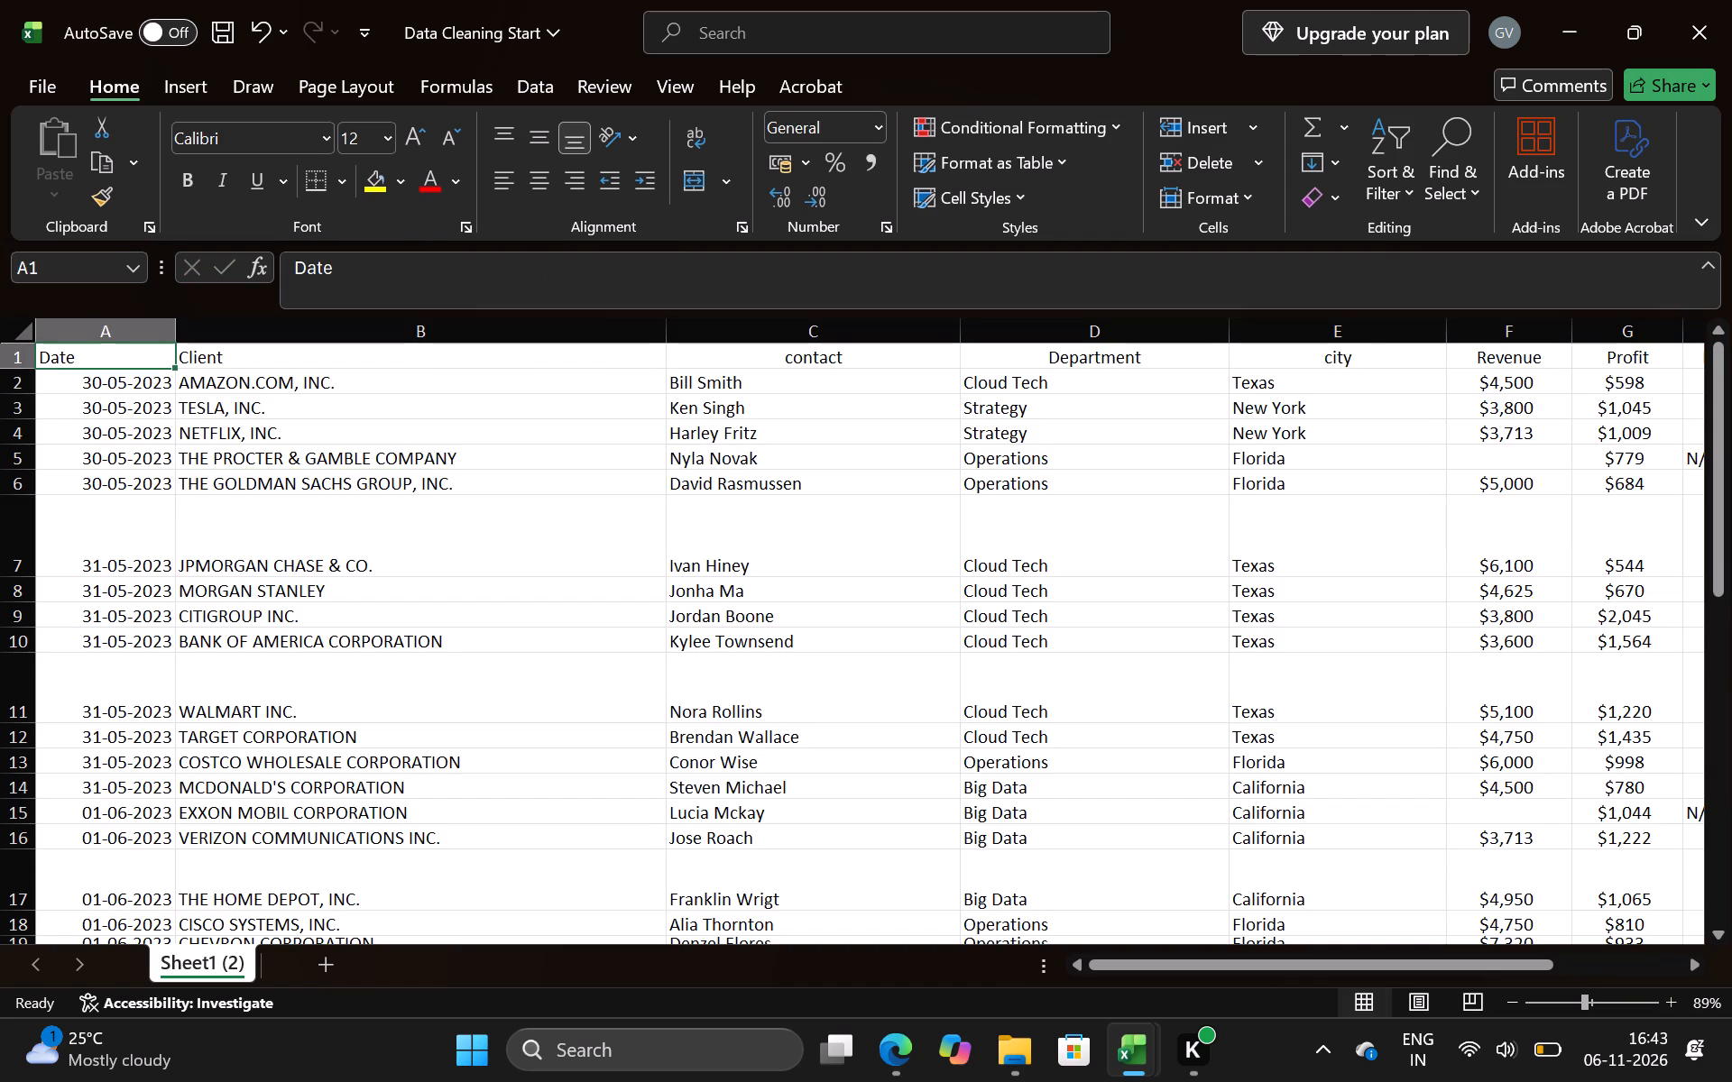
pyautogui.hotkey('ctrl', 'shift', 'Up')
pyautogui.hotkey('ctrl', 'shift', 'Up')
pyautogui.hotkey('ctrl', 'shift', 'Down')
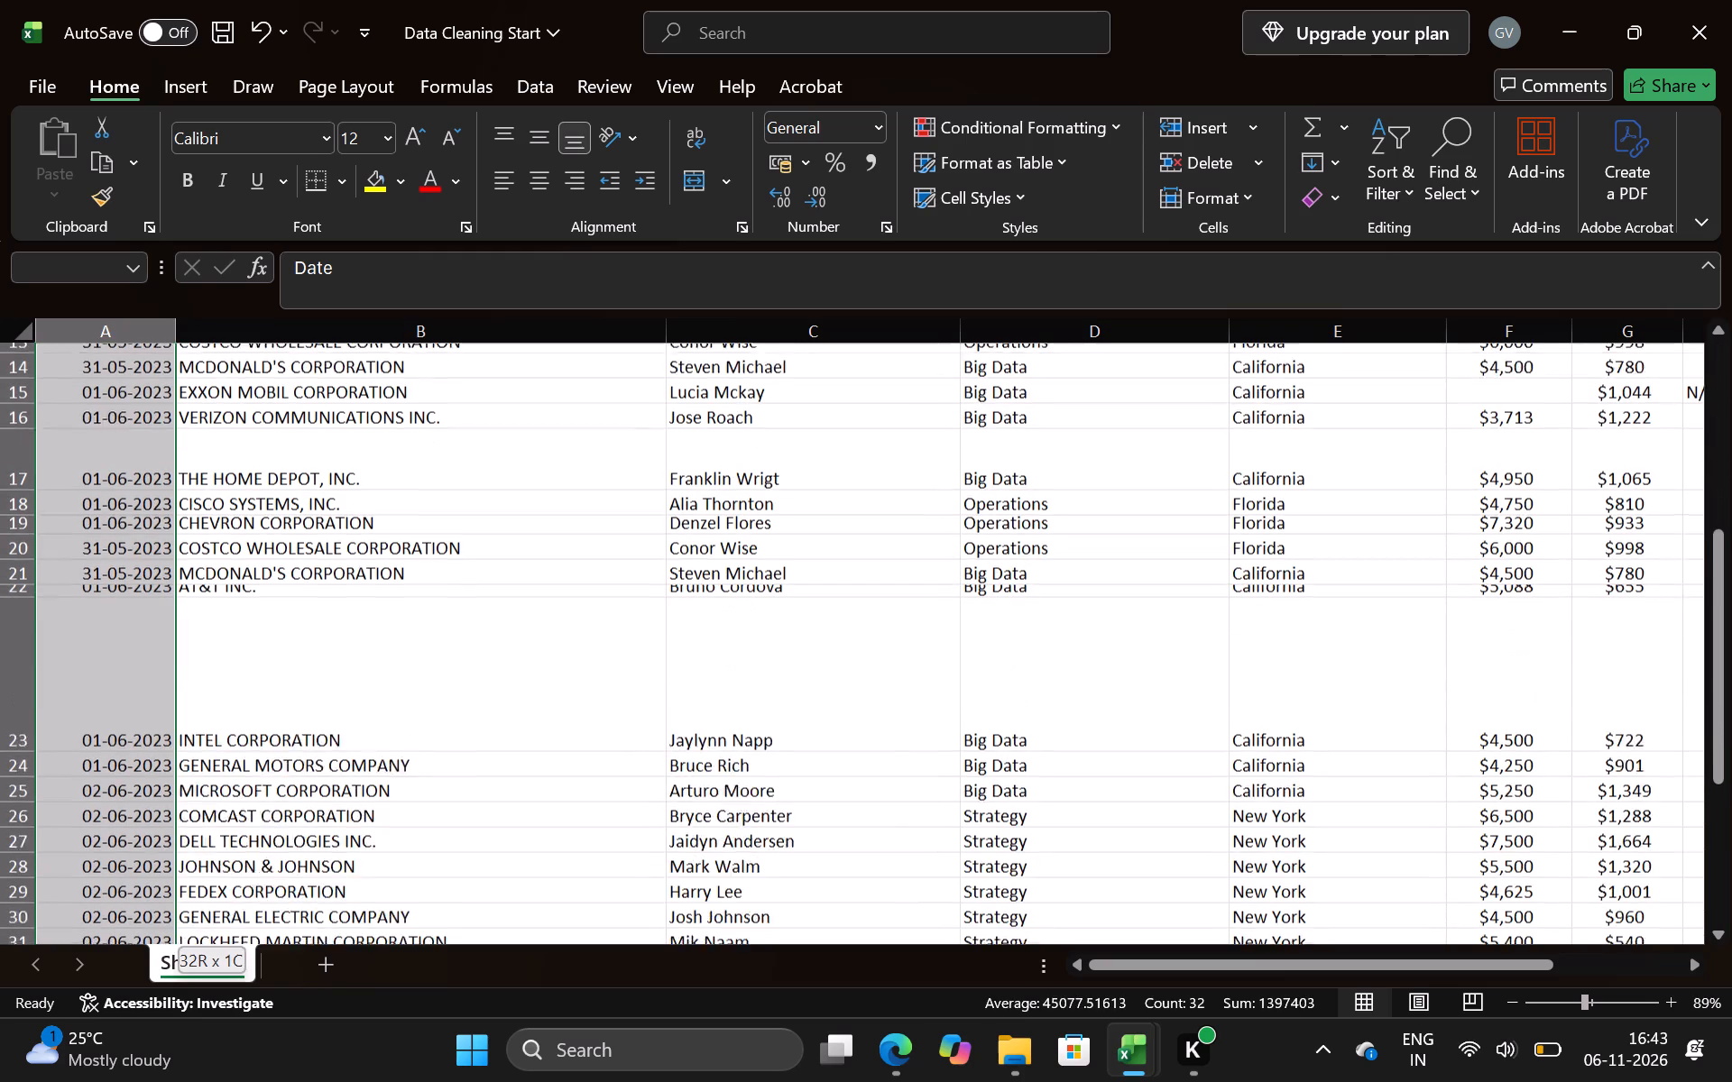
pyautogui.hotkey('ctrl', 'shift', 'Right')
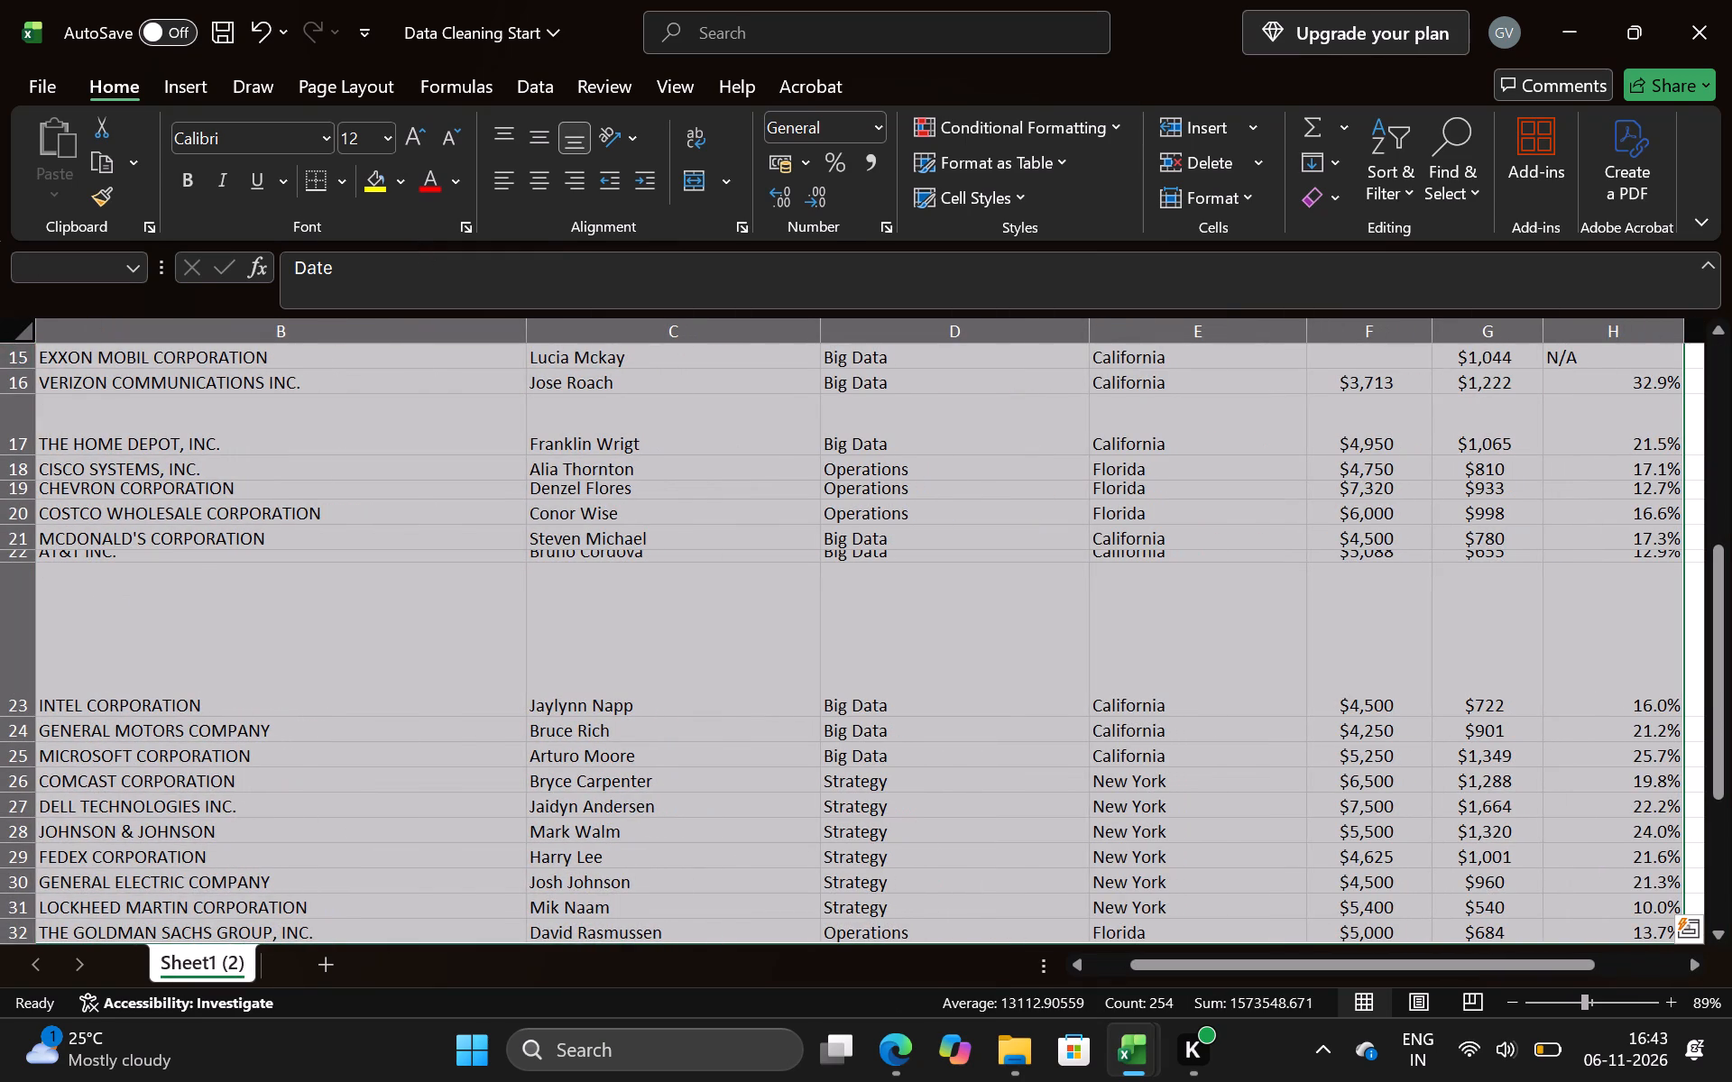
pyautogui.scroll(2, 531, 637)
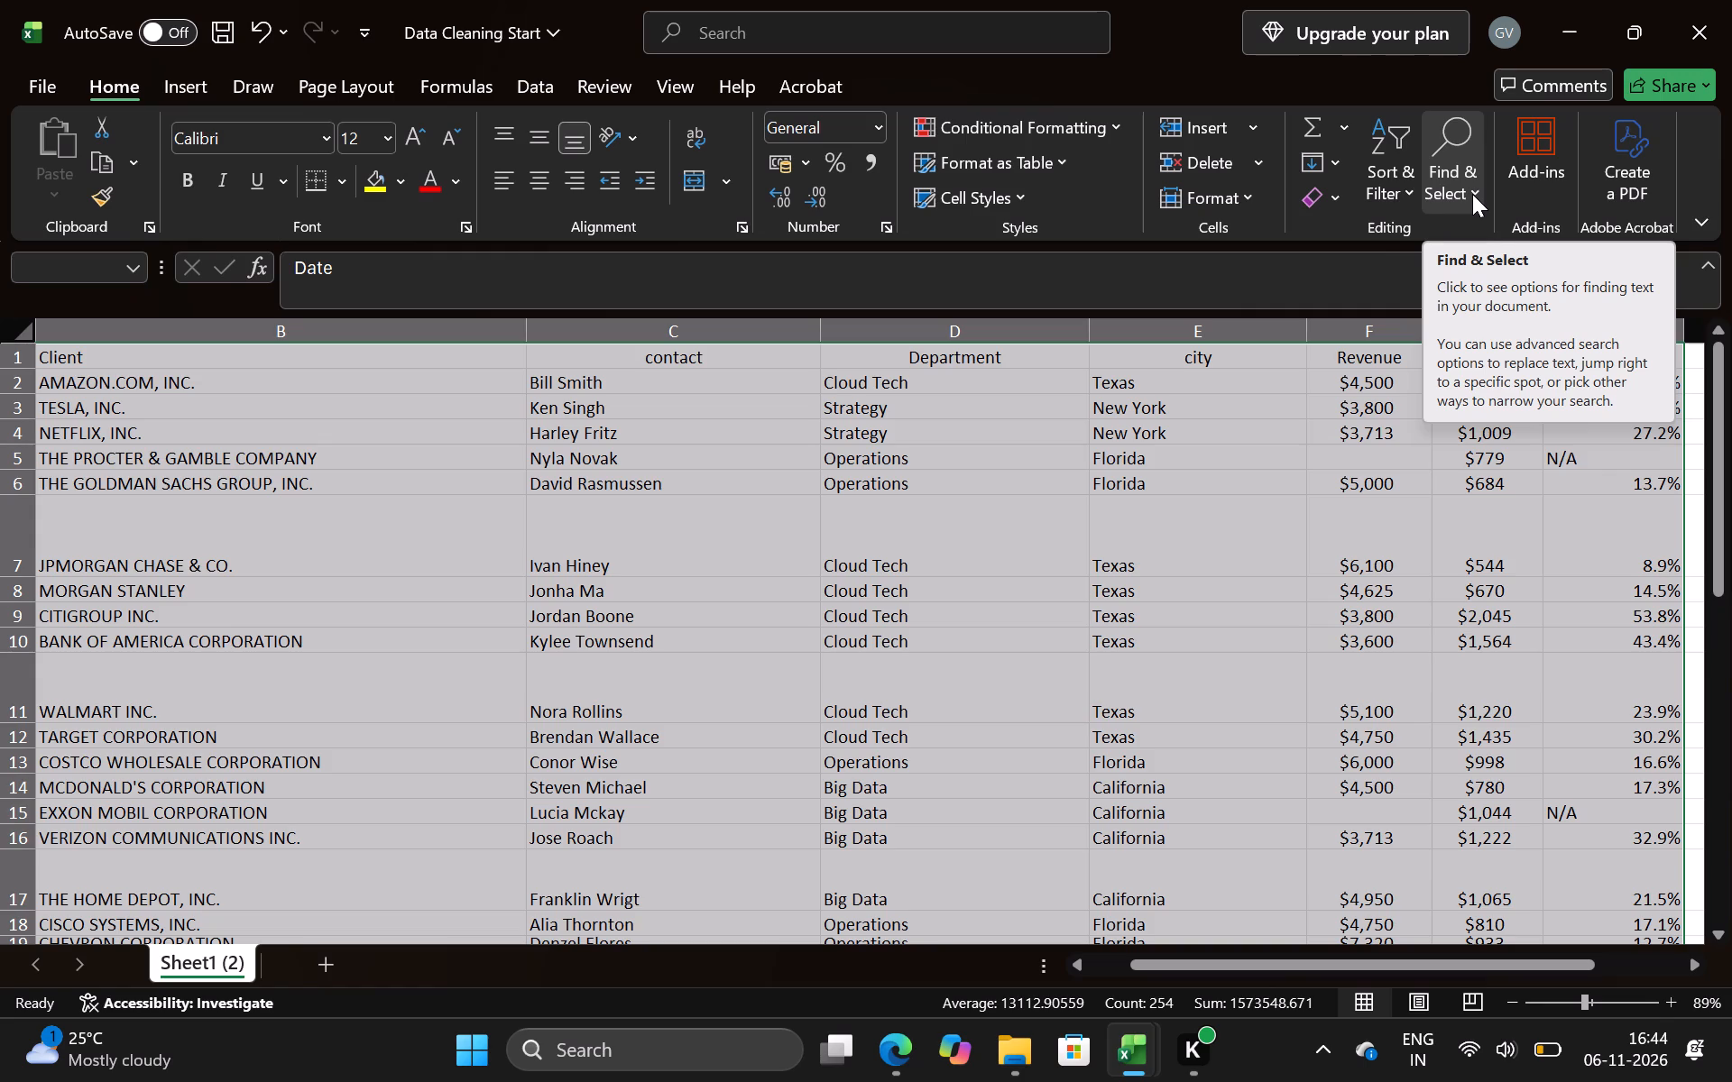
pyautogui.click(1472, 194)
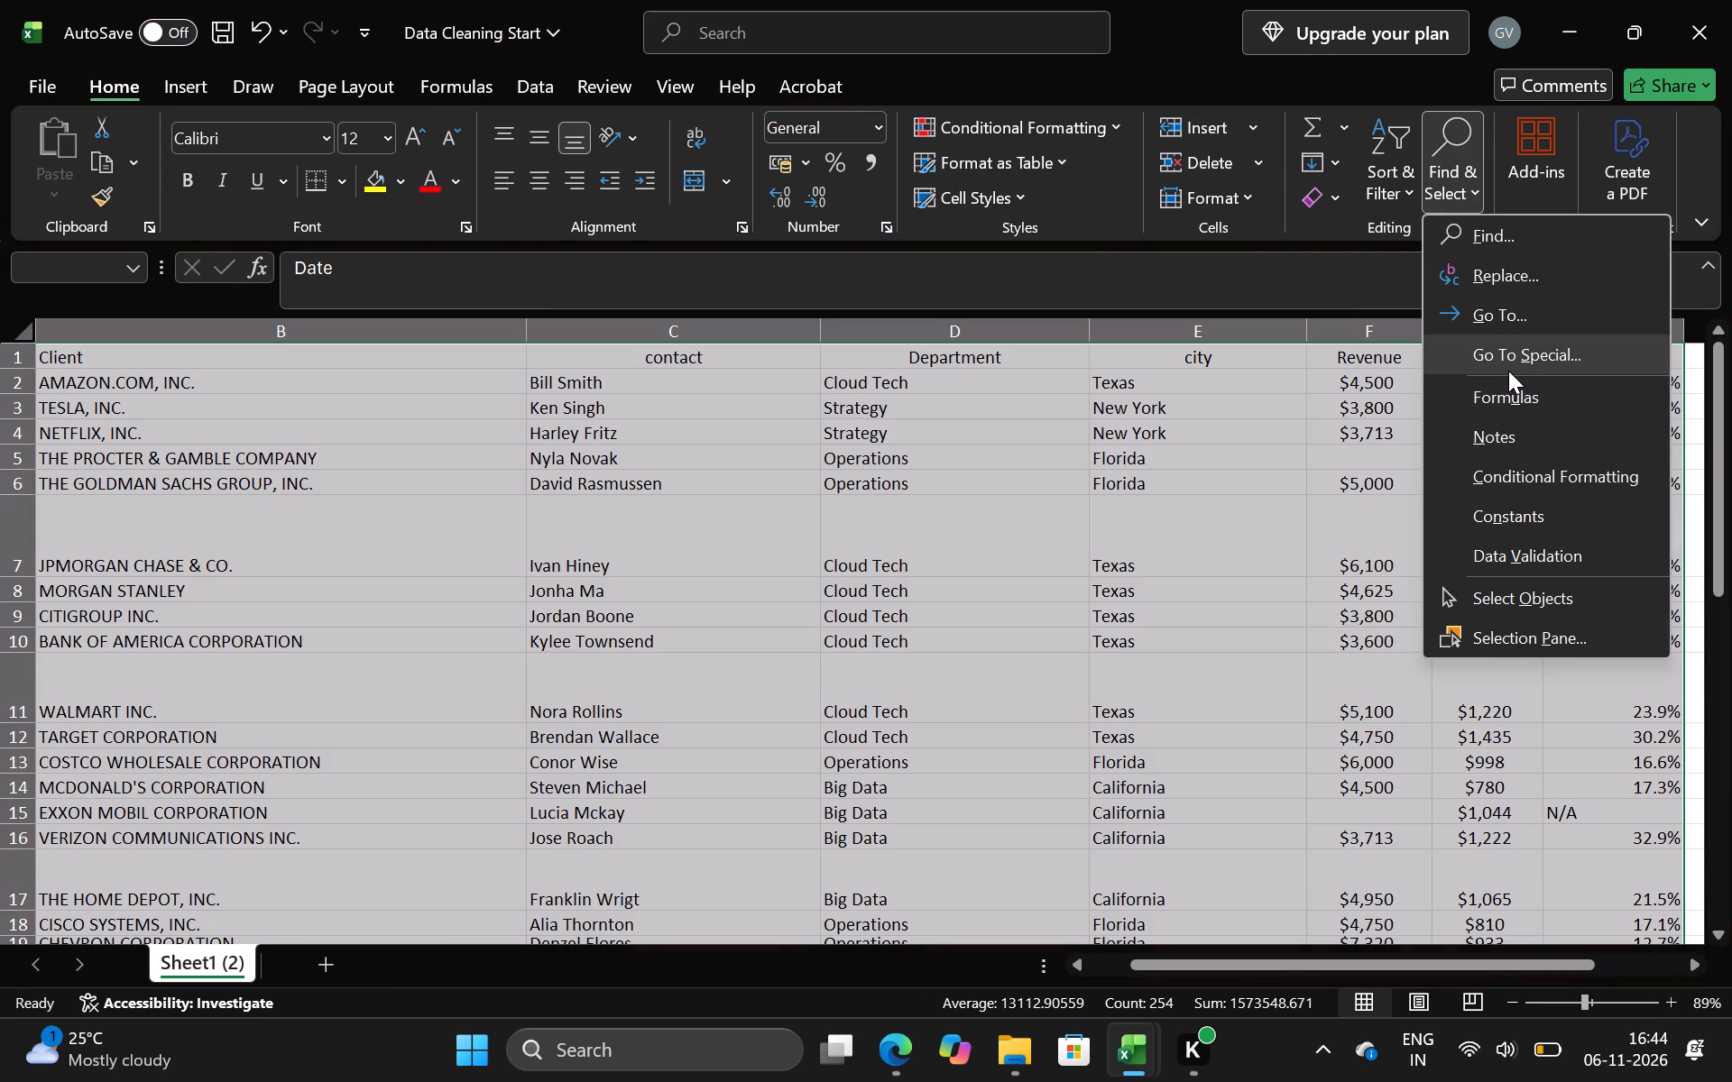
pyautogui.click(1335, 233)
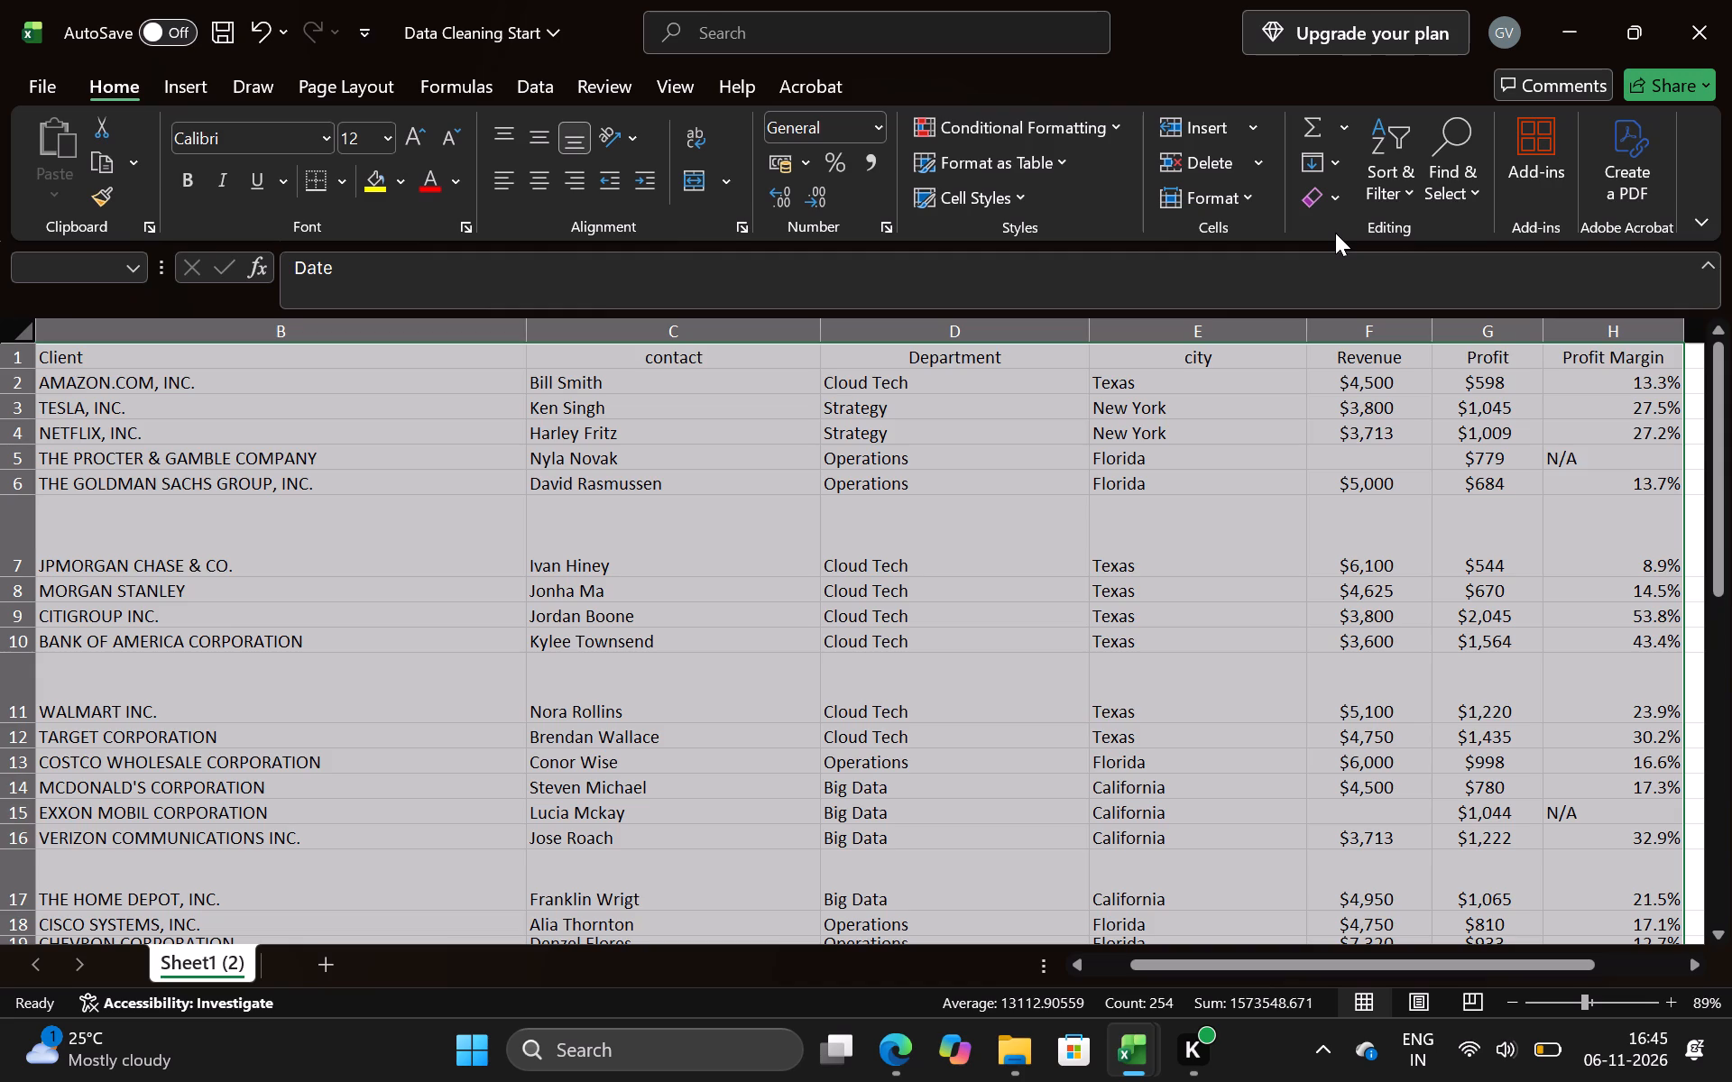
pyautogui.click(1237, 194)
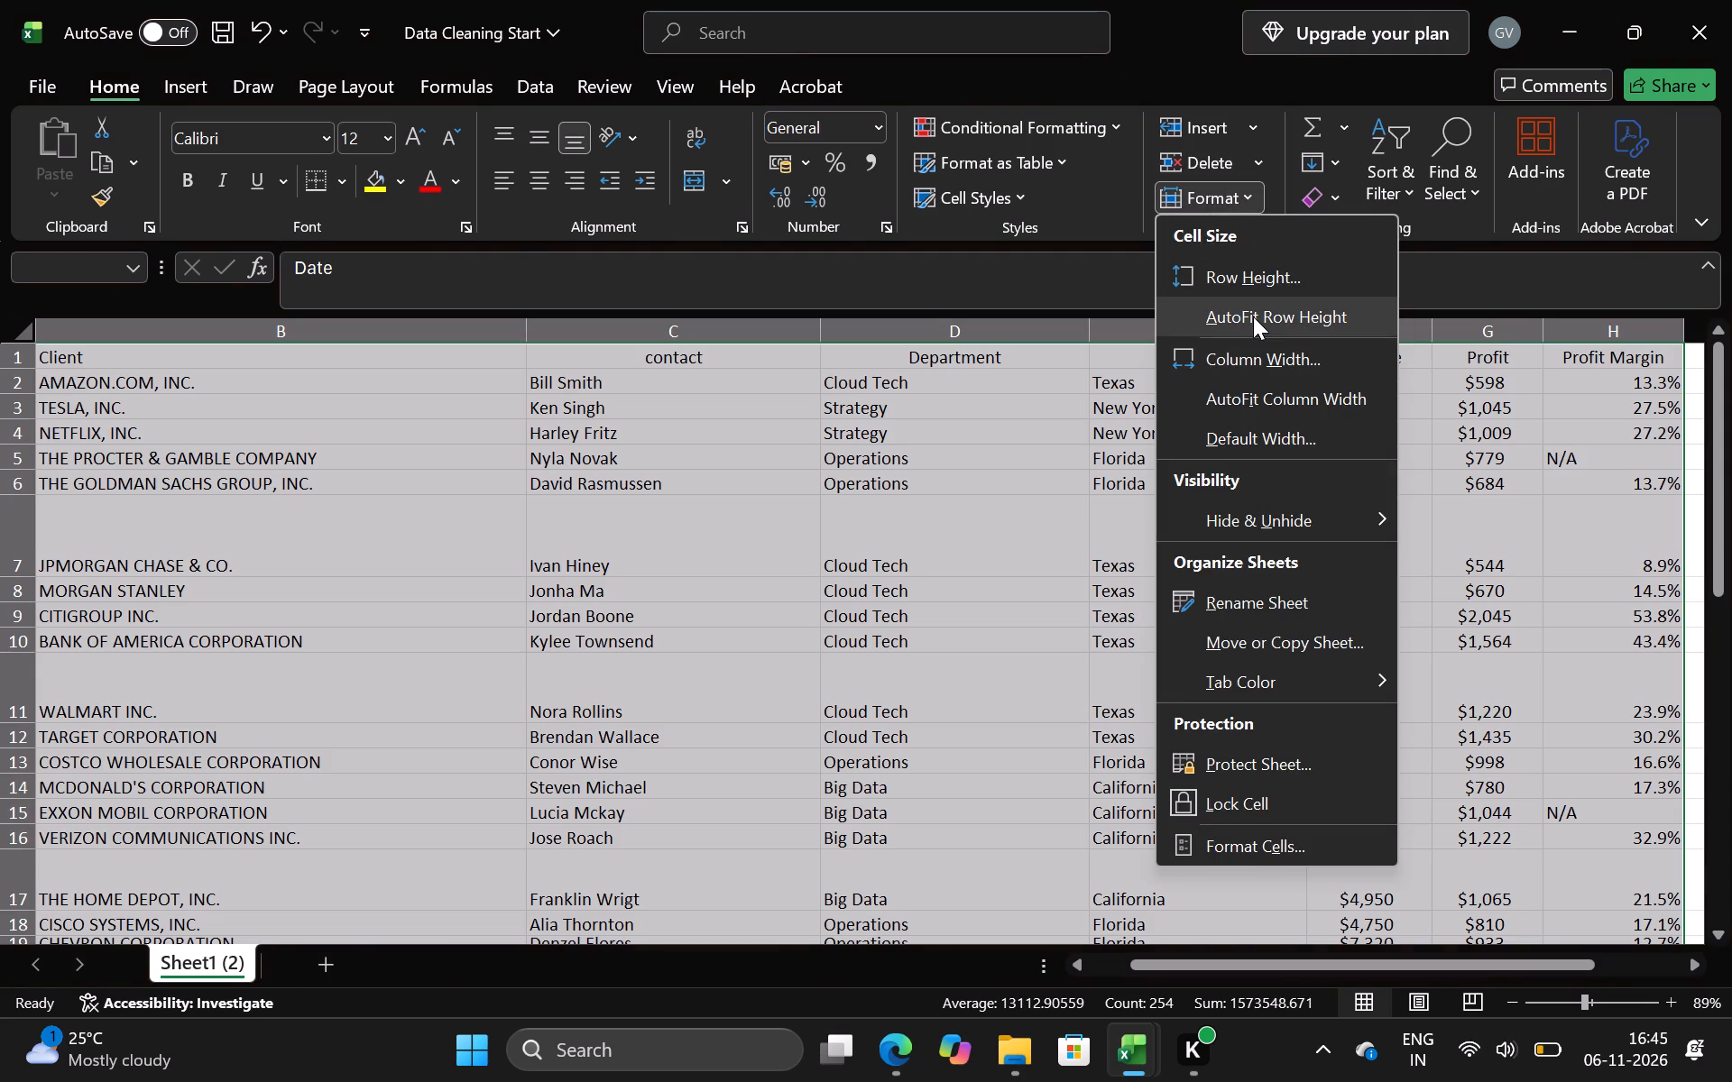
pyautogui.click(1253, 314)
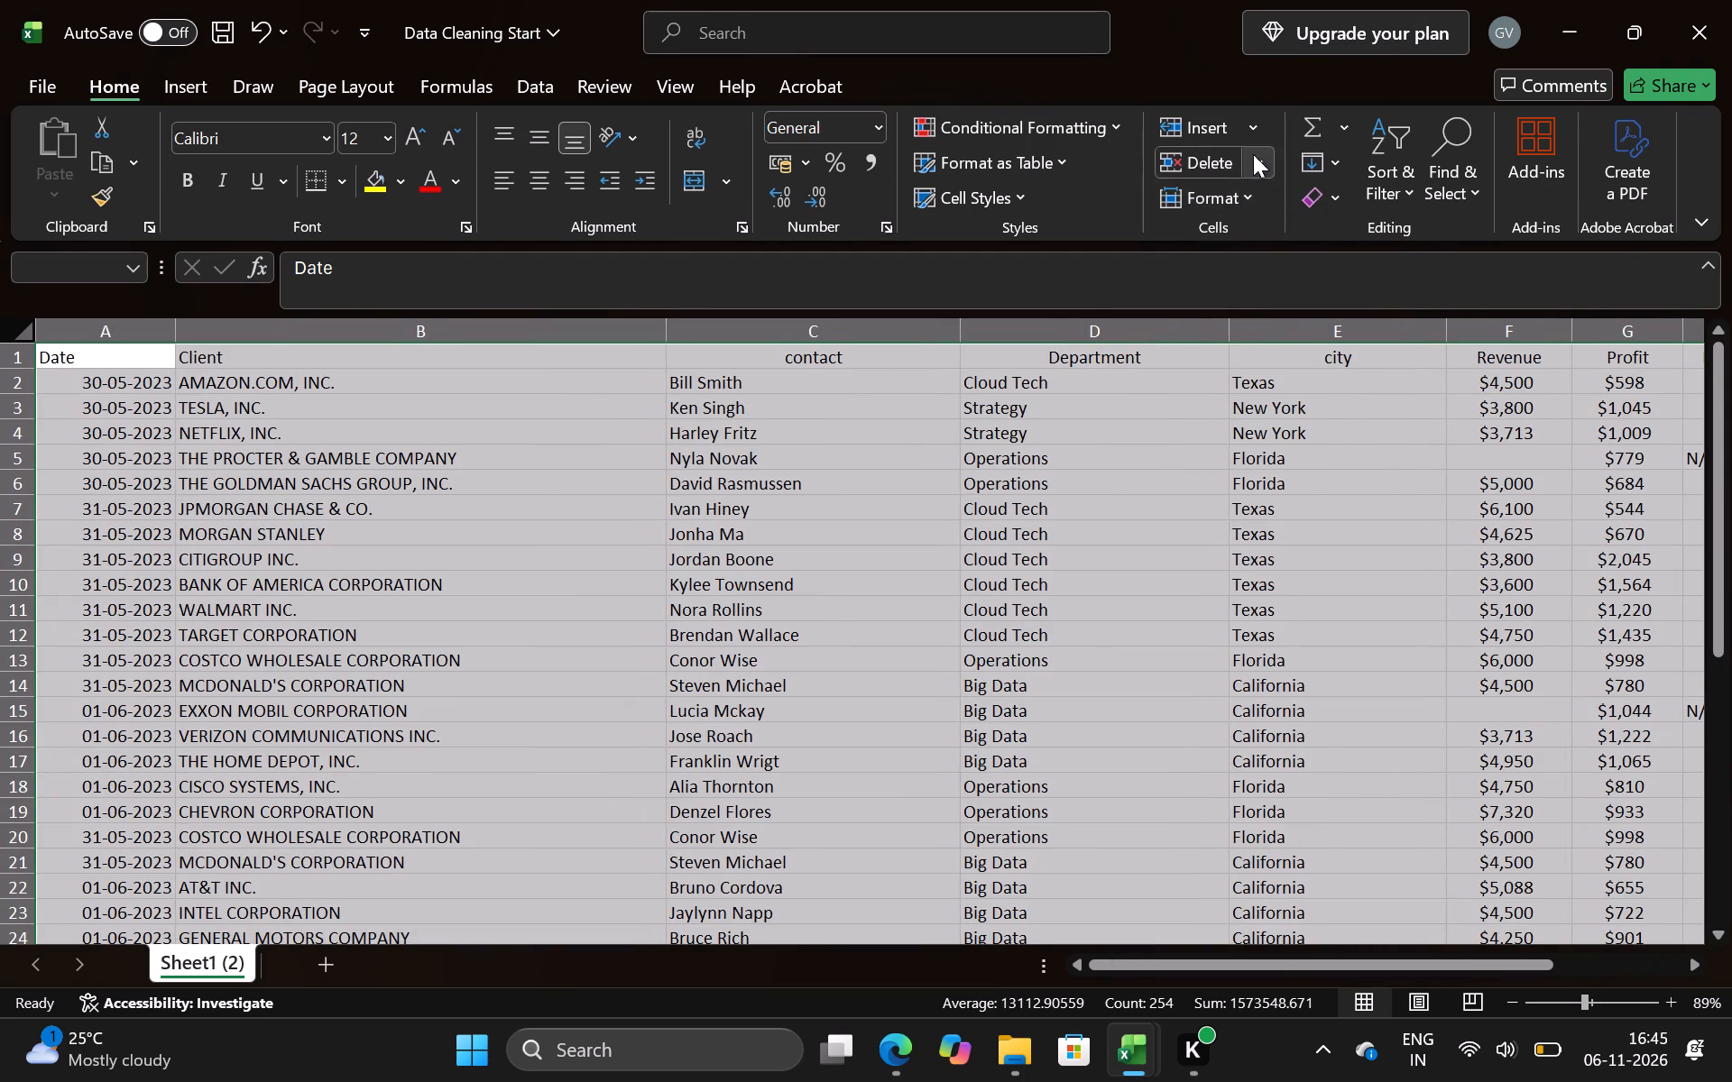
# AutoFit the column widths of the whole data table, from Date to Profit Margin.
pyautogui.click(1243, 193)
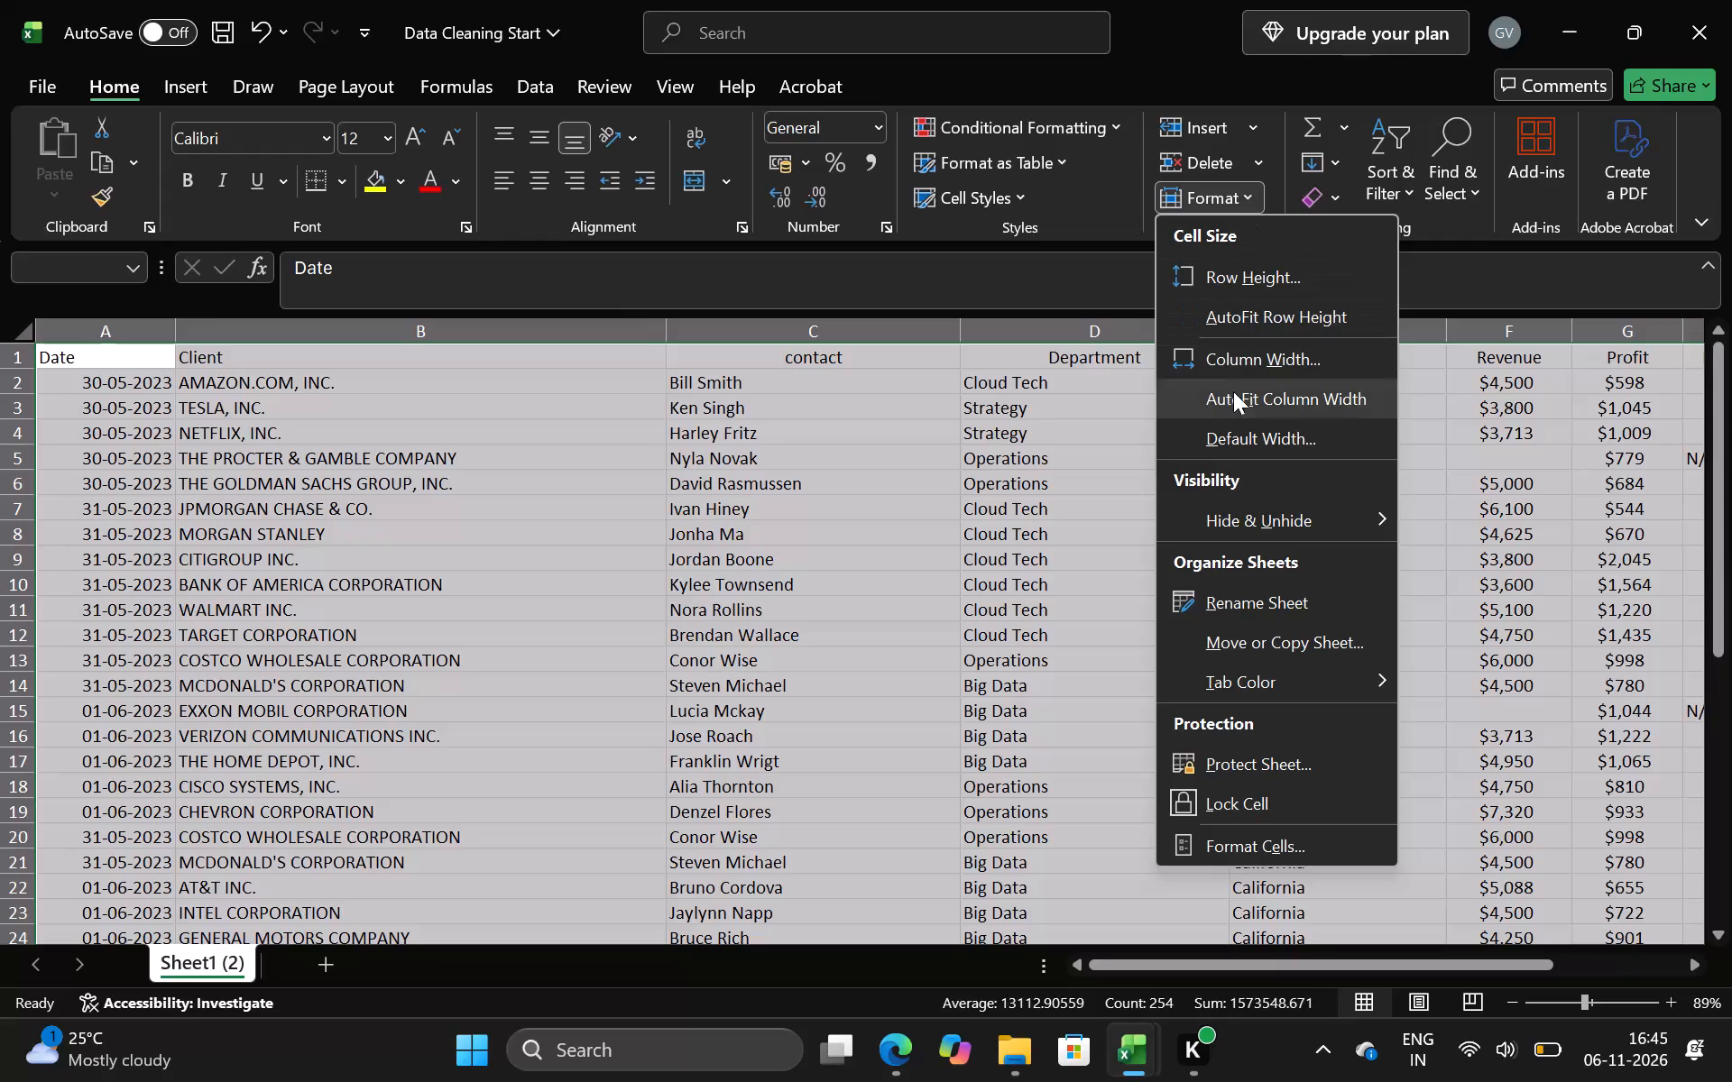
pyautogui.click(1235, 384)
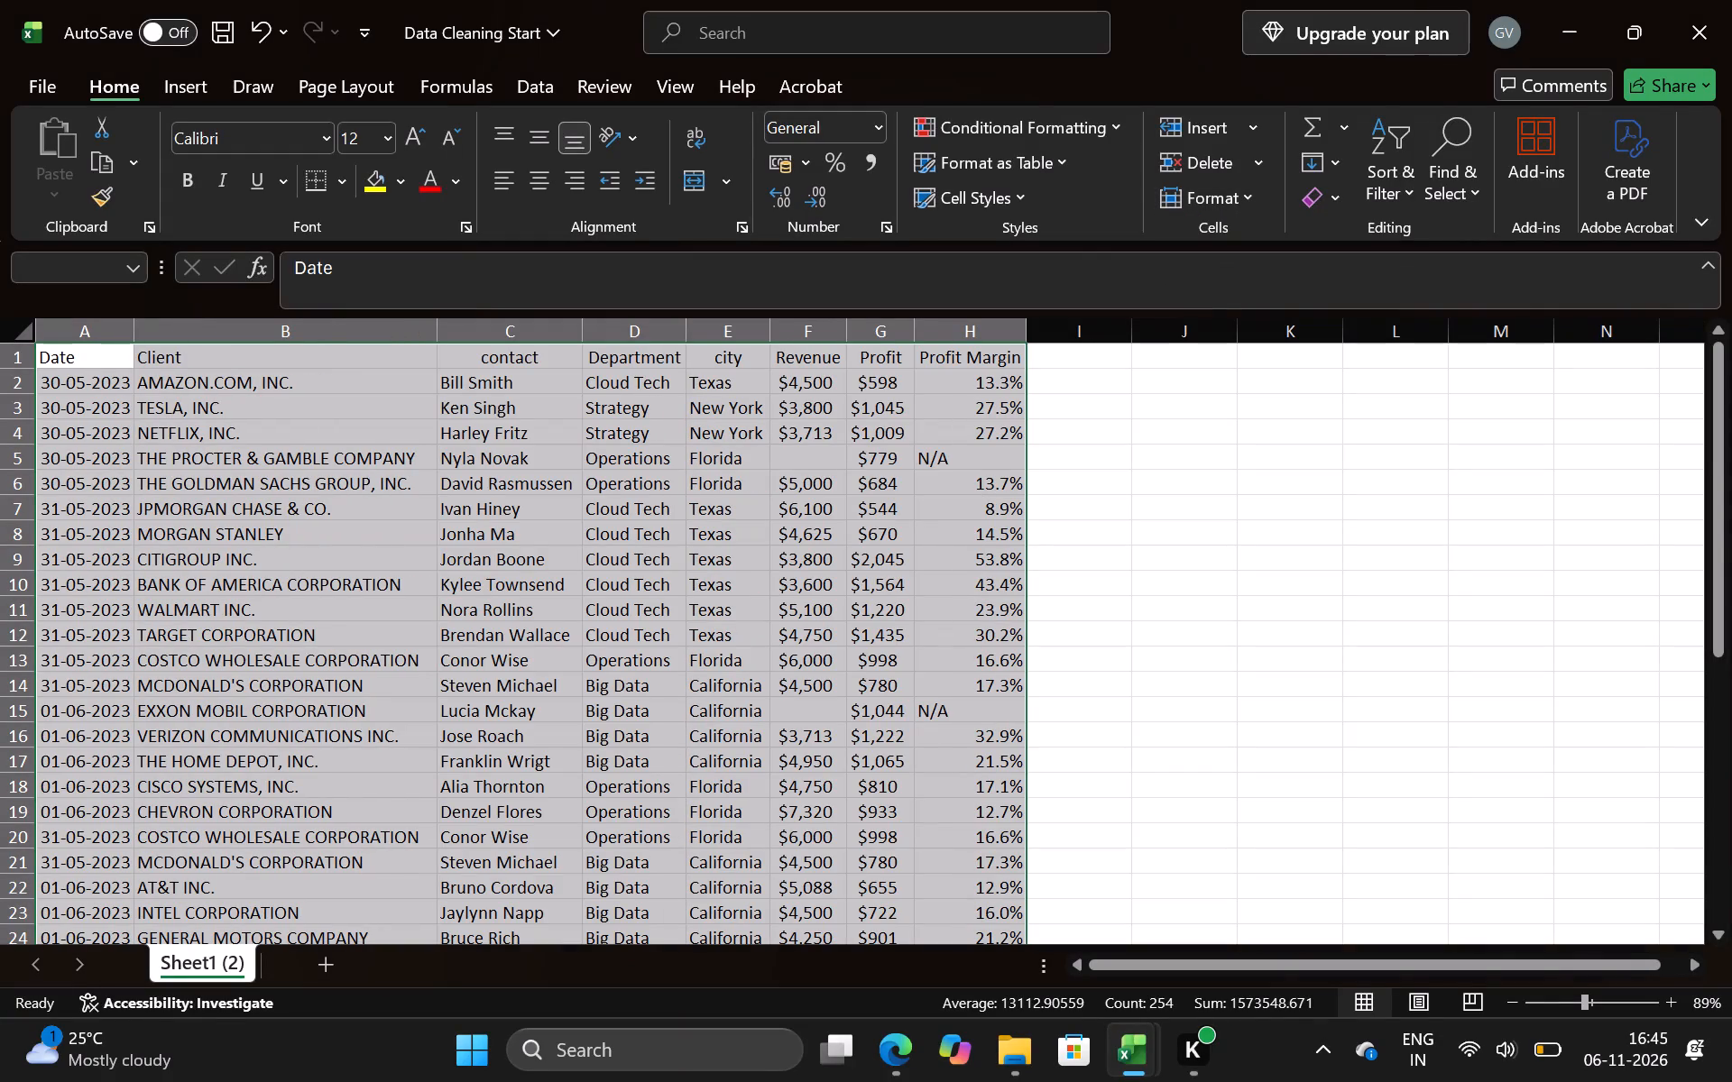
pyautogui.click(1266, 651)
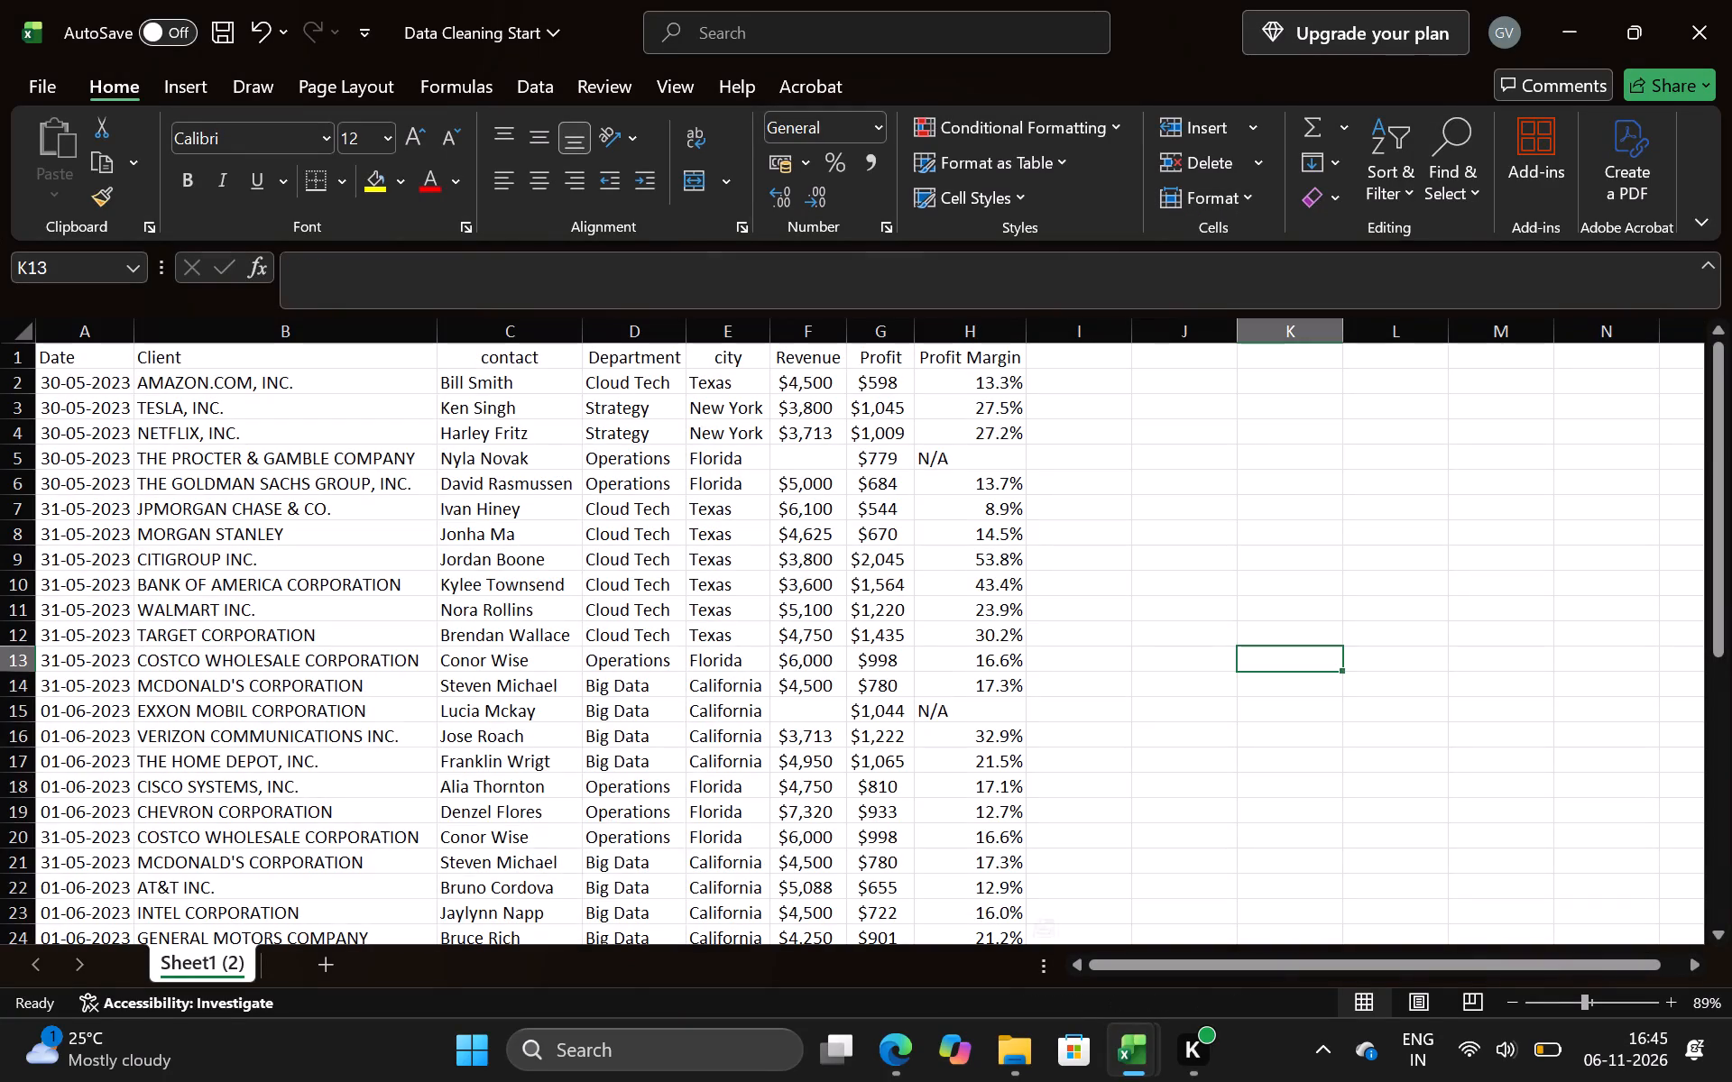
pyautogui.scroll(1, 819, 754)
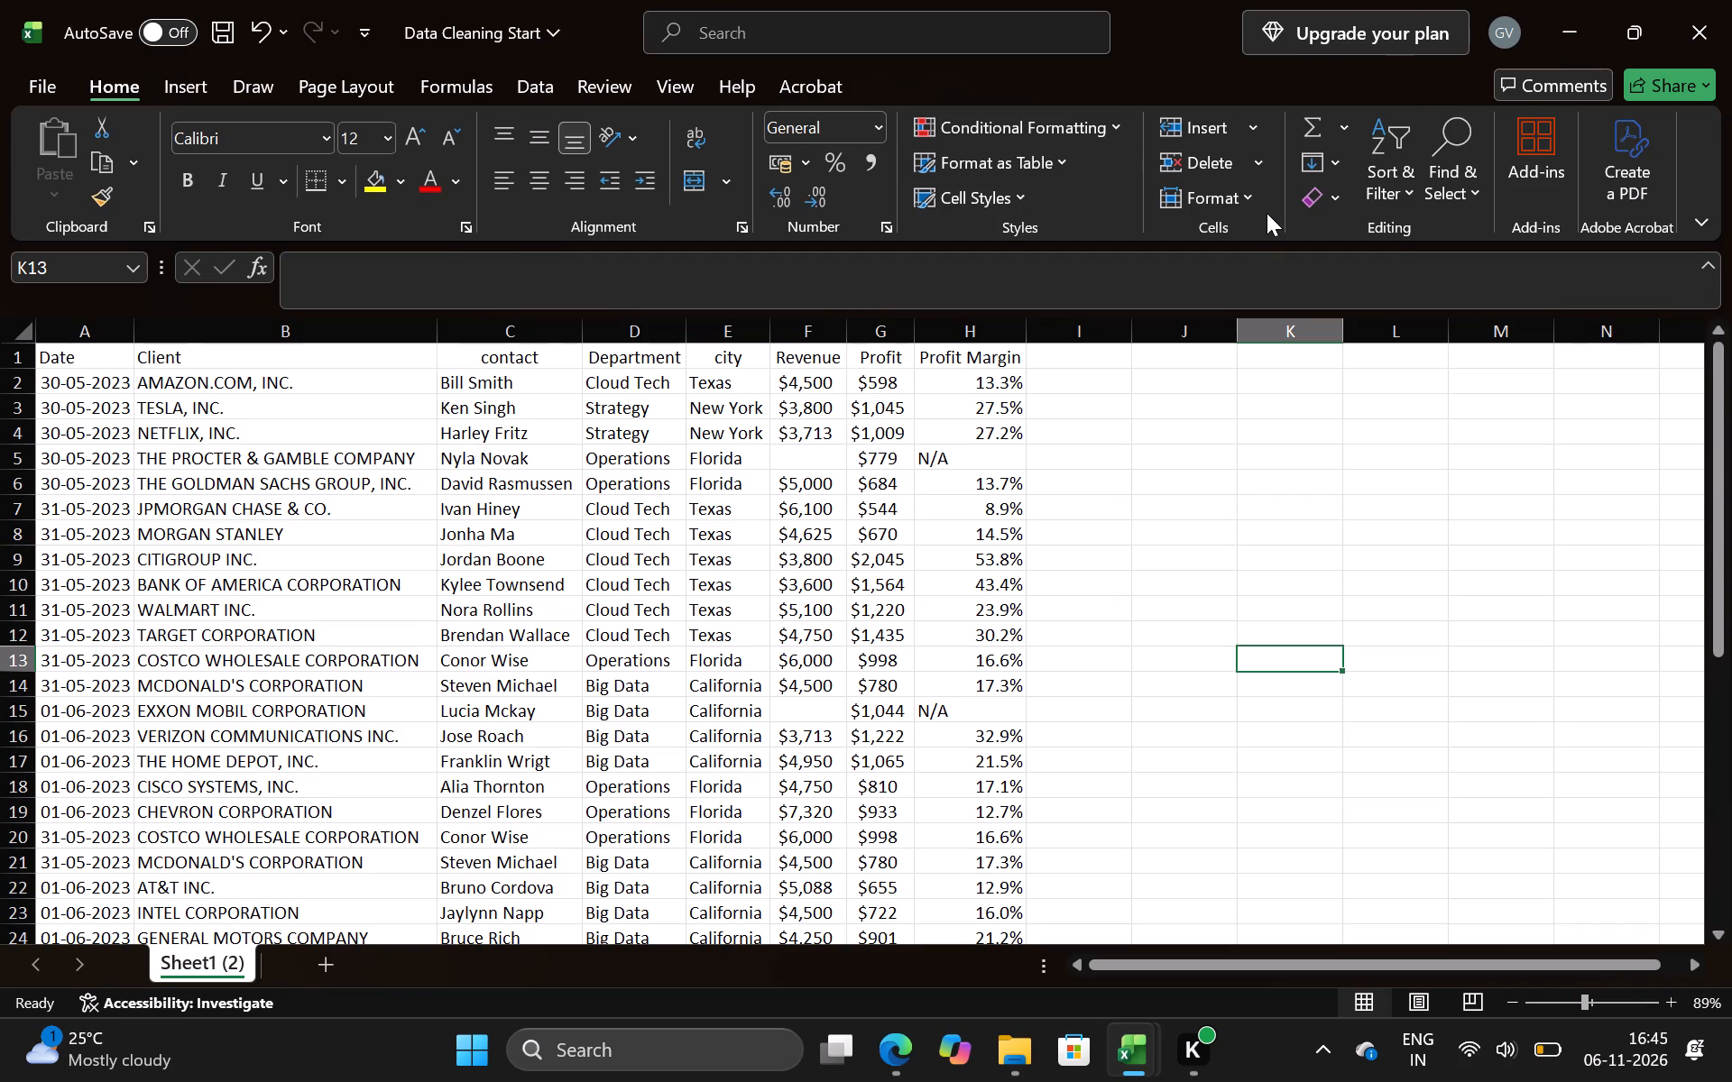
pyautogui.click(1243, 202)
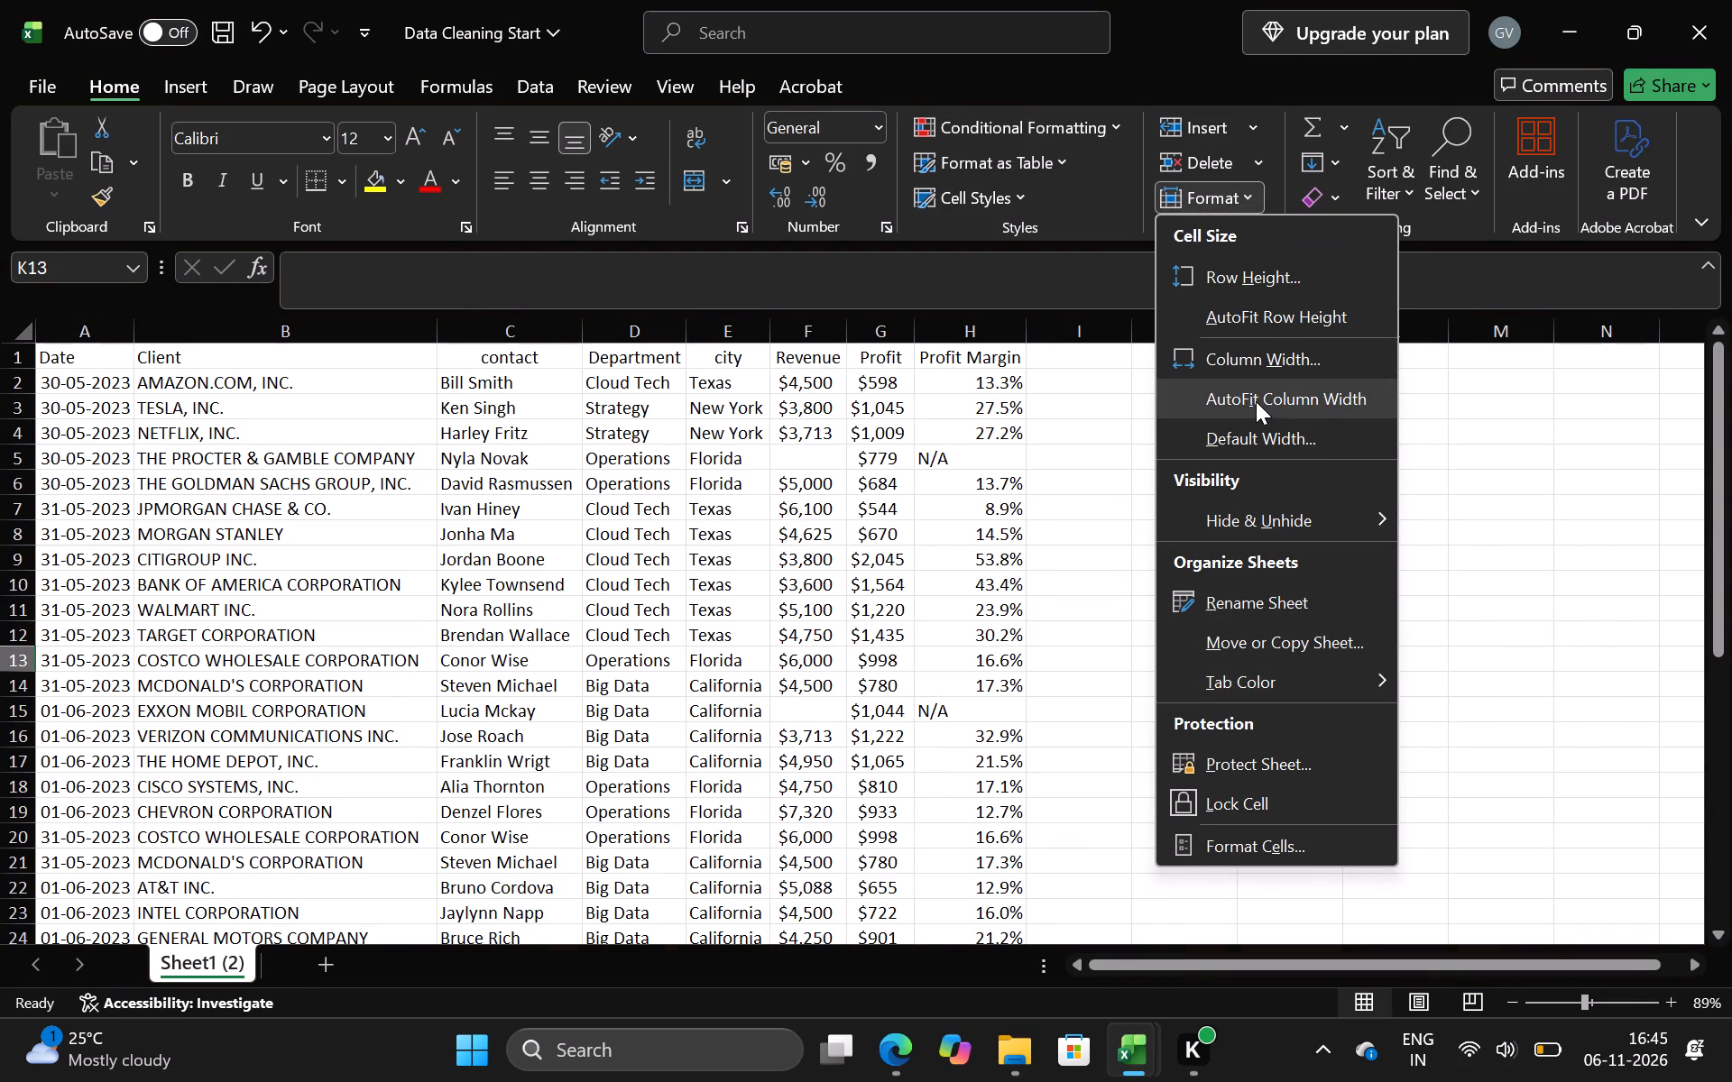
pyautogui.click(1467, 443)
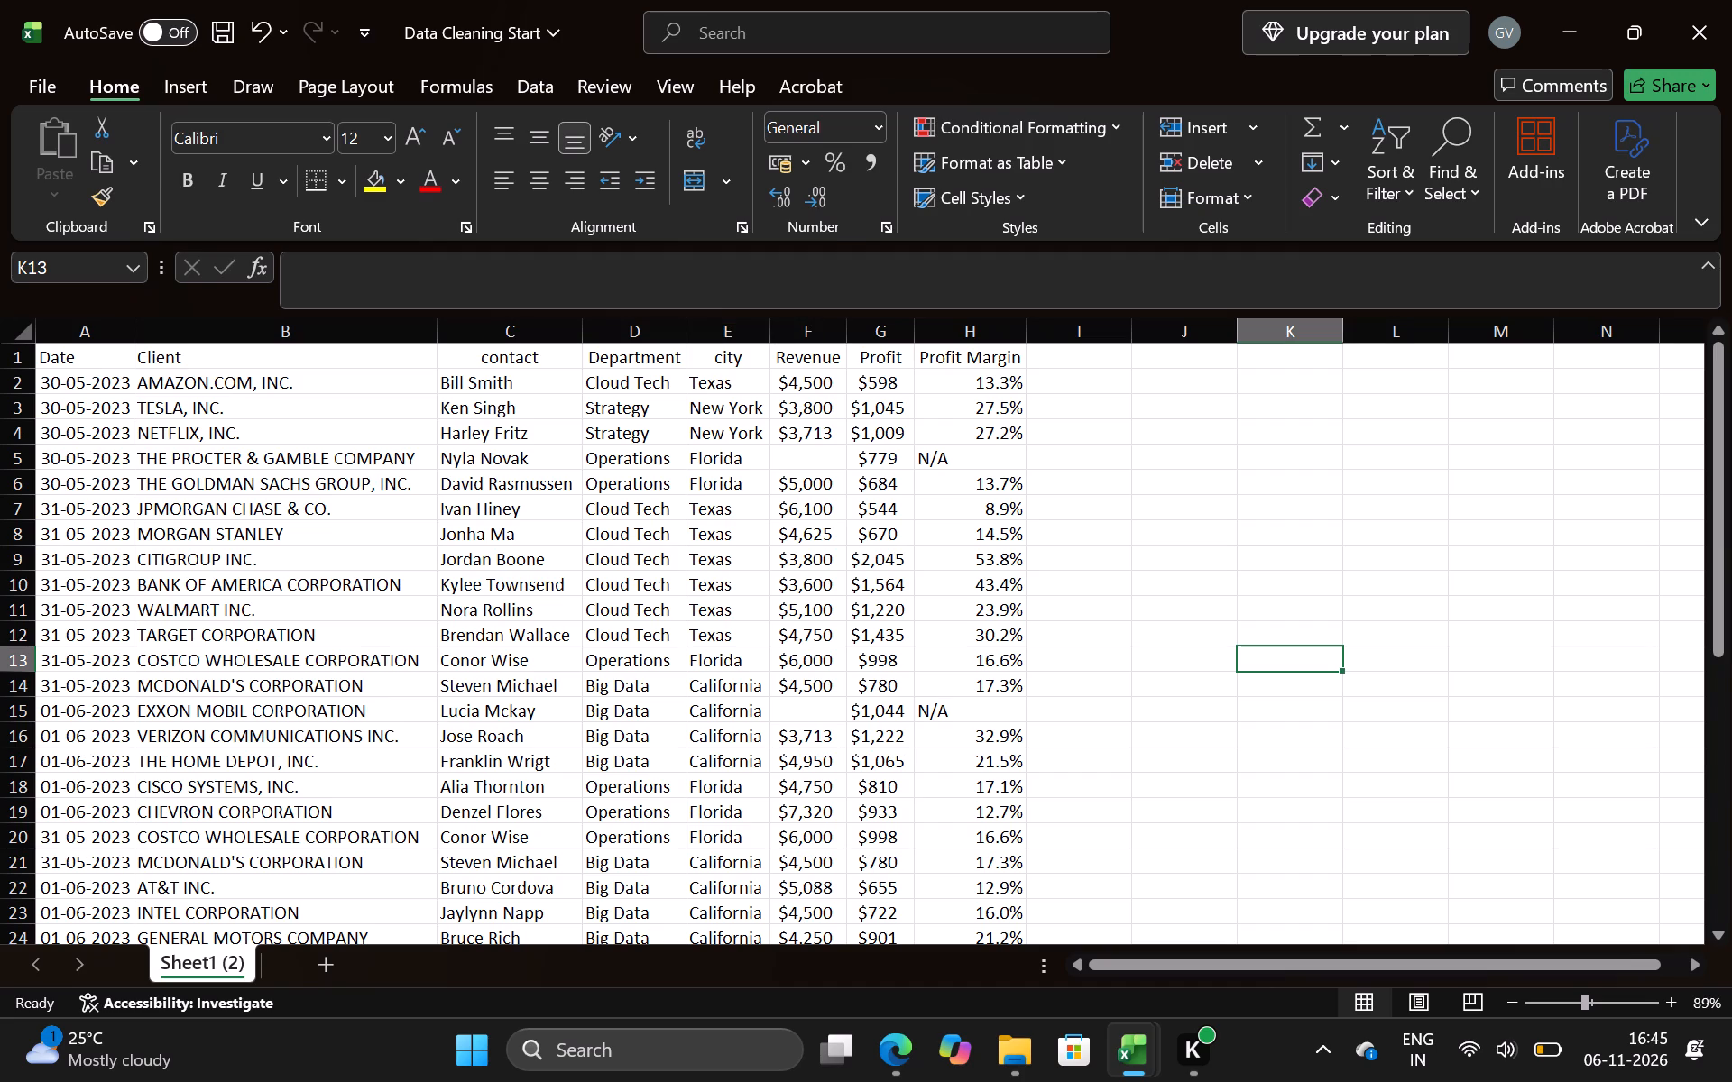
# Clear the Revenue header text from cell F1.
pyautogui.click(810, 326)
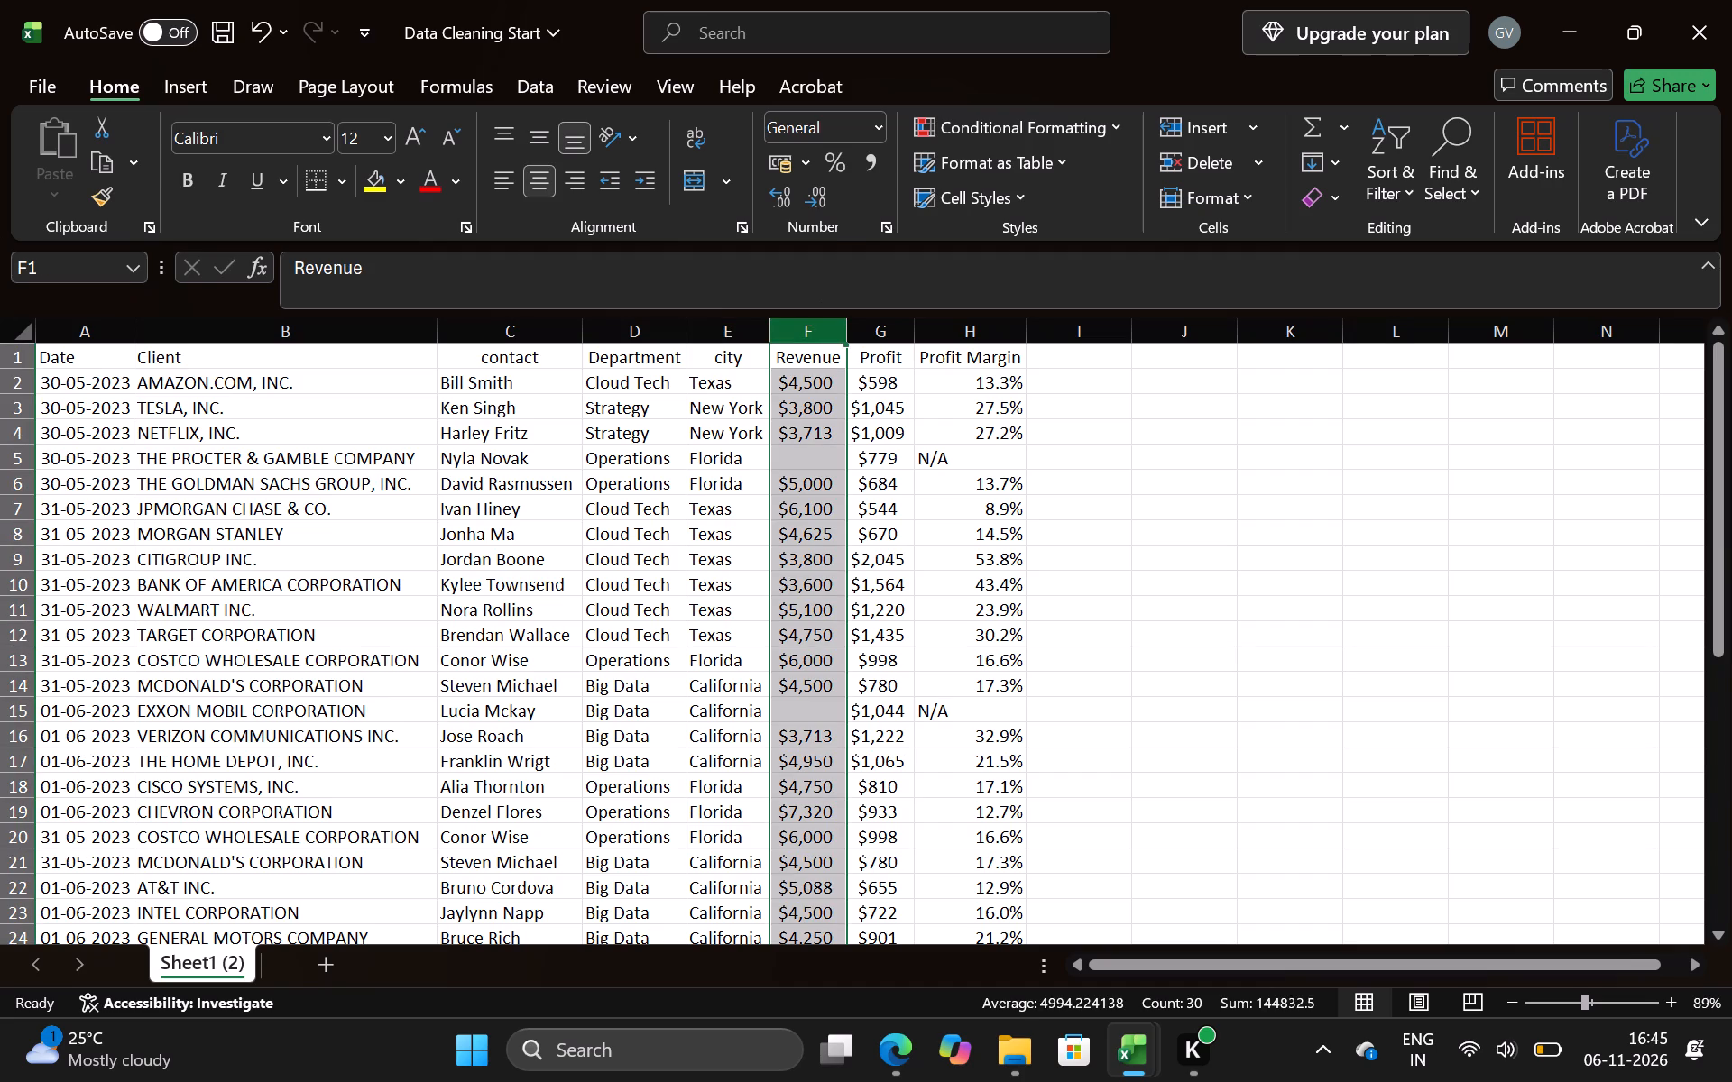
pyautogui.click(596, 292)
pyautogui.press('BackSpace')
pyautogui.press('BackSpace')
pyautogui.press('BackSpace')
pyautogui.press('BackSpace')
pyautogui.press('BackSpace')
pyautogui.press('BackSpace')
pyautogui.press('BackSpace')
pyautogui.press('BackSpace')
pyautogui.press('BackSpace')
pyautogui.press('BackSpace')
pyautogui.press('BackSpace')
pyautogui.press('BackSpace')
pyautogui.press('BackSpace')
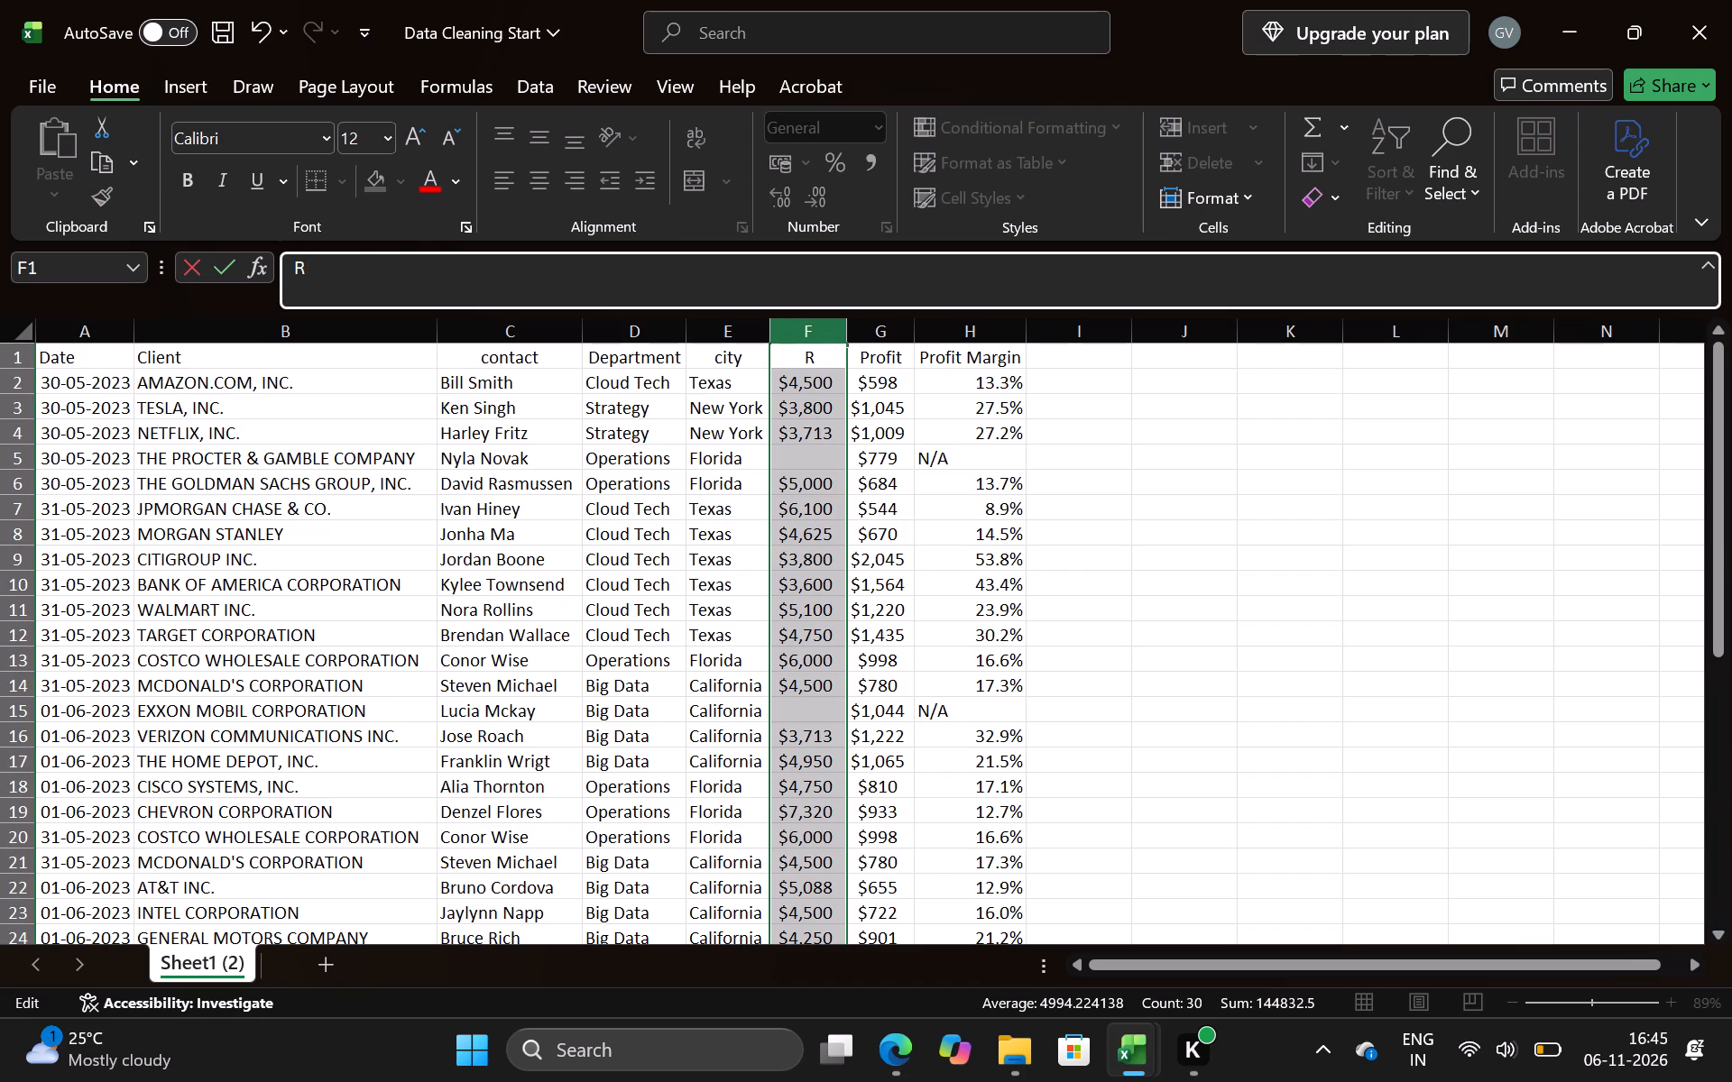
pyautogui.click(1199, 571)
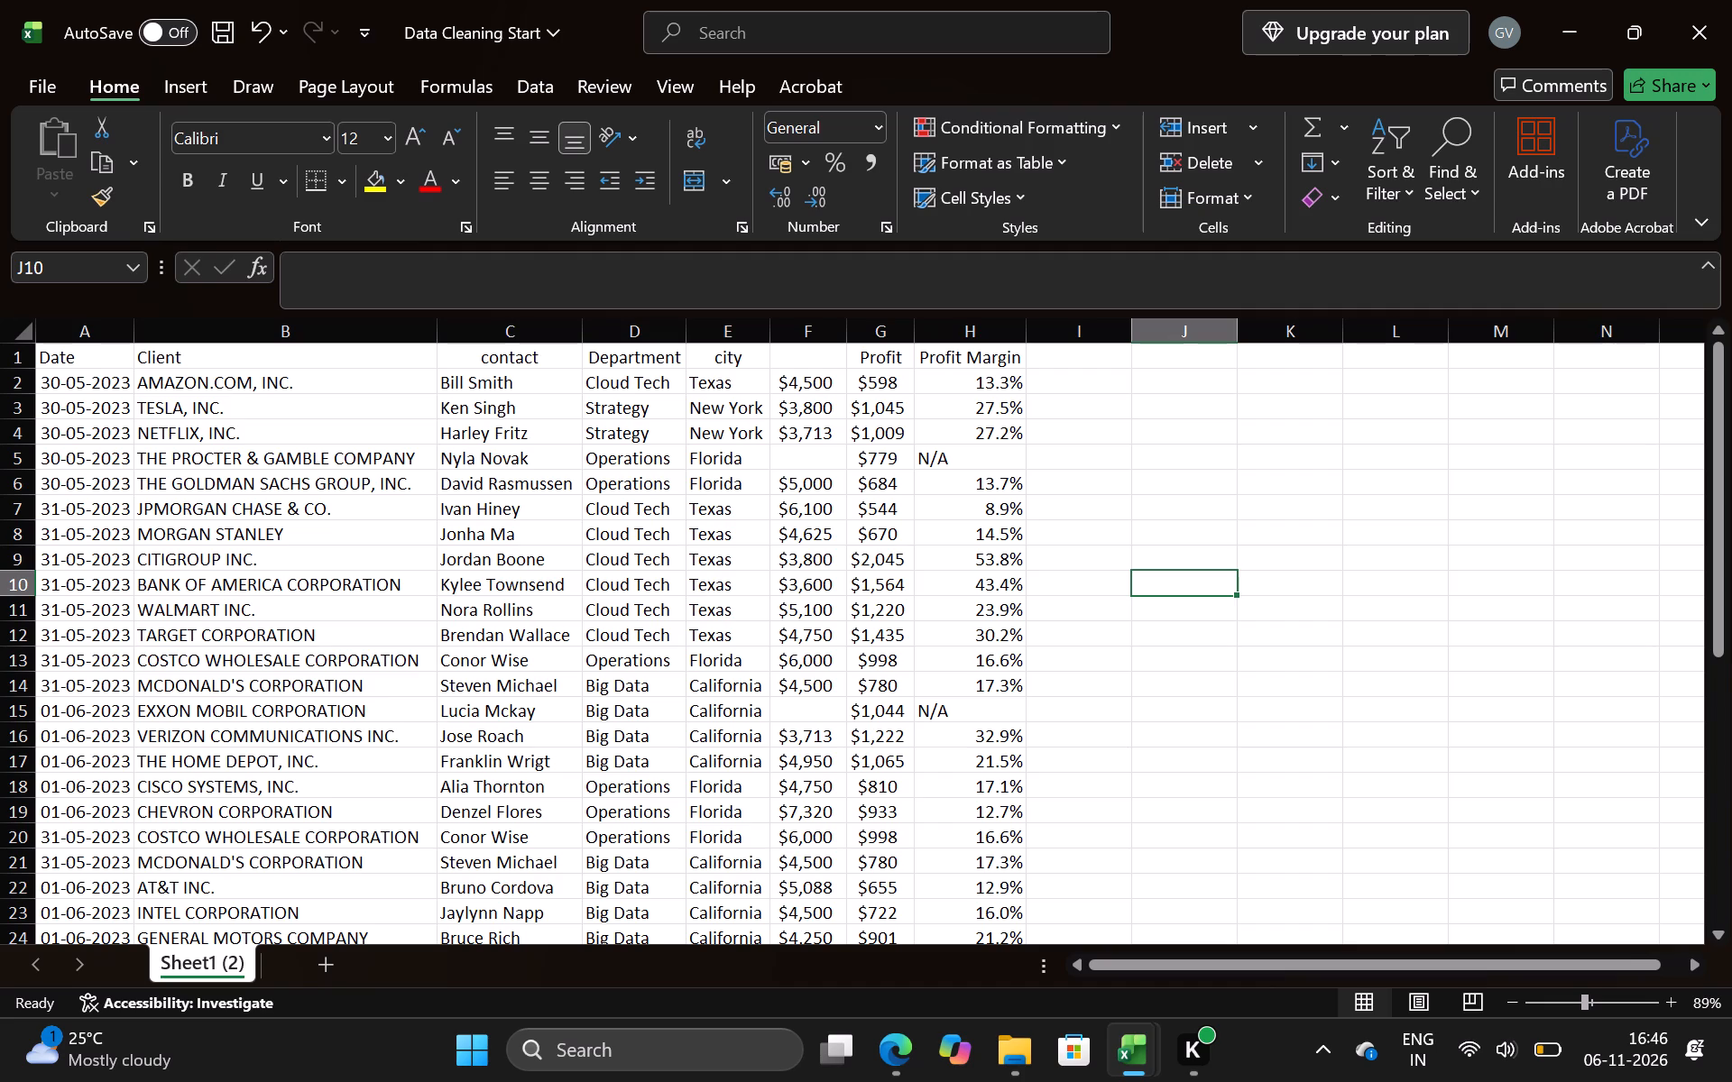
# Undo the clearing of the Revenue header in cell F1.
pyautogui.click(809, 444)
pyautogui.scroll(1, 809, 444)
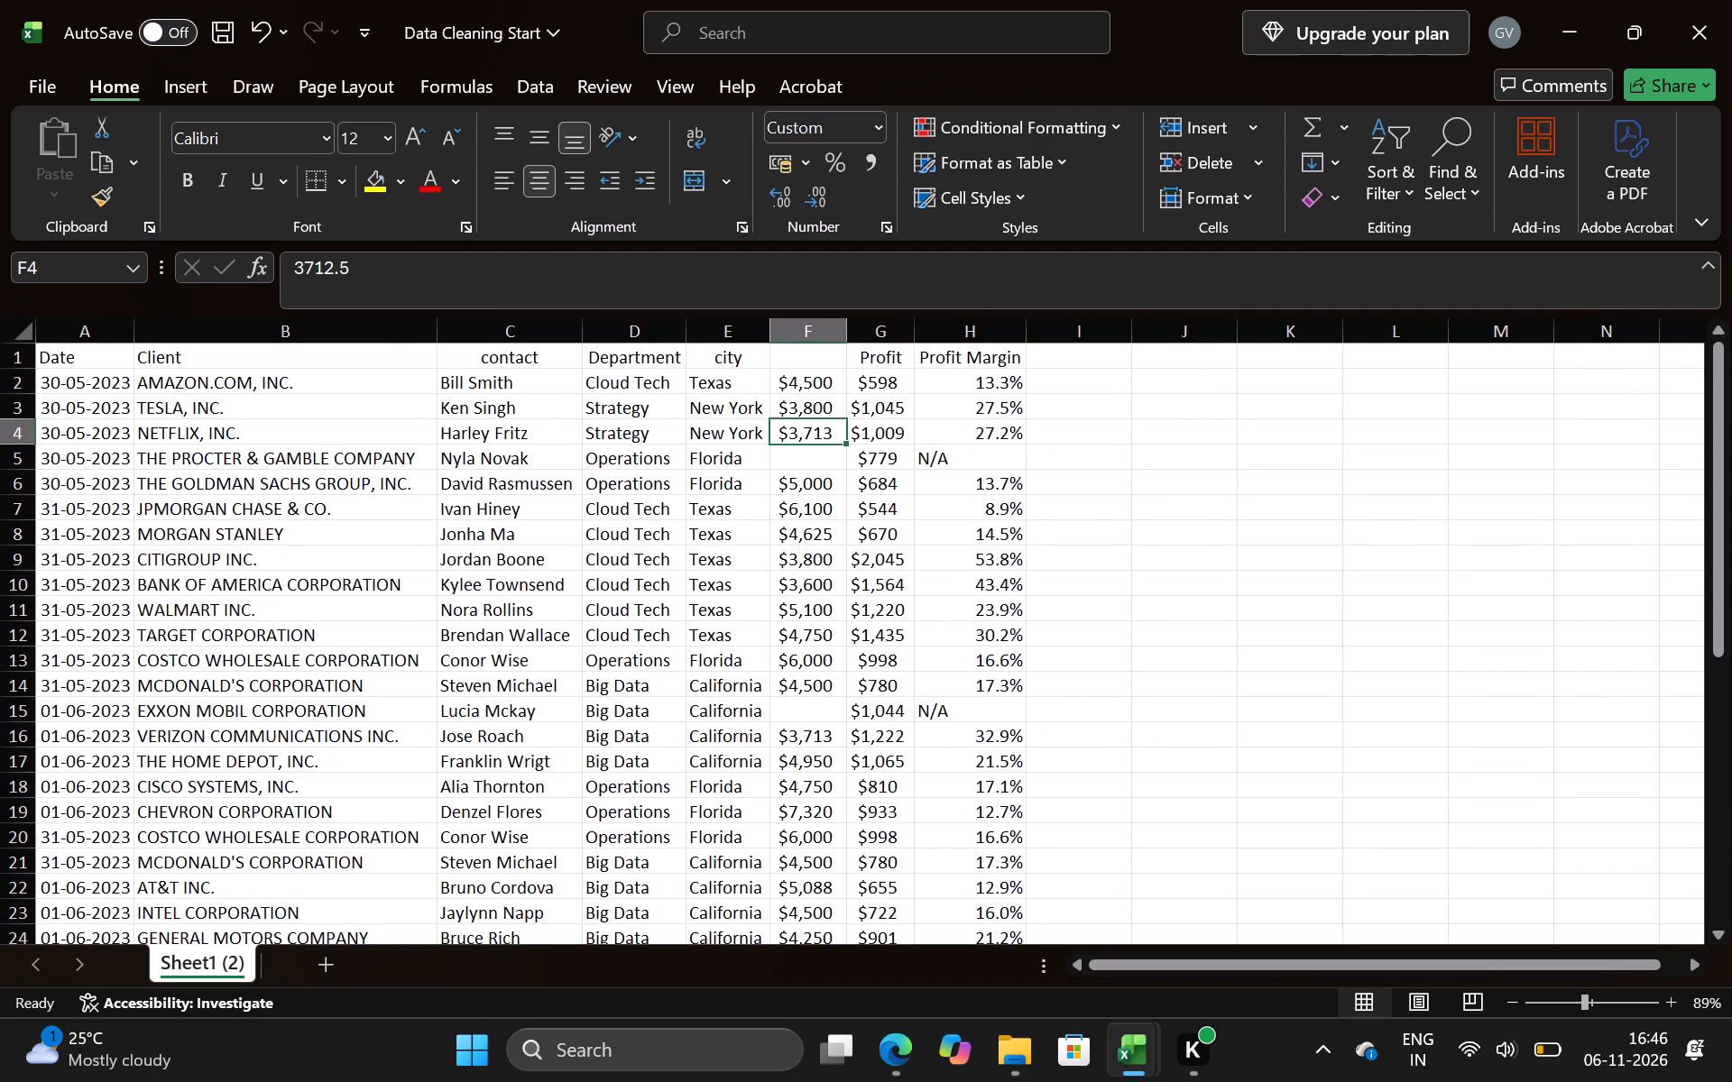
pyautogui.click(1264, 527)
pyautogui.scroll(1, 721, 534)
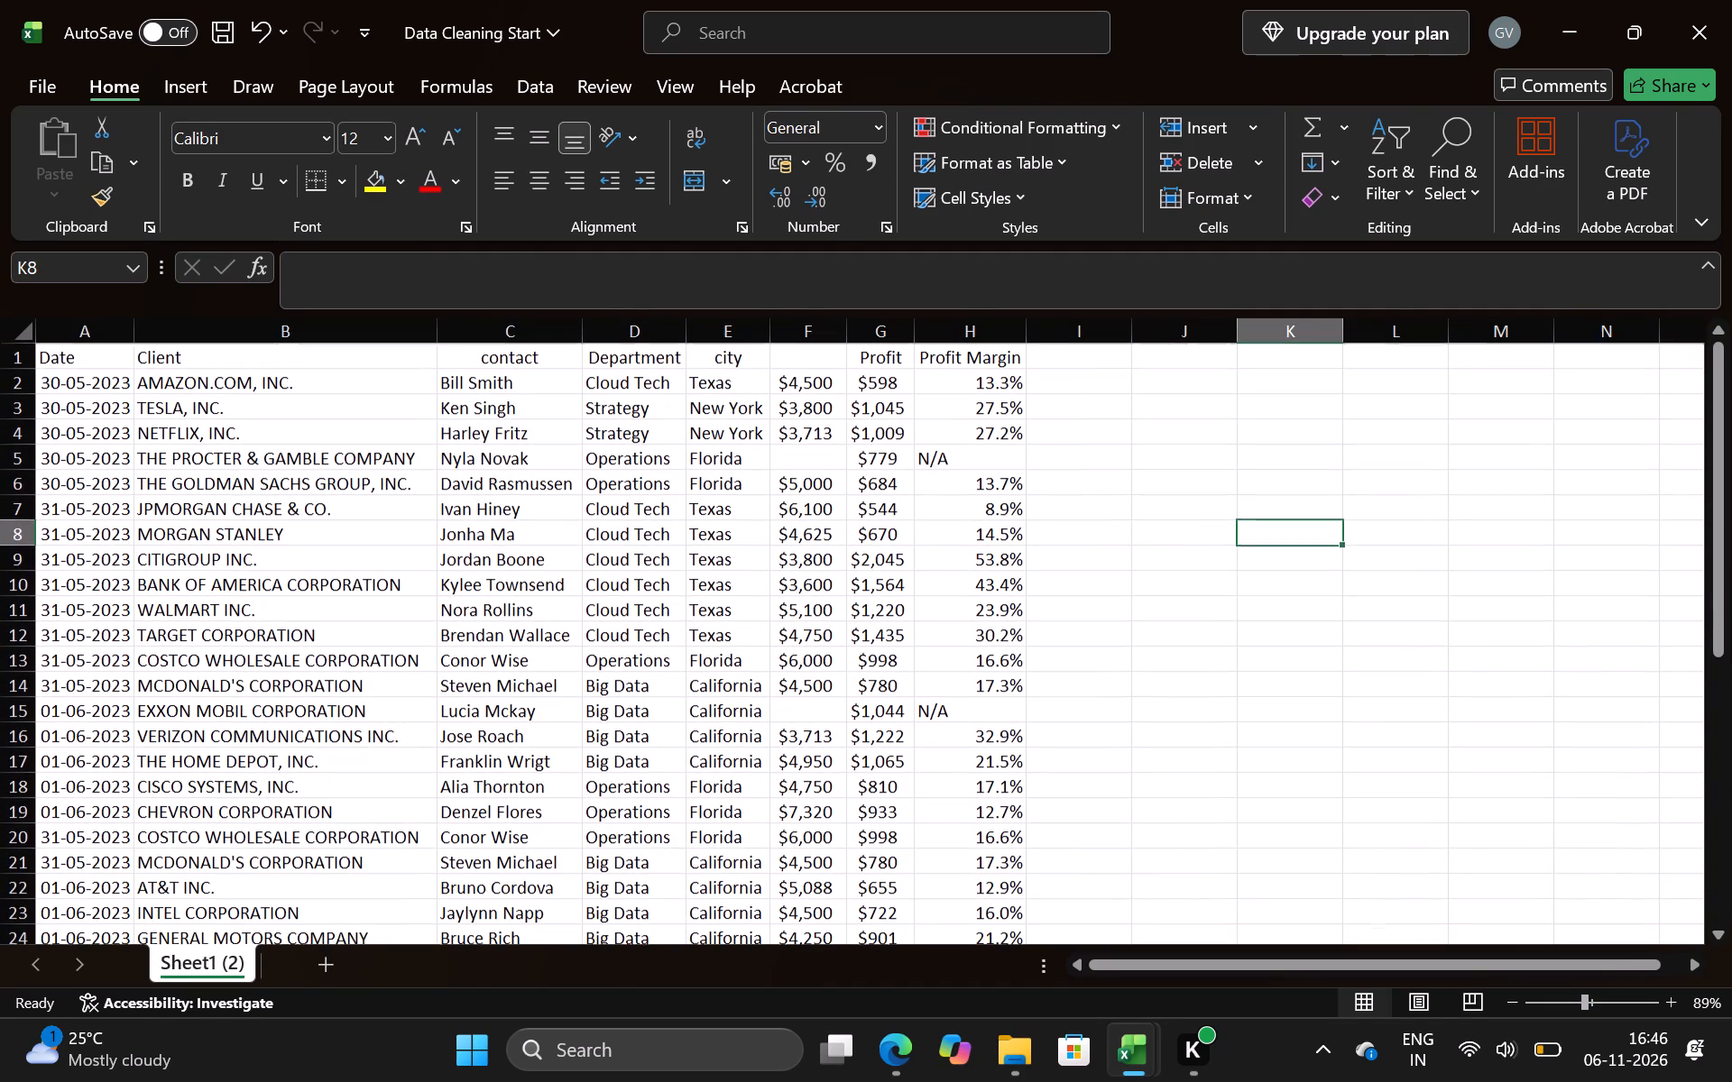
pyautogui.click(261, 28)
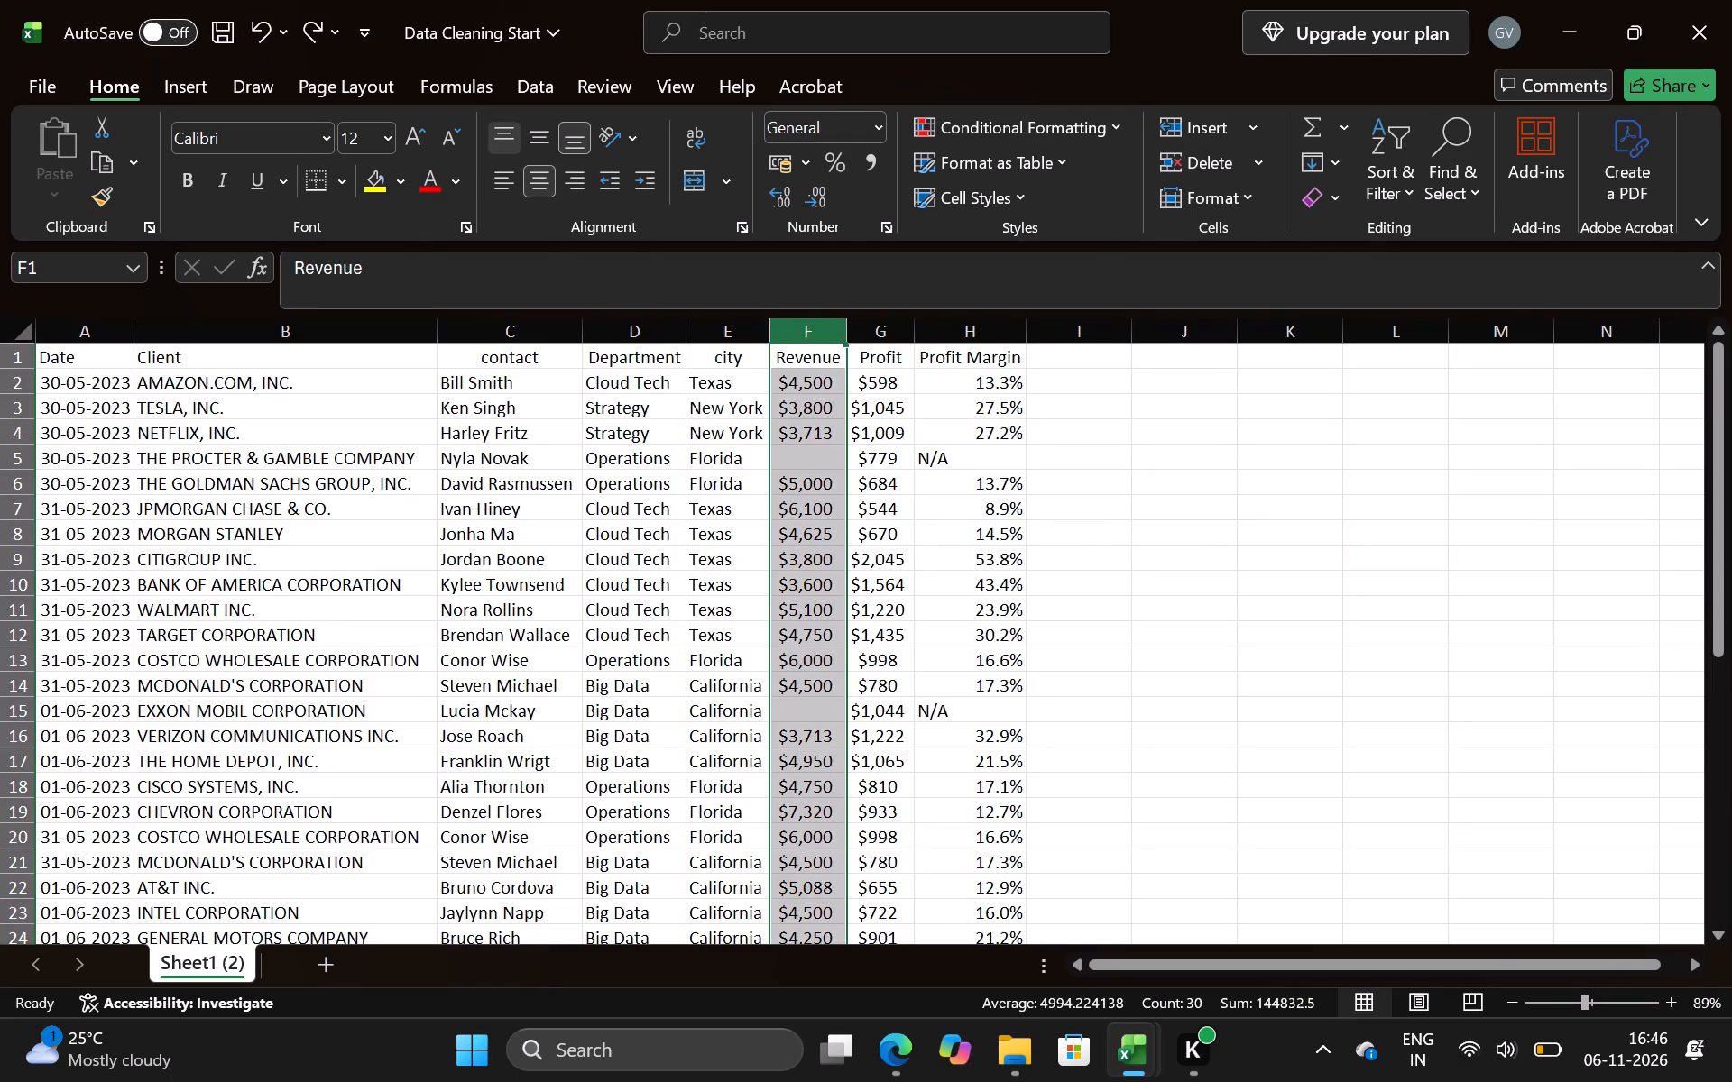
# Enter N/A in the blank Revenue cell F5 for The Procter & Gamble Company.
pyautogui.click(1202, 519)
pyautogui.click(815, 470)
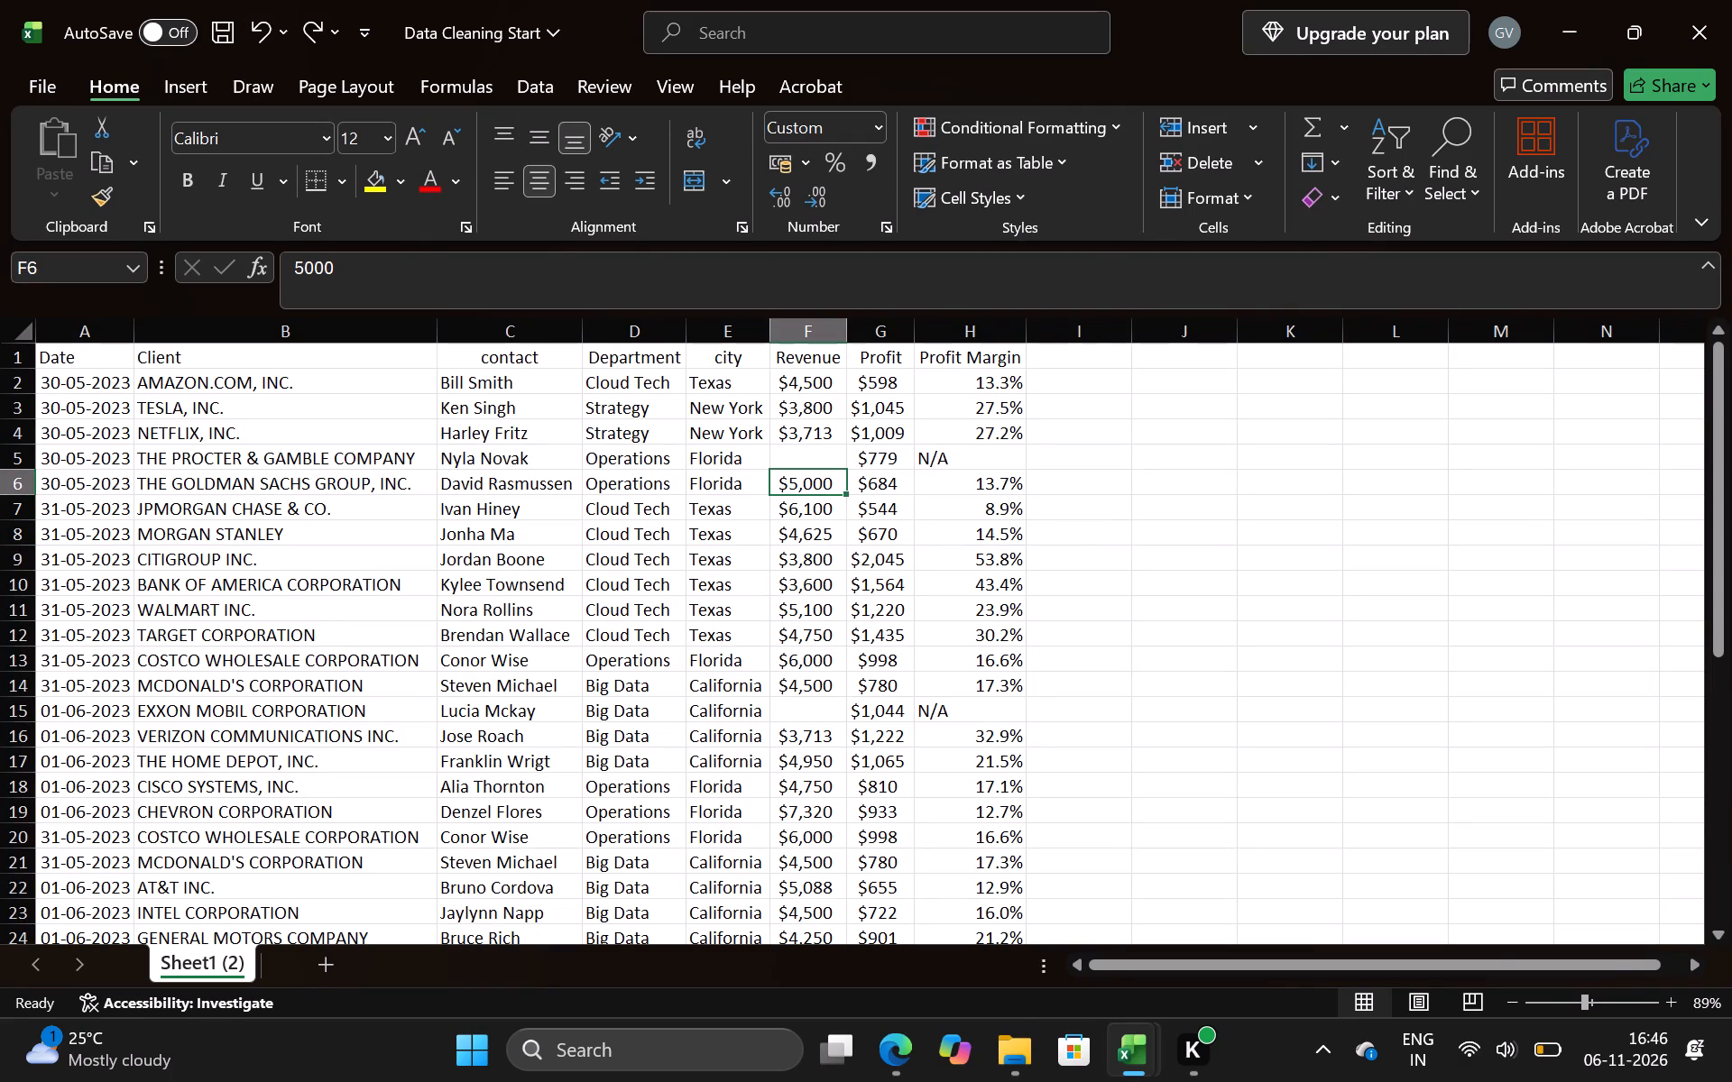
pyautogui.click(806, 456)
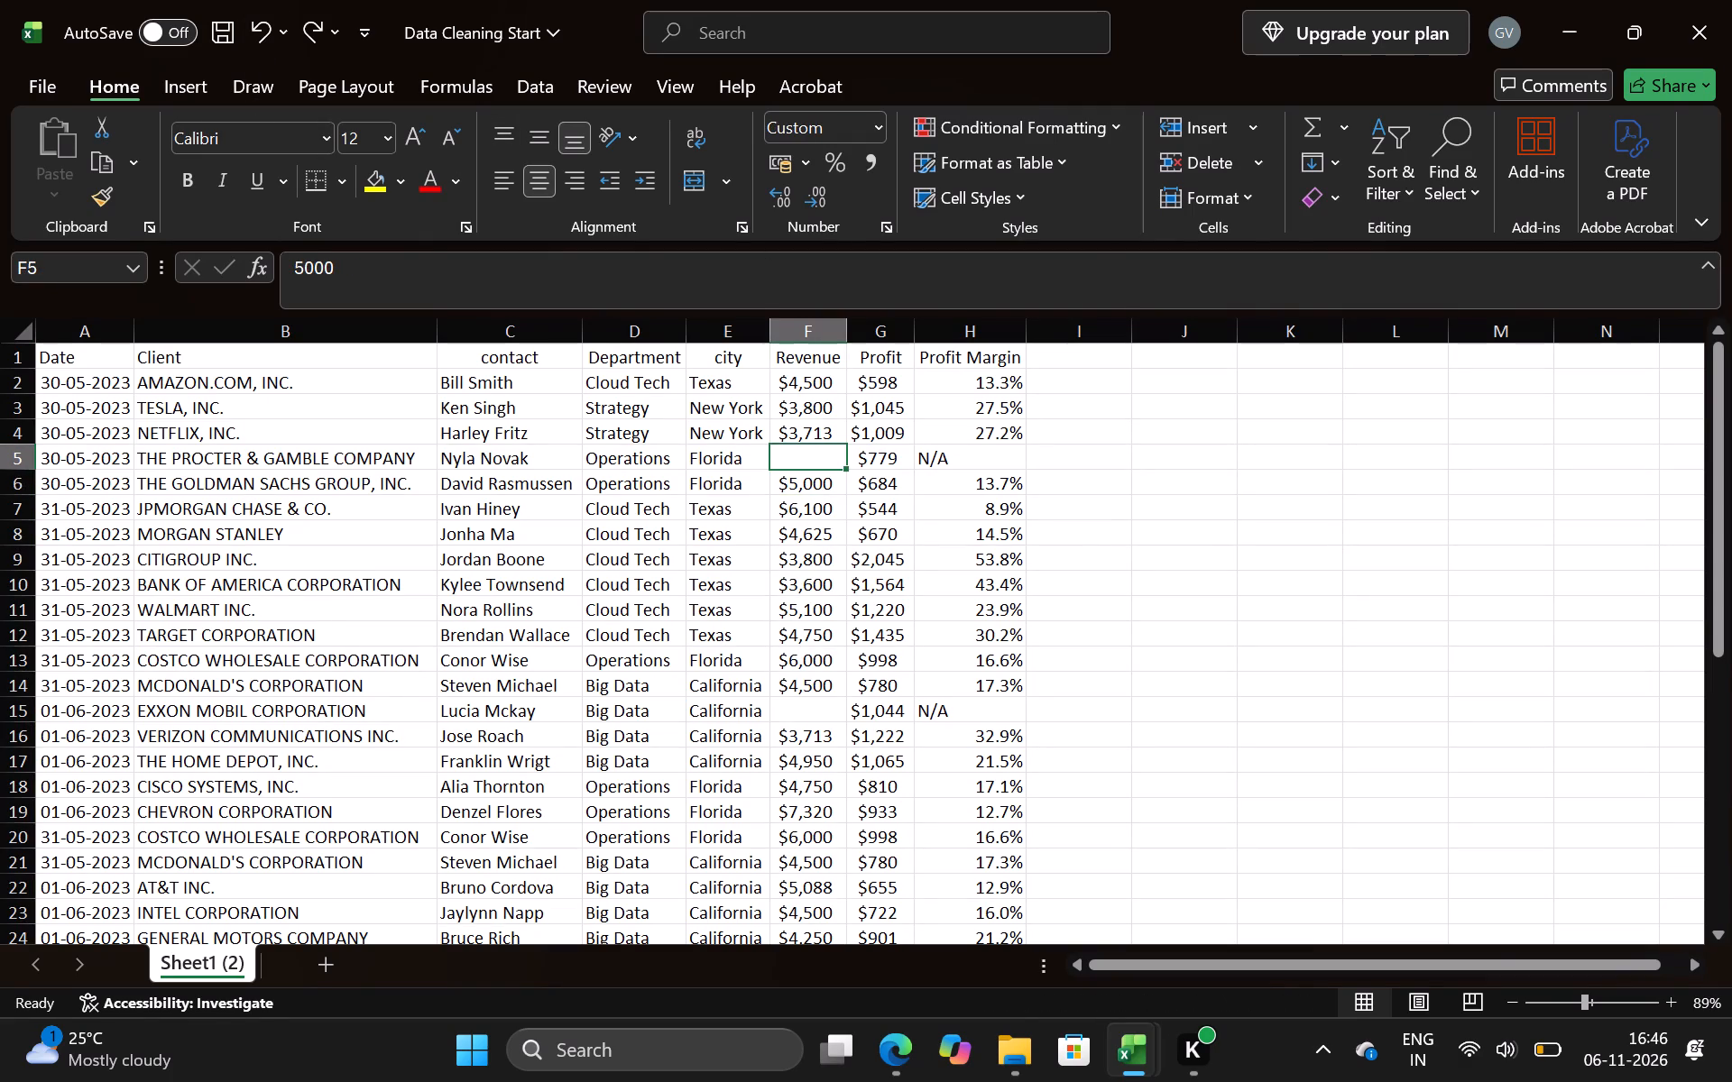
pyautogui.hotkey('shift', 'n')
pyautogui.press('/')
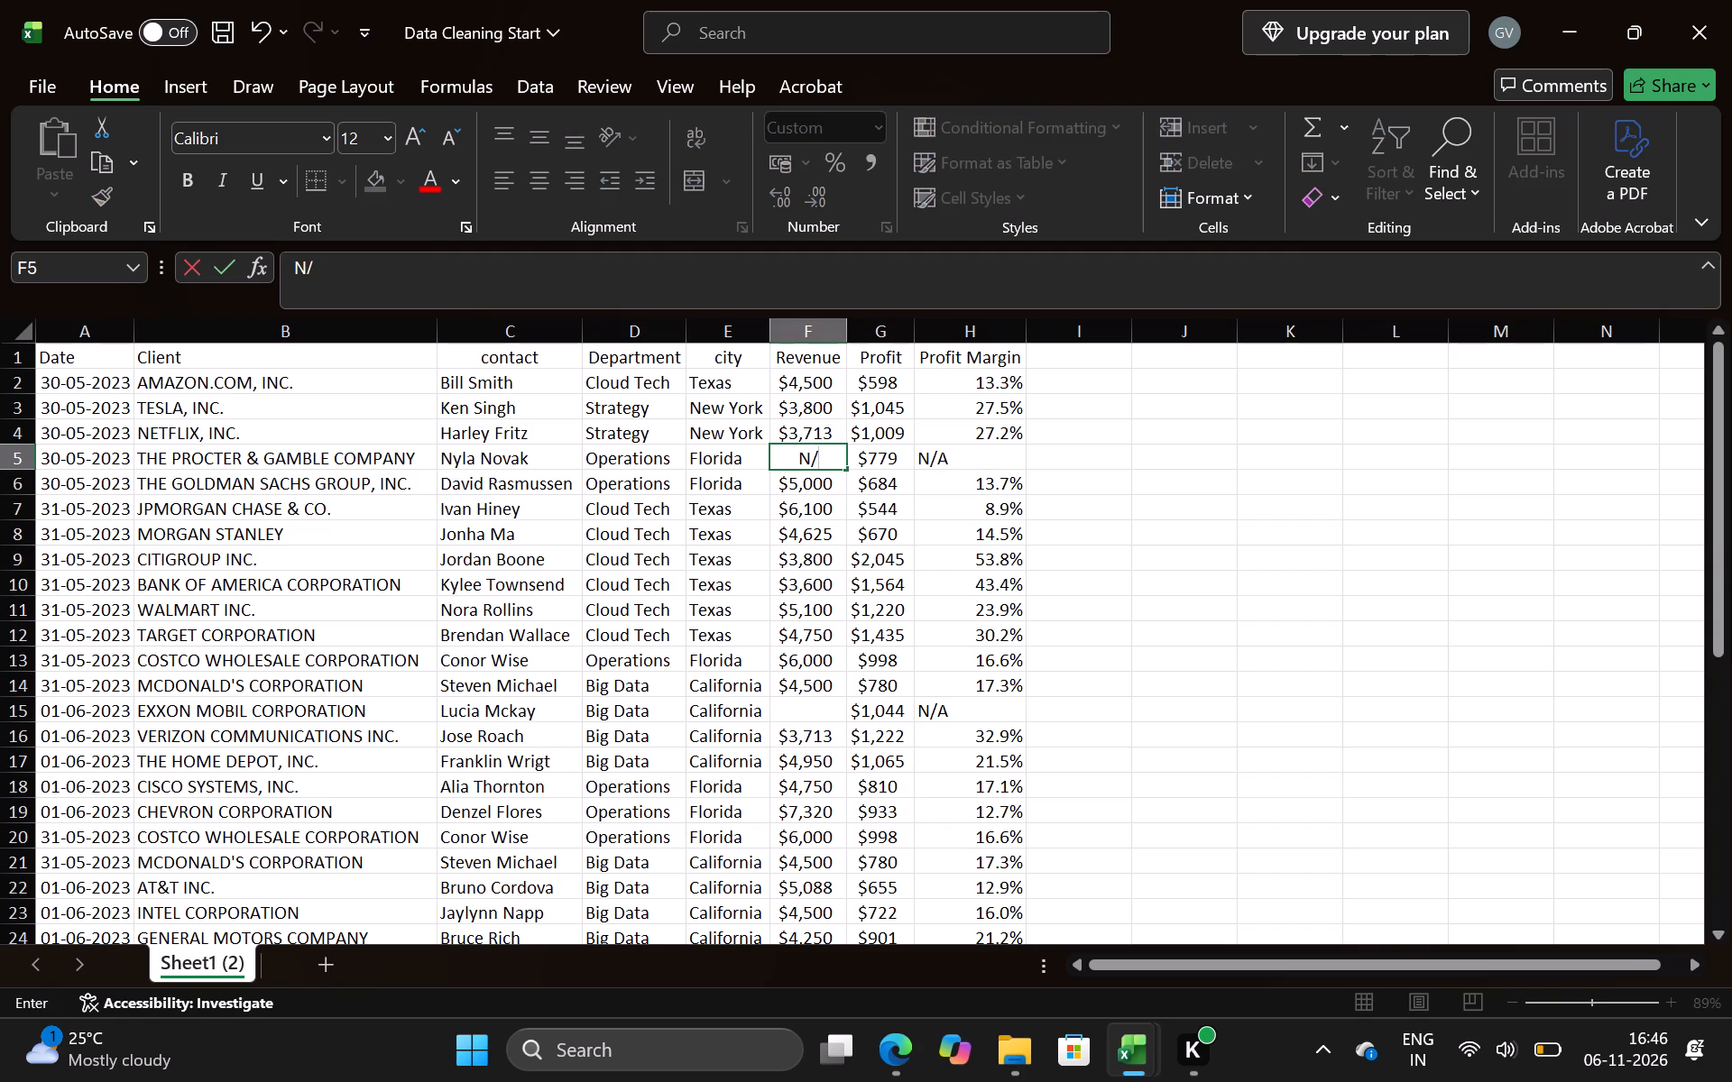
pyautogui.hotkey('shift', 'a')
pyautogui.hotkey('ctrl', 'Return')
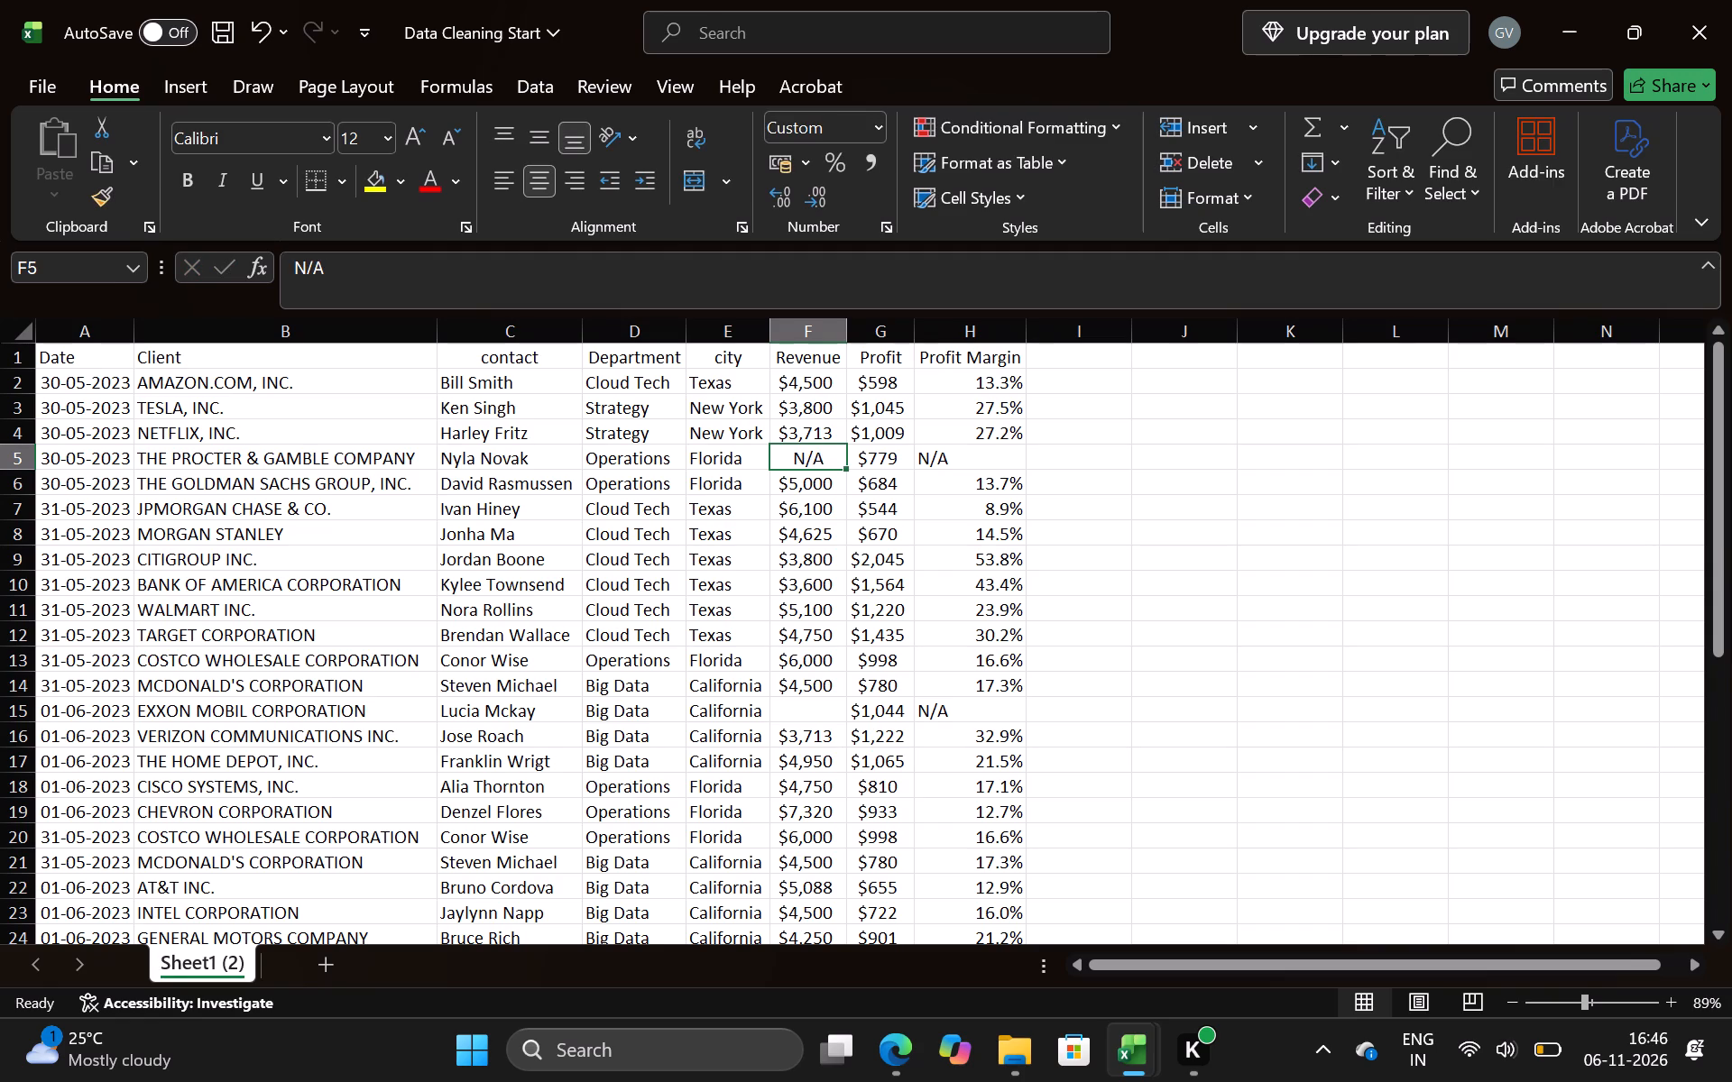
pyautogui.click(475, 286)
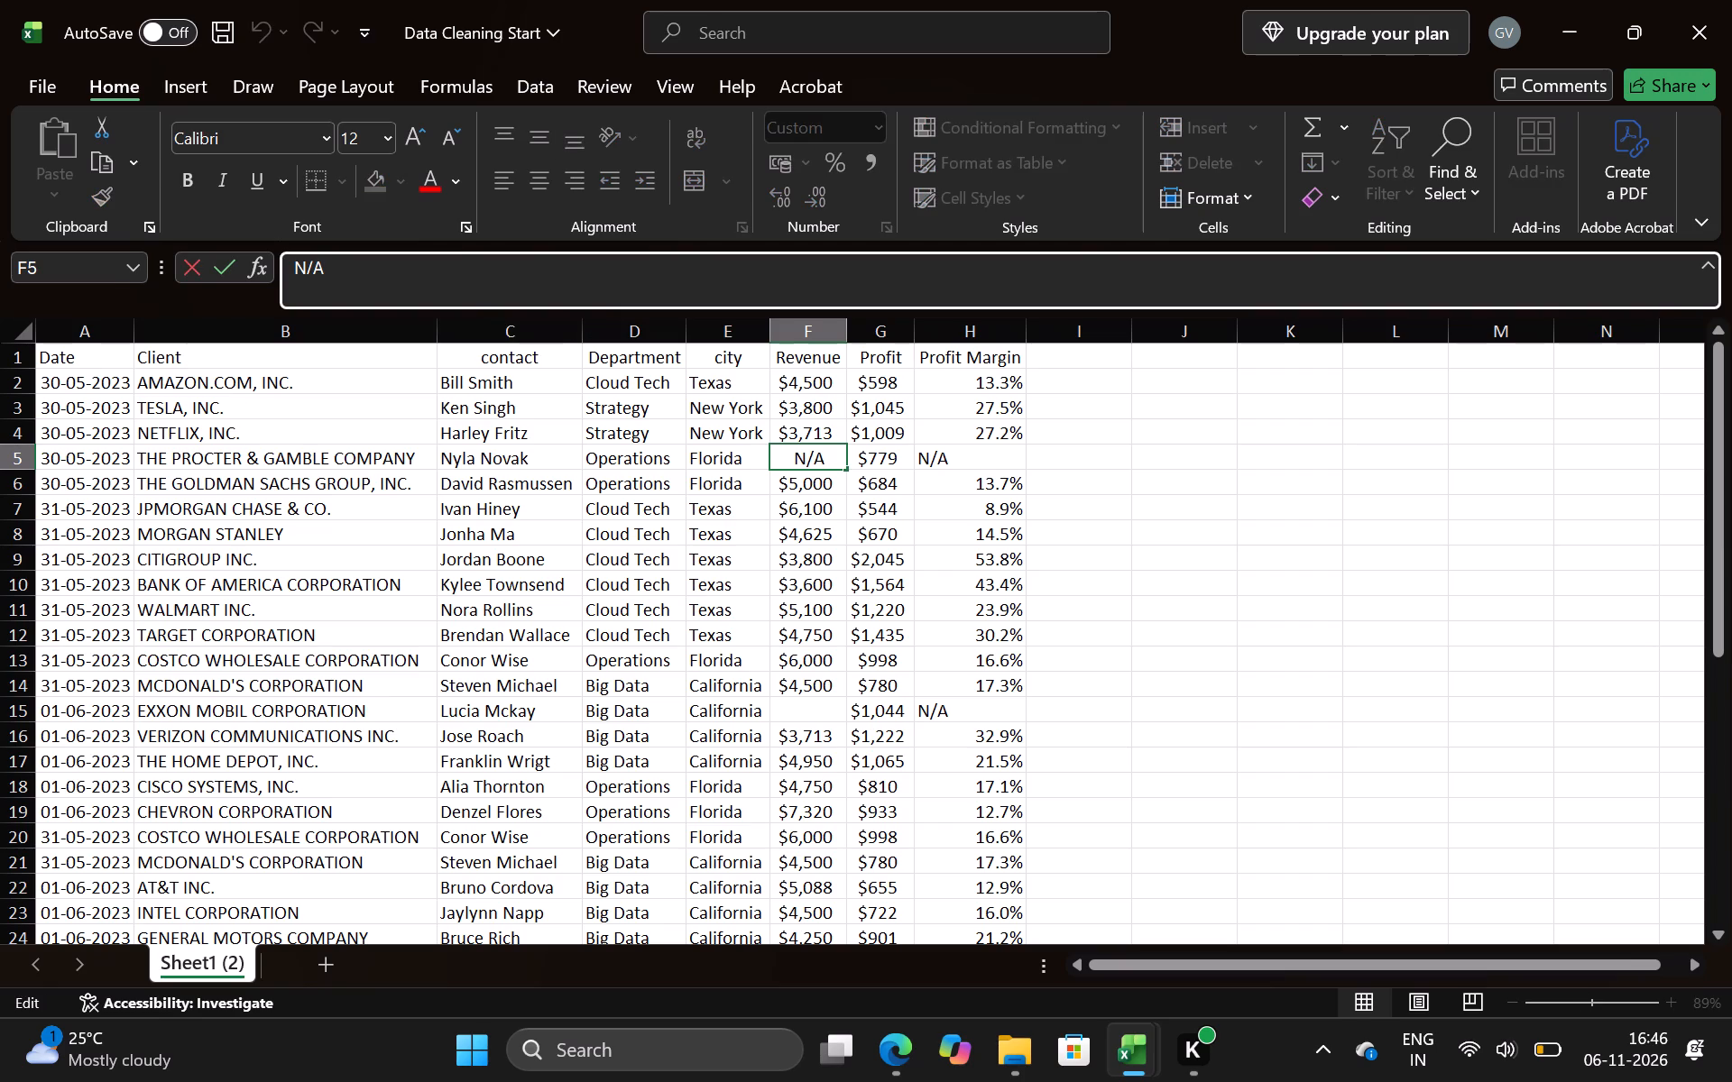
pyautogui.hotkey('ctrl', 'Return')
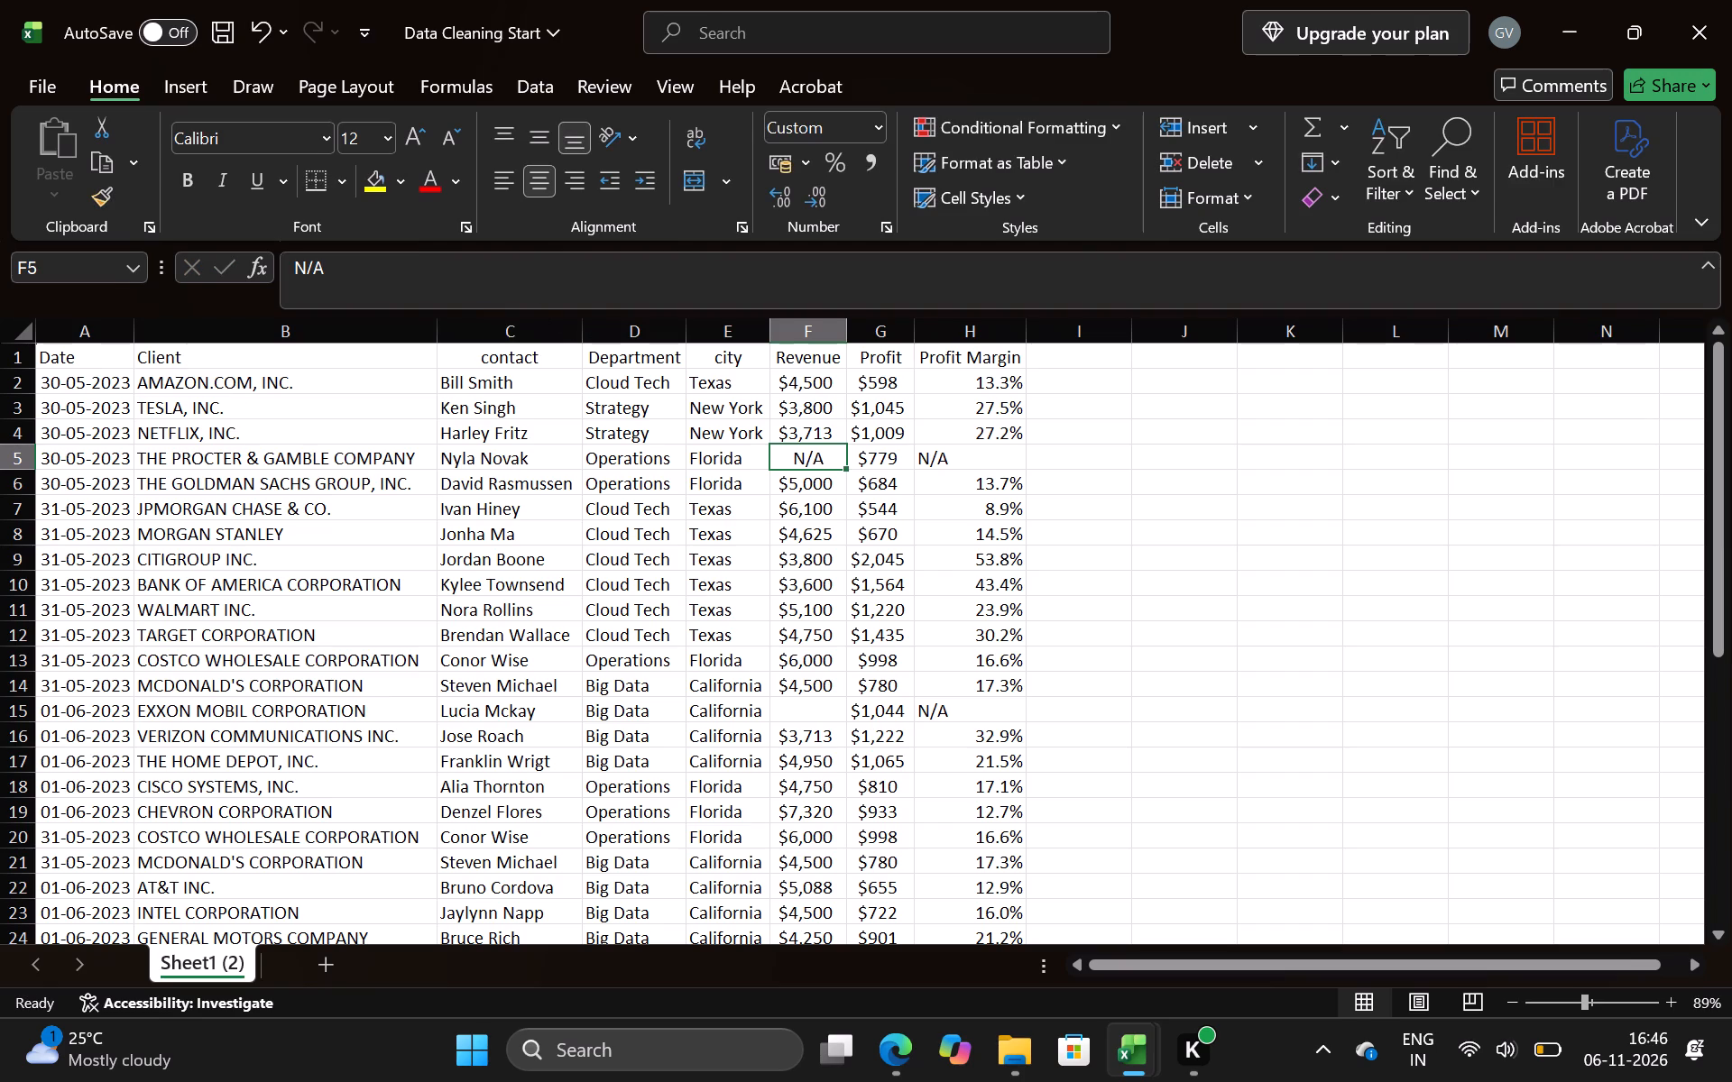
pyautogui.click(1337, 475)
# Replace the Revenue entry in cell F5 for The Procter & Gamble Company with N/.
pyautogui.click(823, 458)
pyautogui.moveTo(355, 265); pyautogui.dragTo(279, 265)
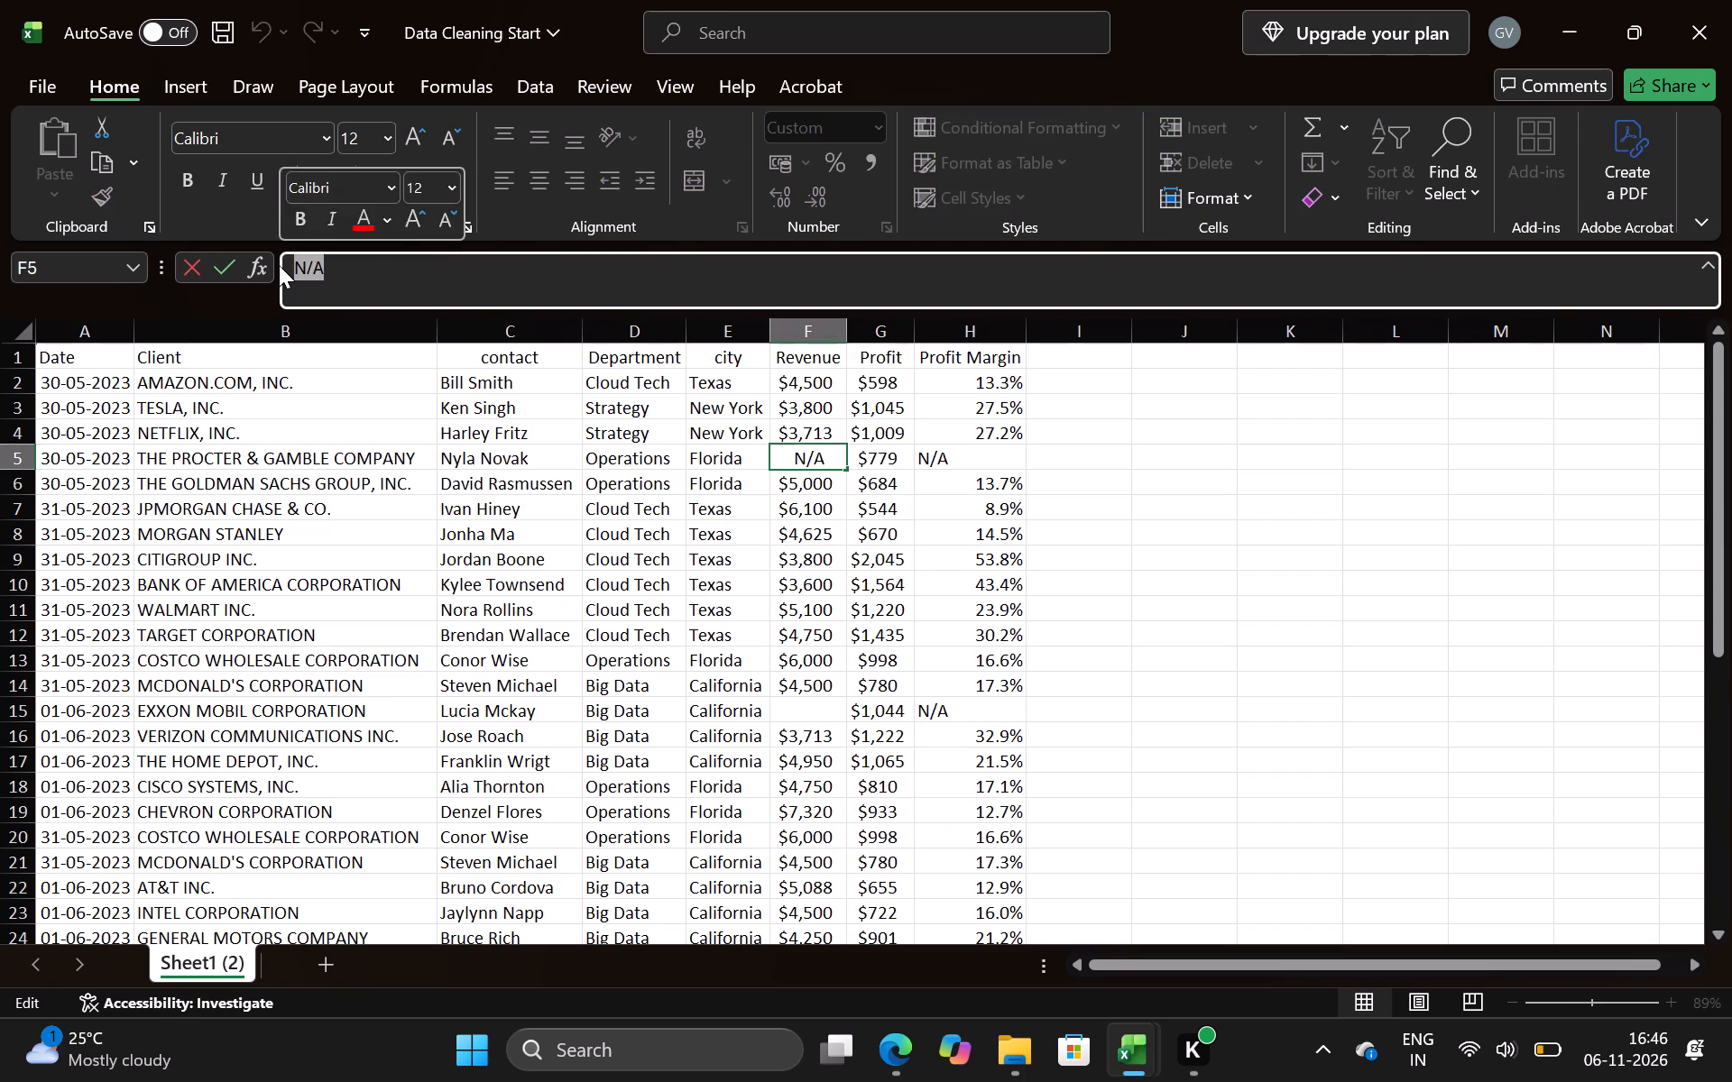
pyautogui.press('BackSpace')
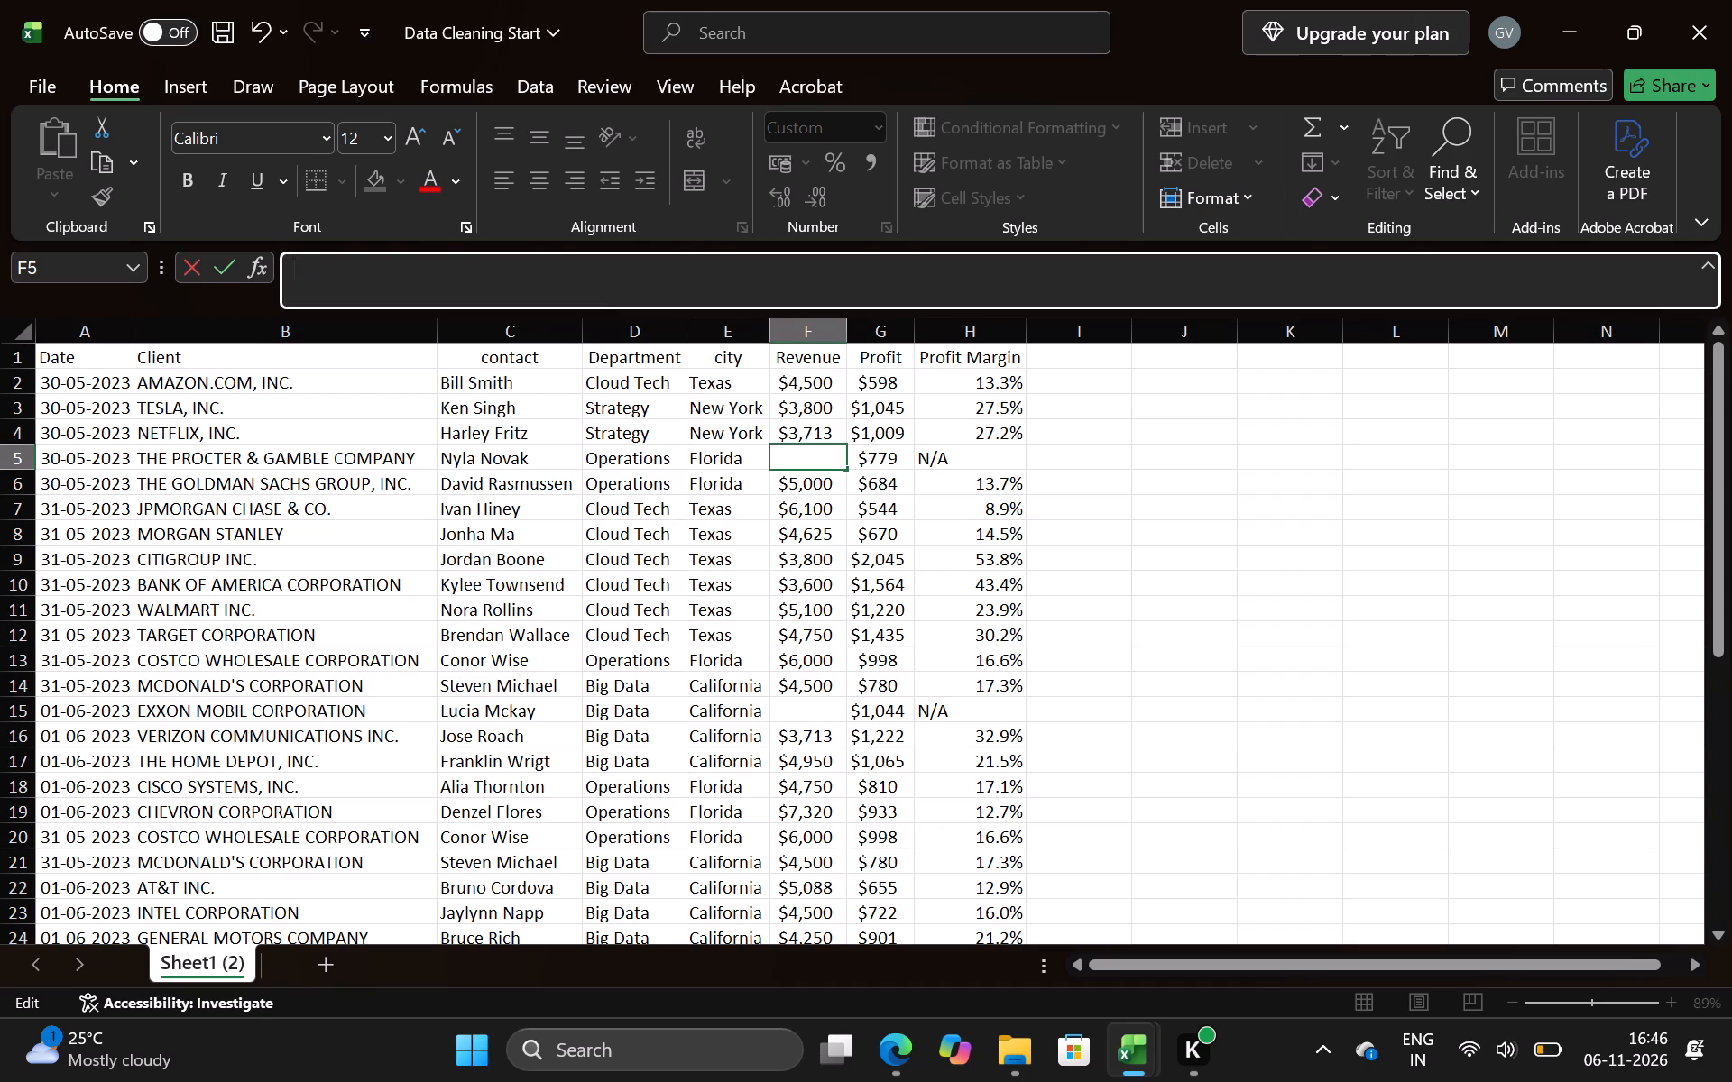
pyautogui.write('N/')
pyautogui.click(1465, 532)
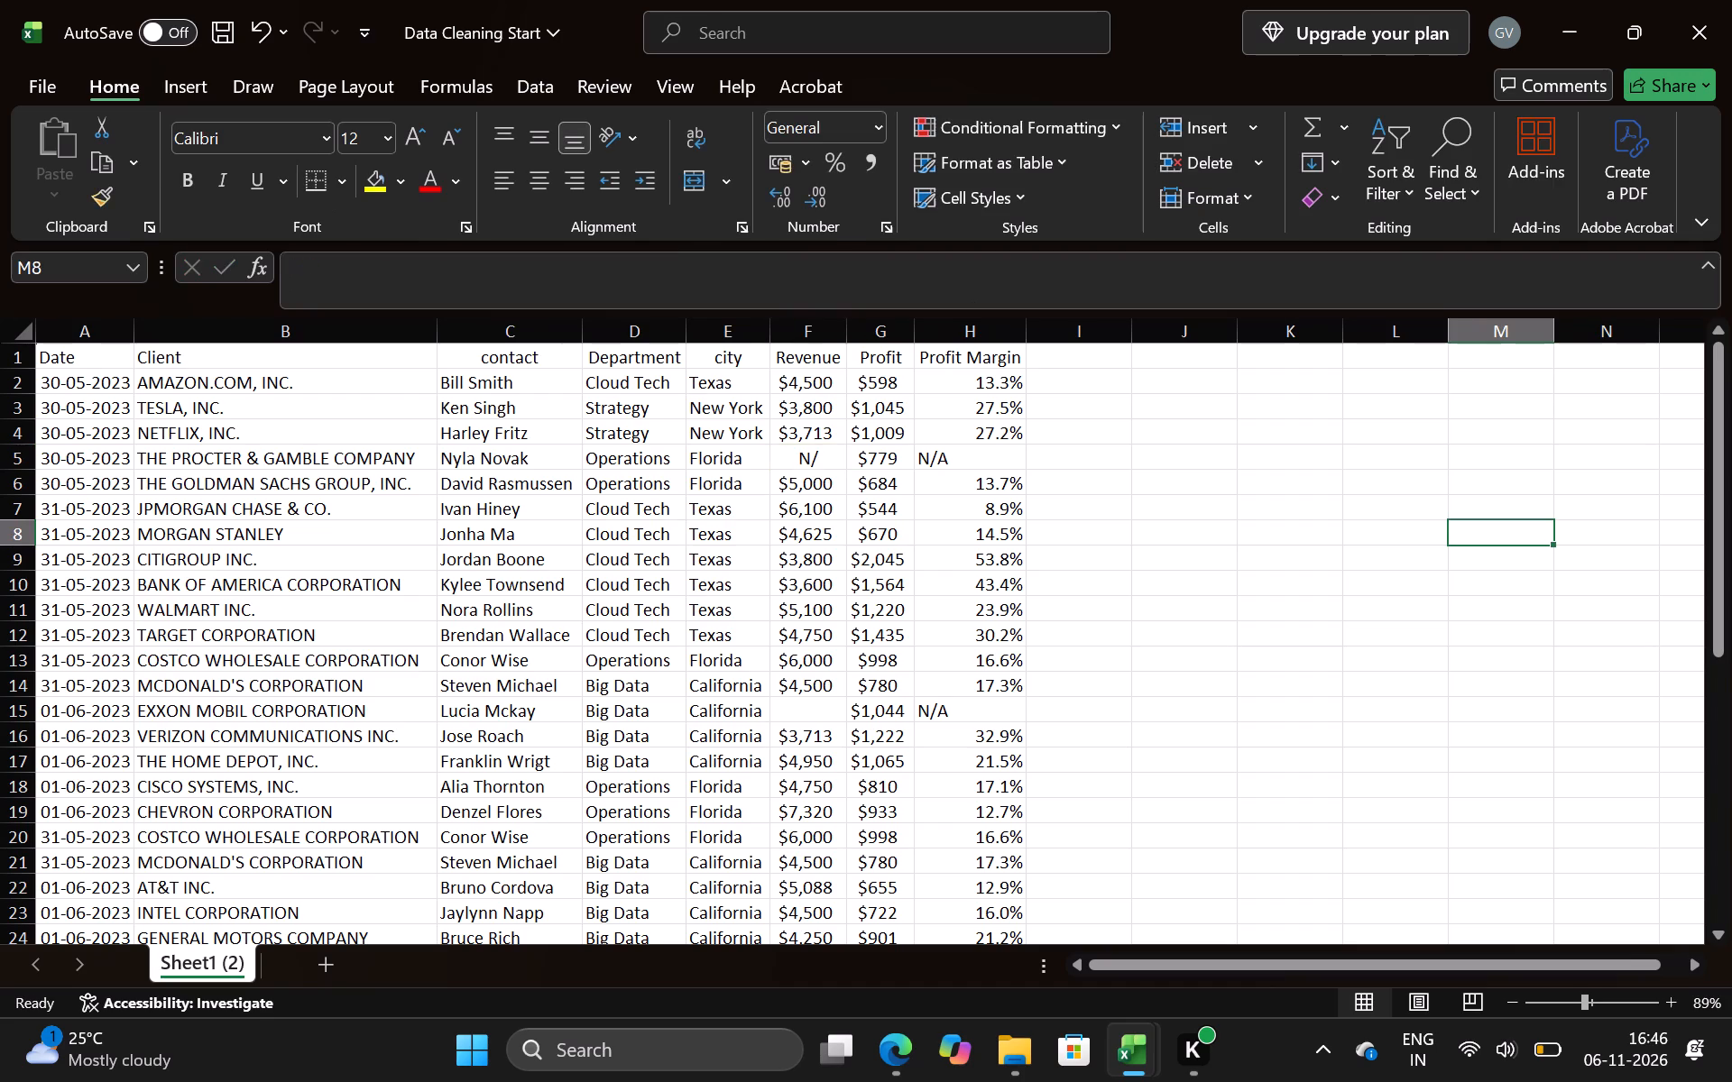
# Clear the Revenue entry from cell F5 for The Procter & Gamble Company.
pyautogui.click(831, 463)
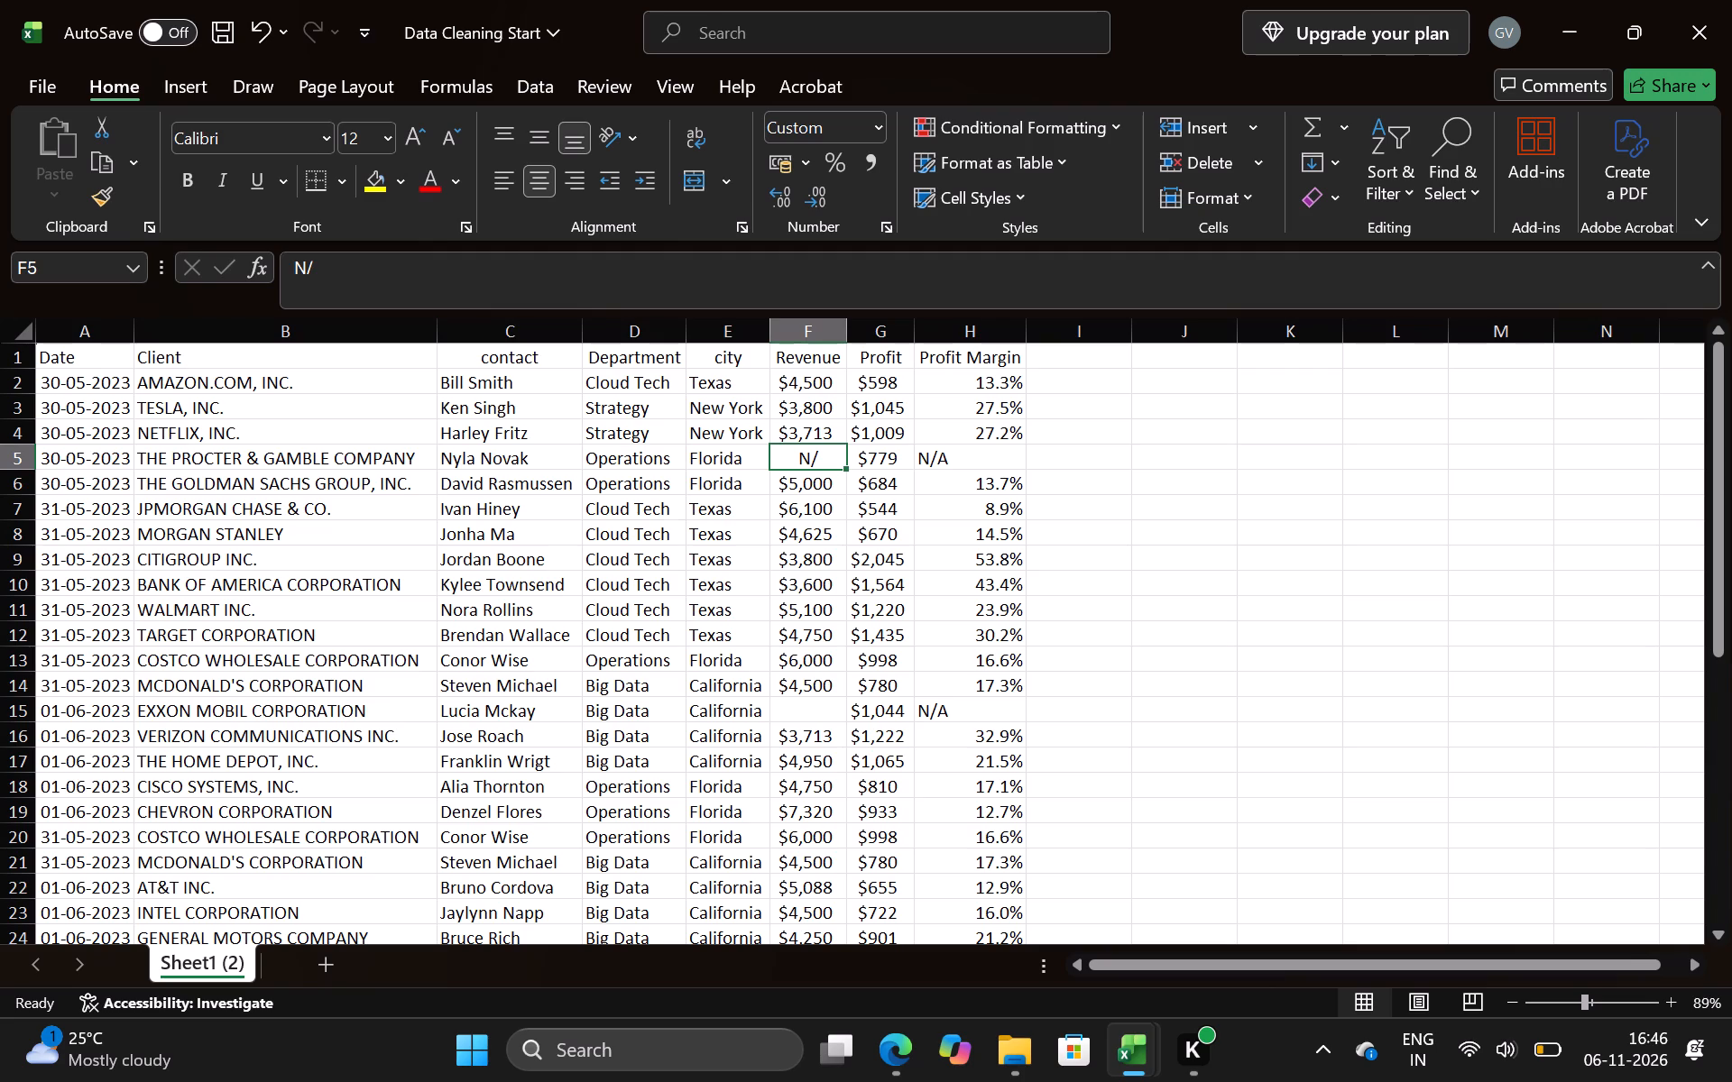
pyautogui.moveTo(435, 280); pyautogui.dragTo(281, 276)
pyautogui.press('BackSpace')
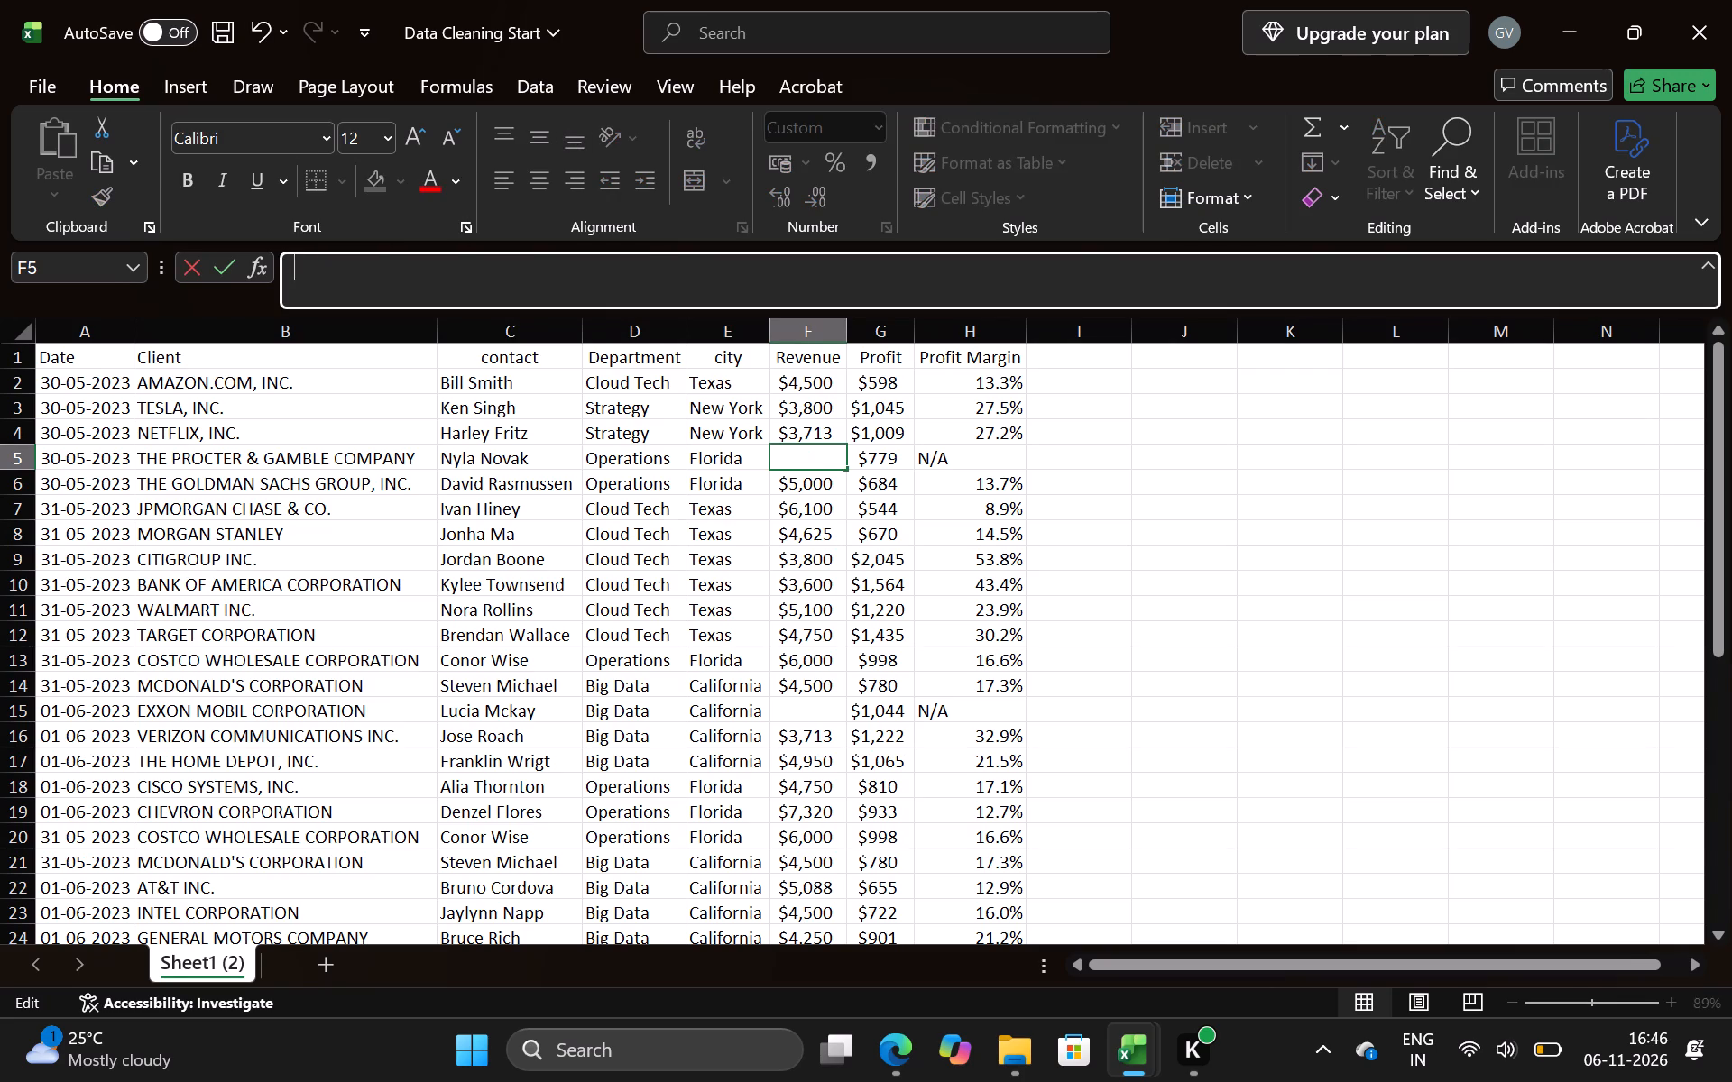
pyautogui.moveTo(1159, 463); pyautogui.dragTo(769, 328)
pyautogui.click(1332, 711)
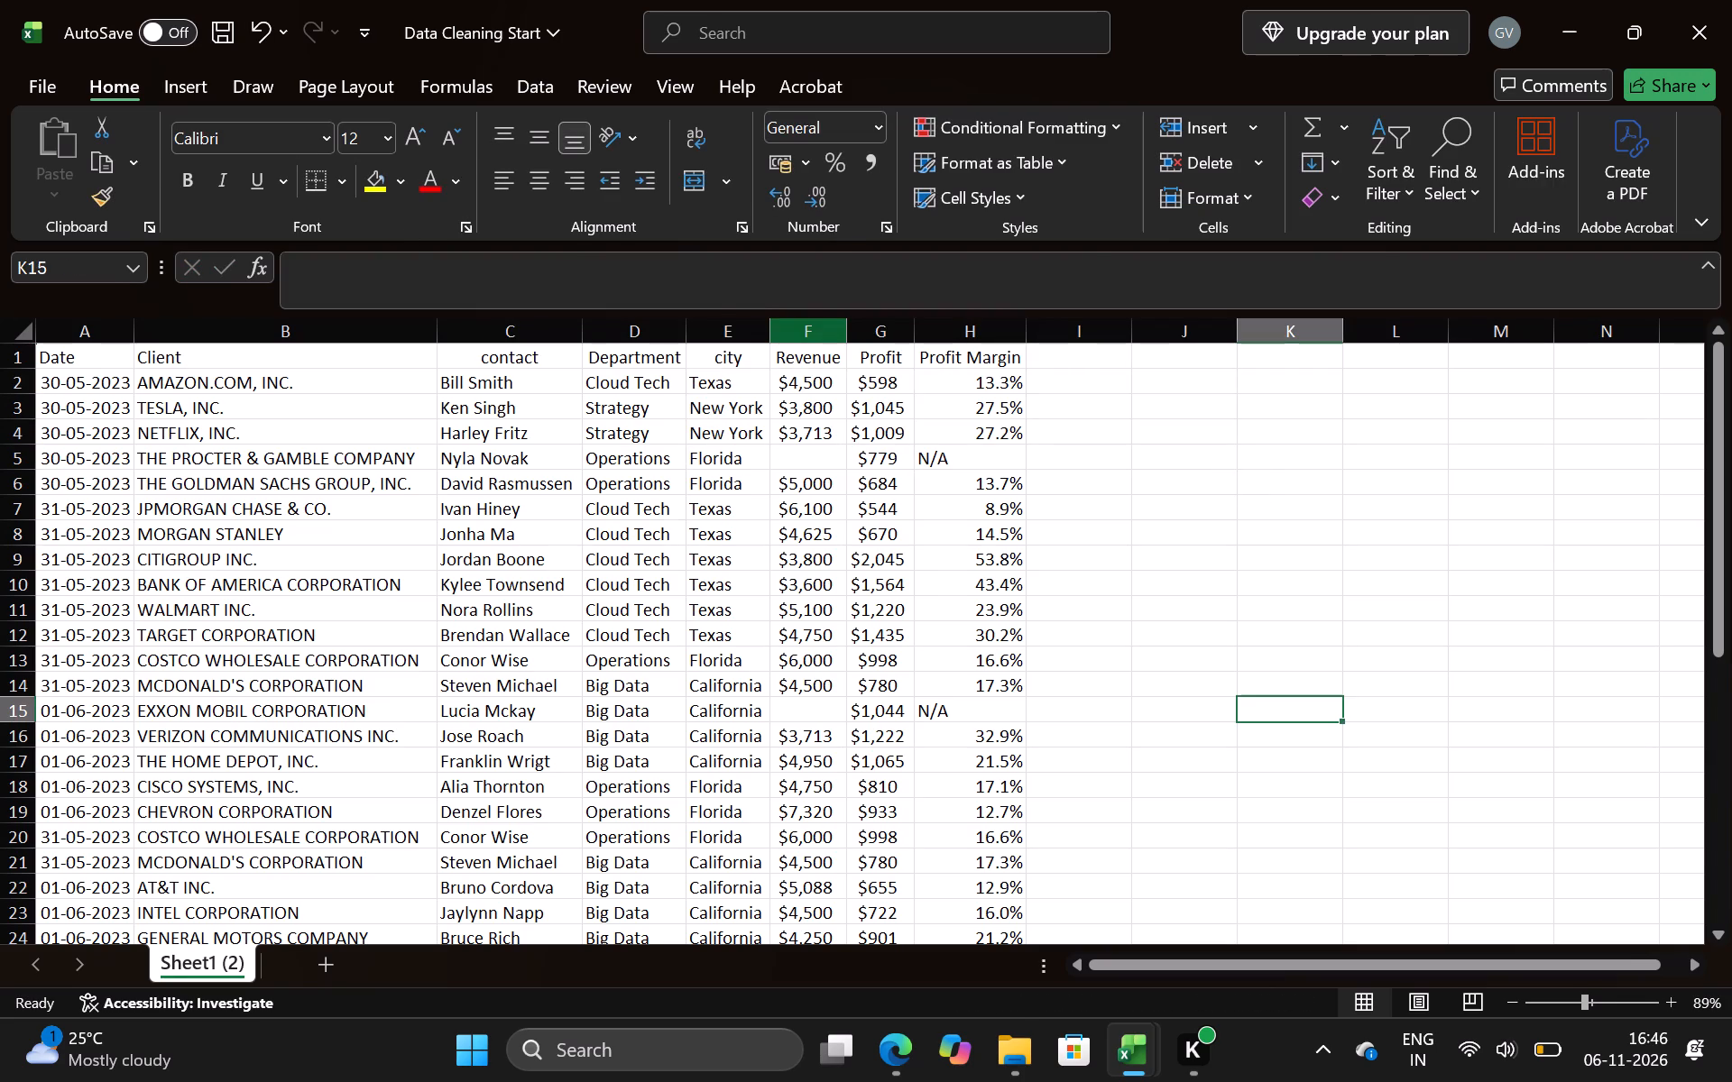
# Select all blank cells in the Revenue column with Go To Special and fill them together with N/A.
pyautogui.click(803, 330)
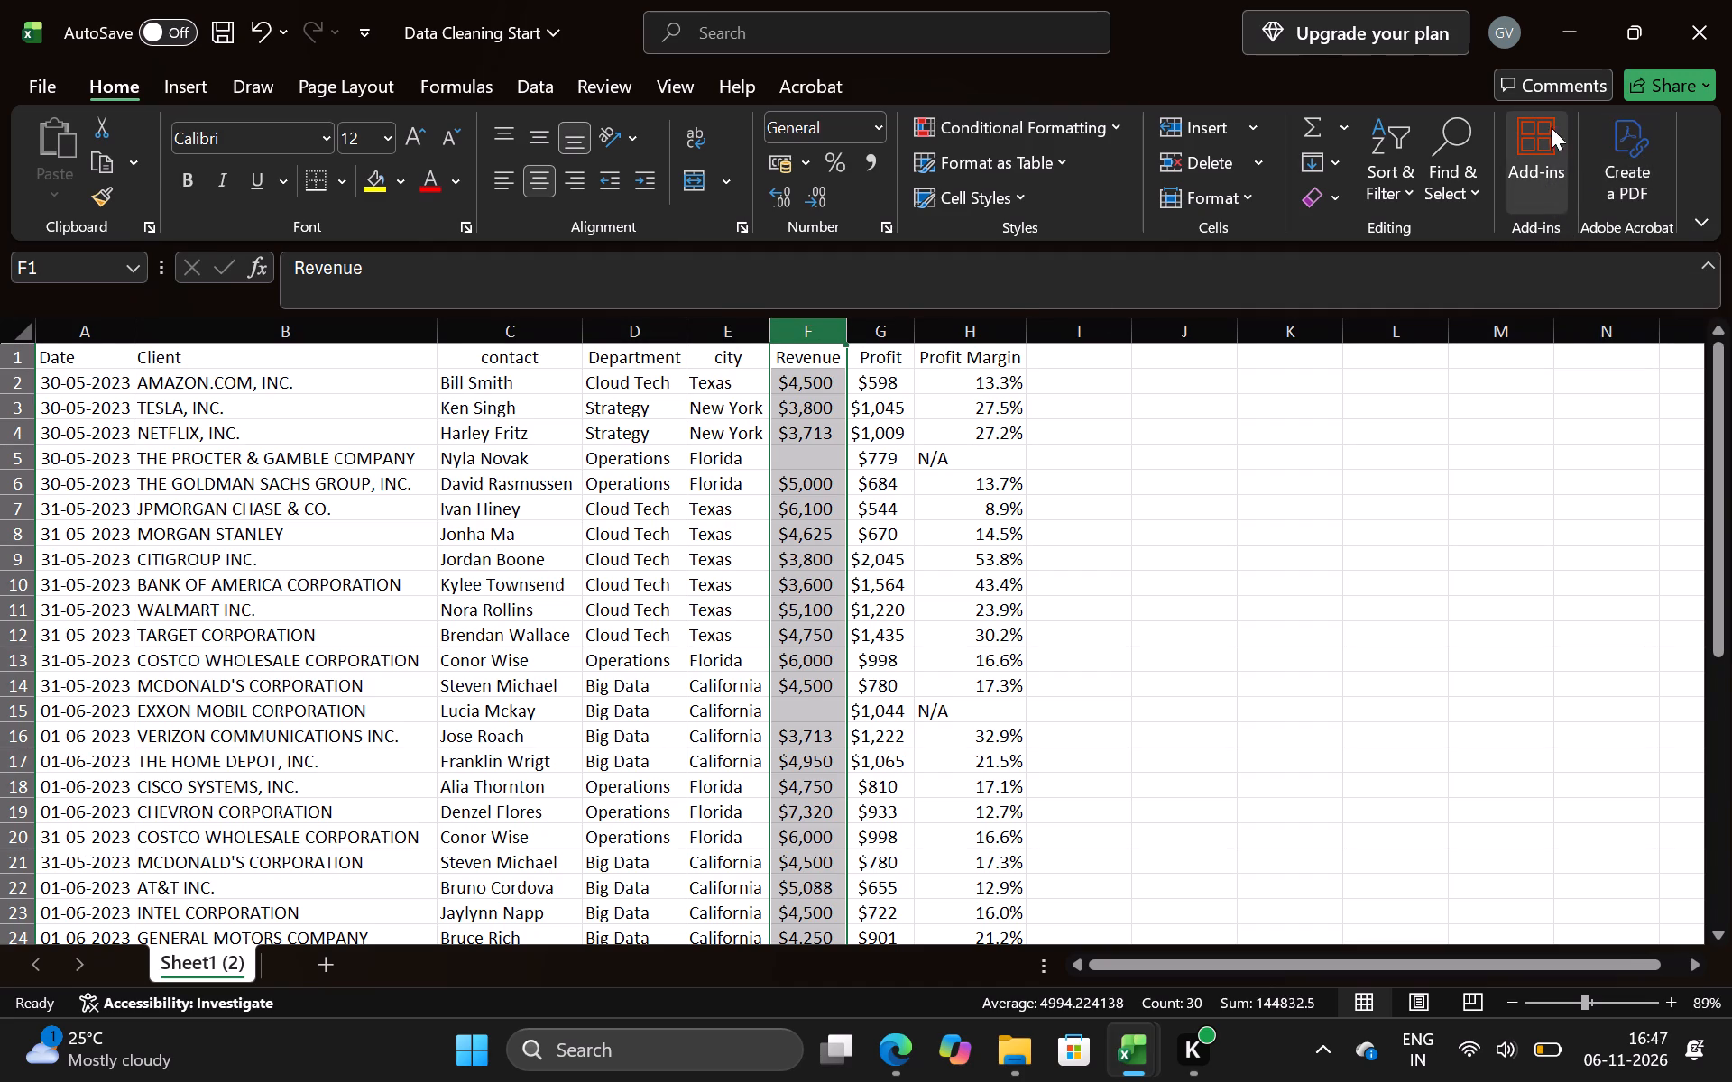
pyautogui.click(1443, 175)
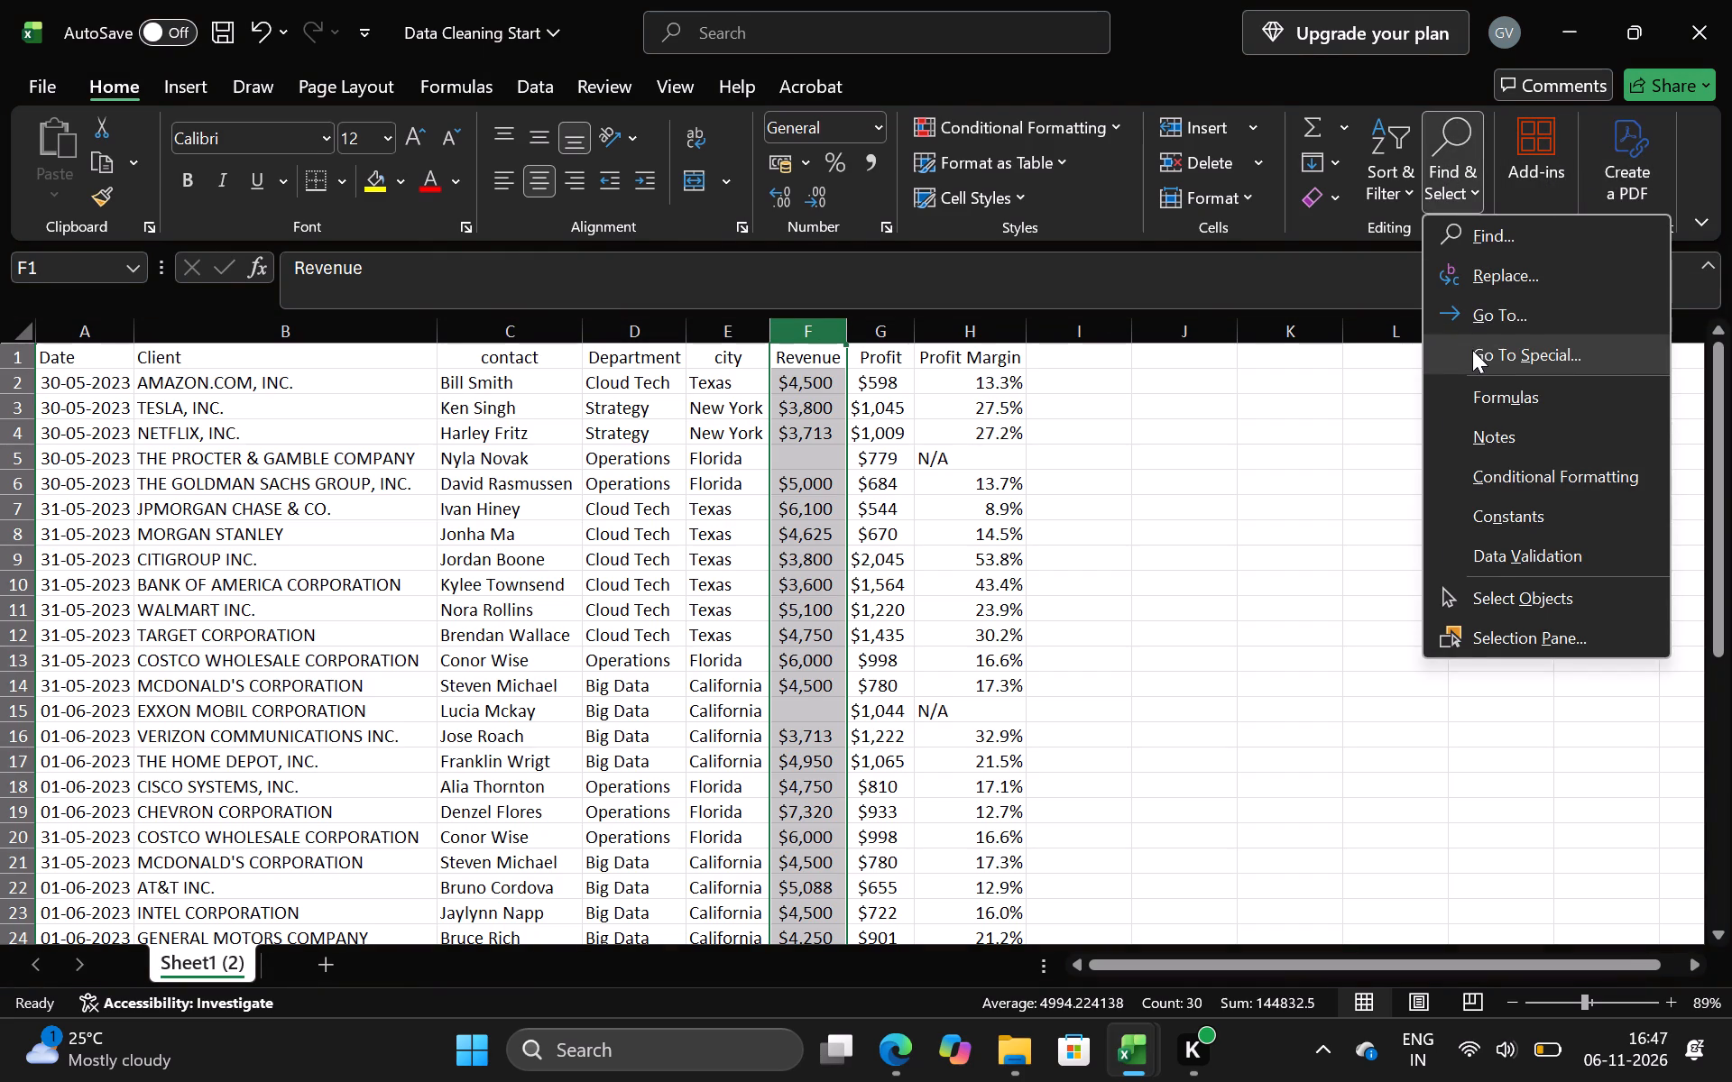
pyautogui.click(1476, 353)
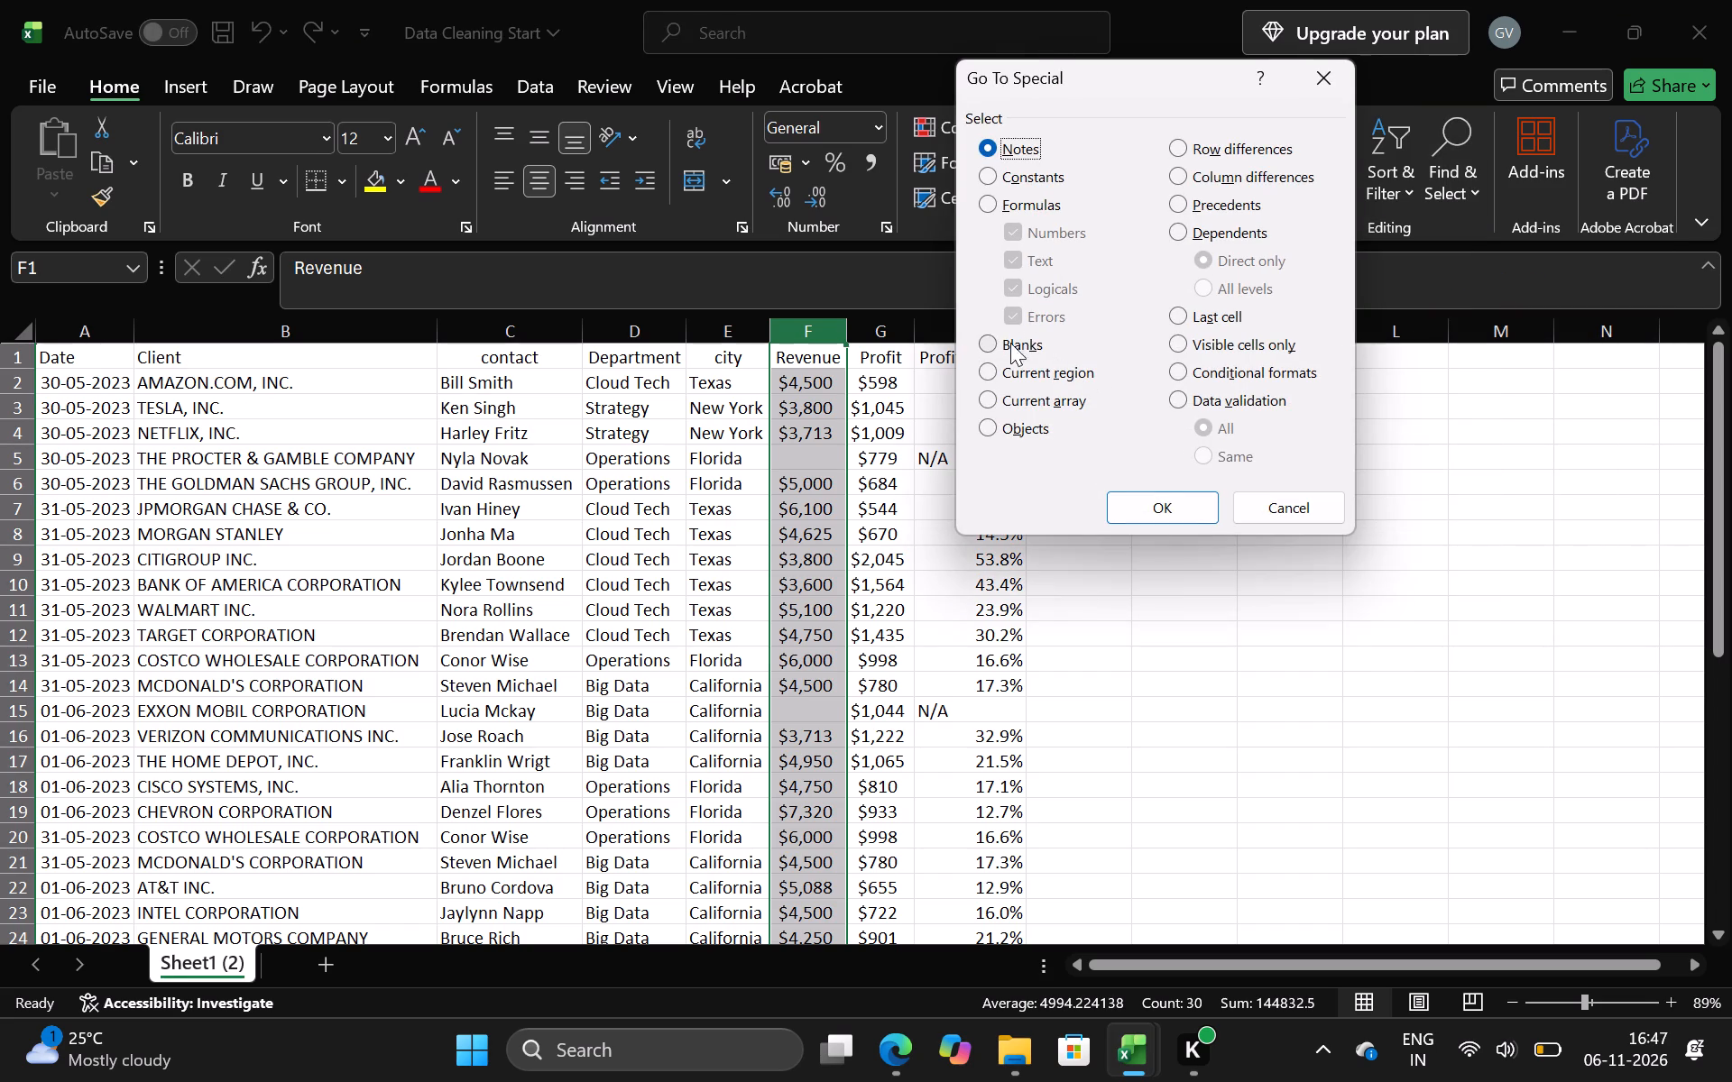
pyautogui.click(988, 340)
pyautogui.click(1126, 512)
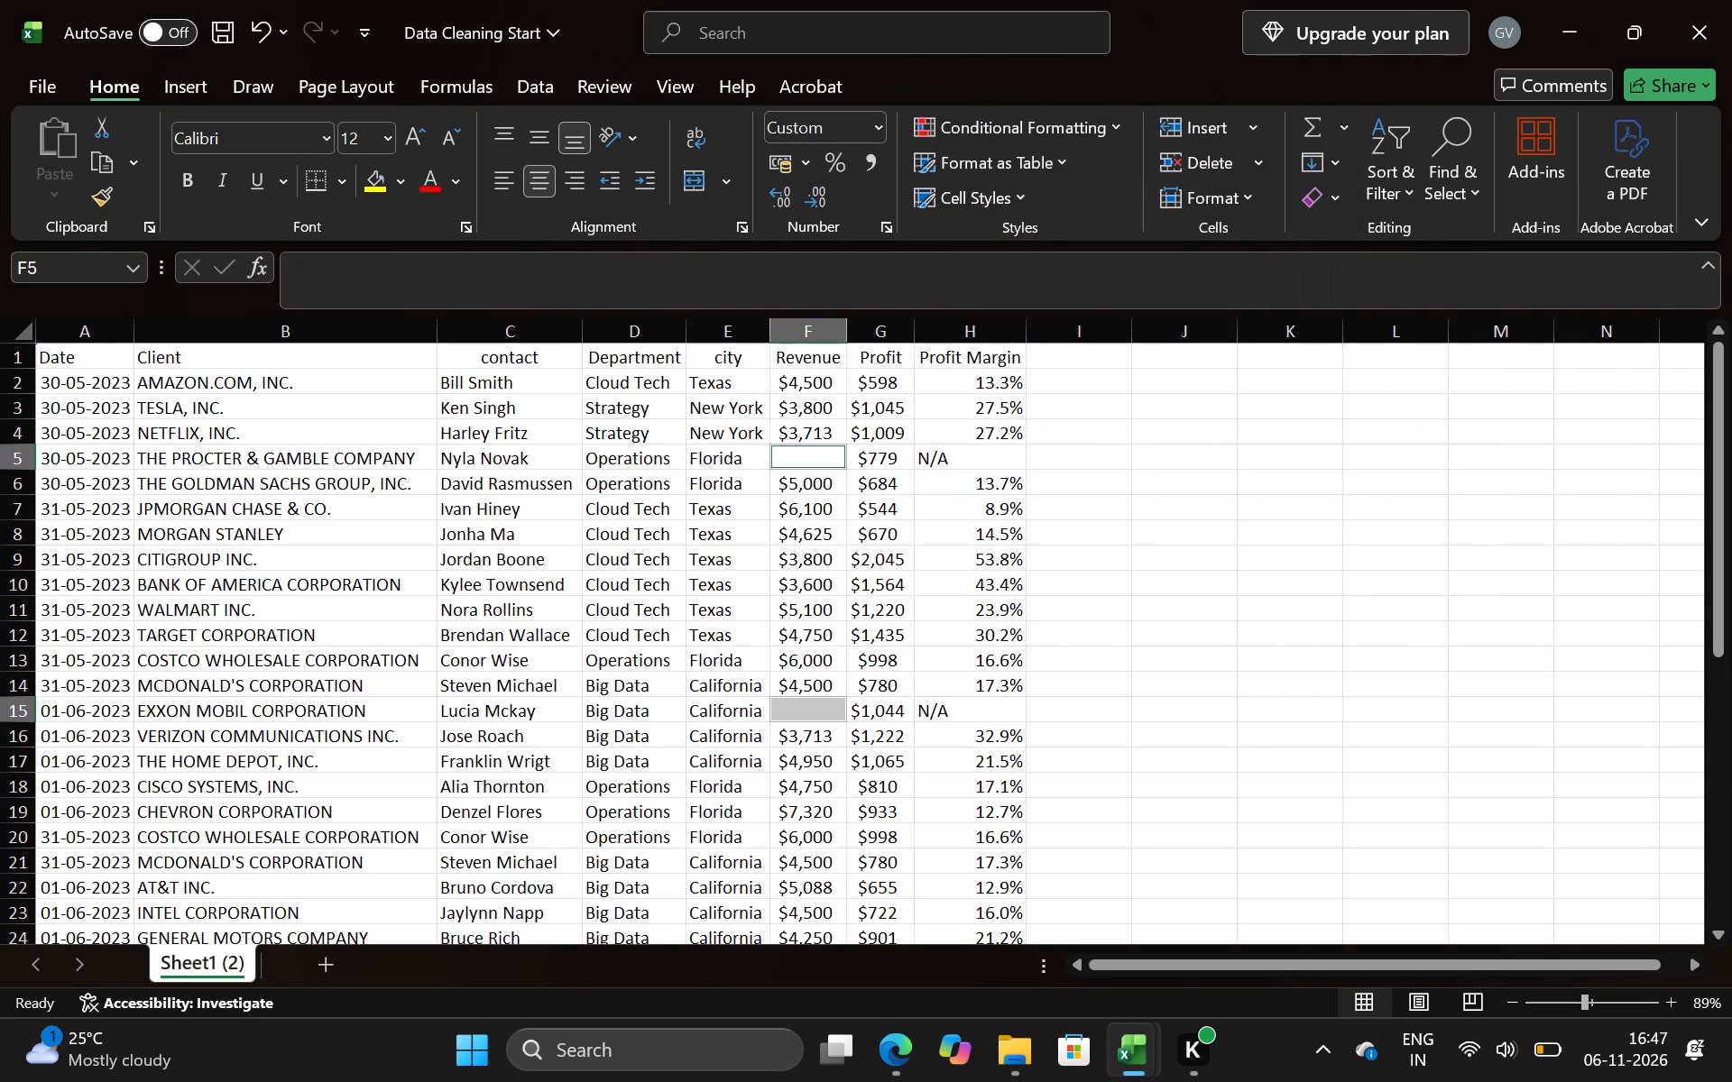
pyautogui.click(348, 287)
pyautogui.hotkey('shift', 'n')
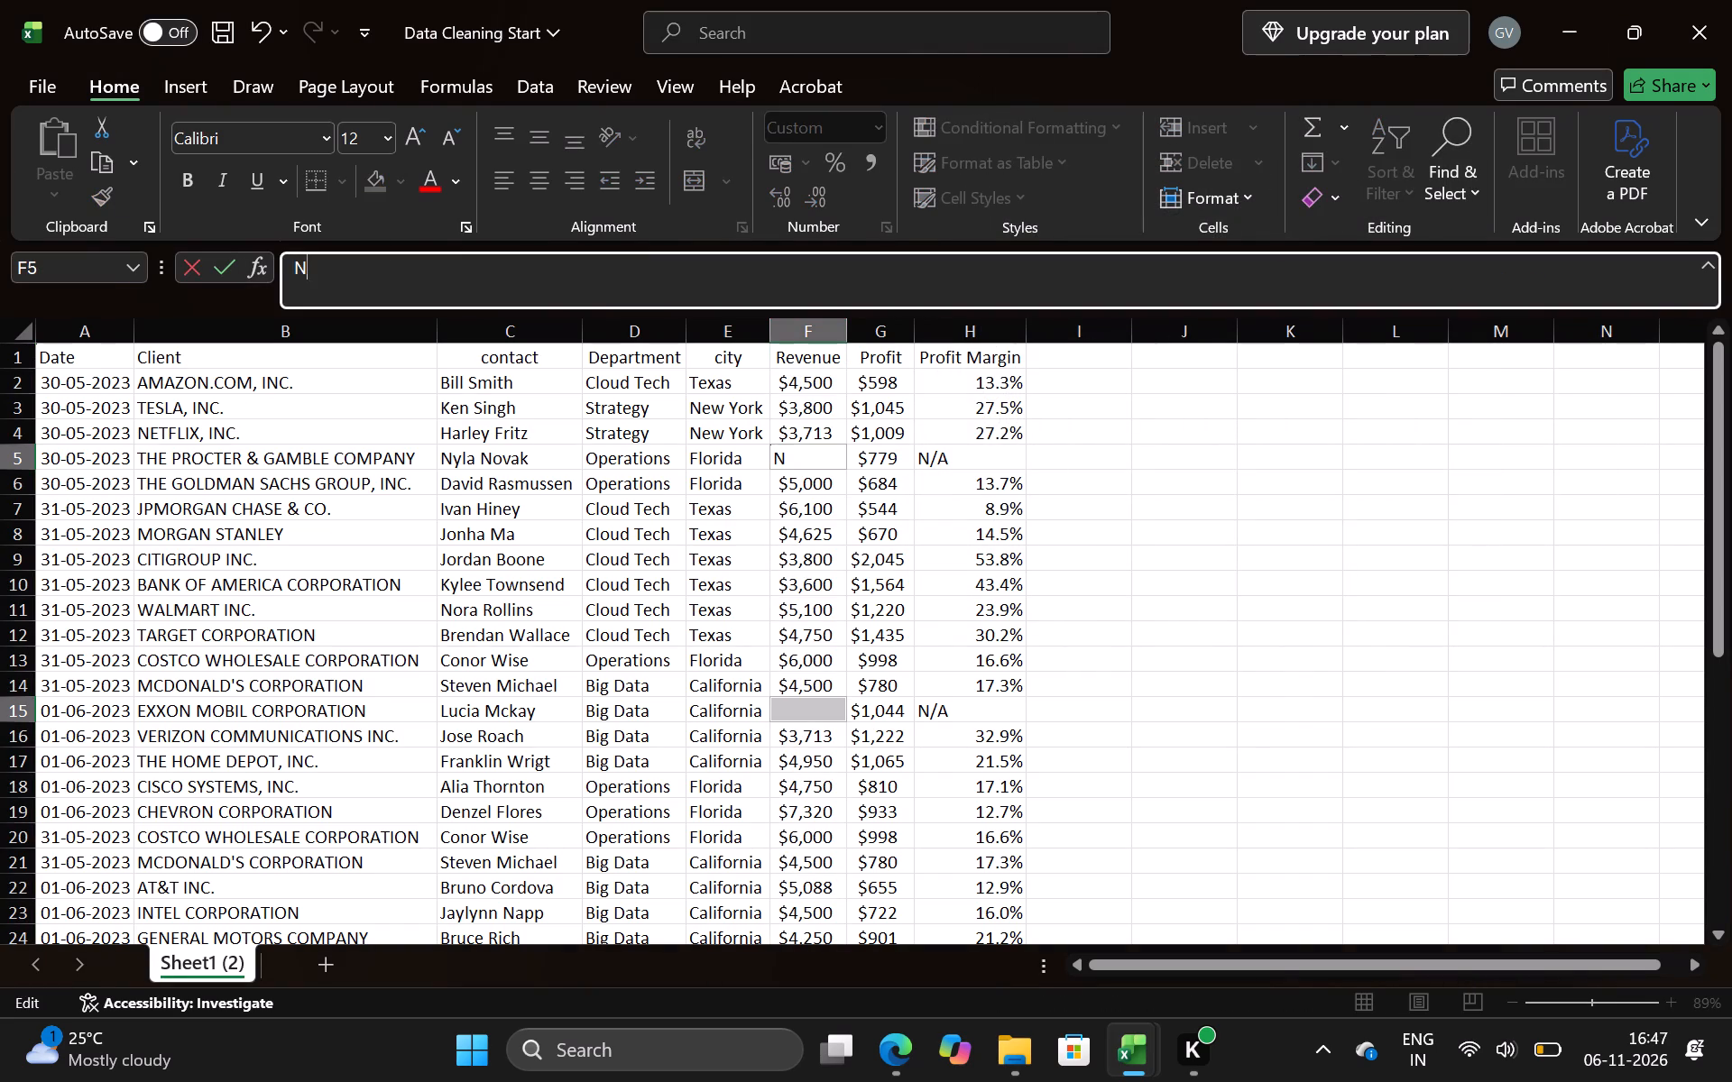
pyautogui.press('/')
pyautogui.hotkey('shift', 'a')
pyautogui.hotkey('ctrl', 'Return')
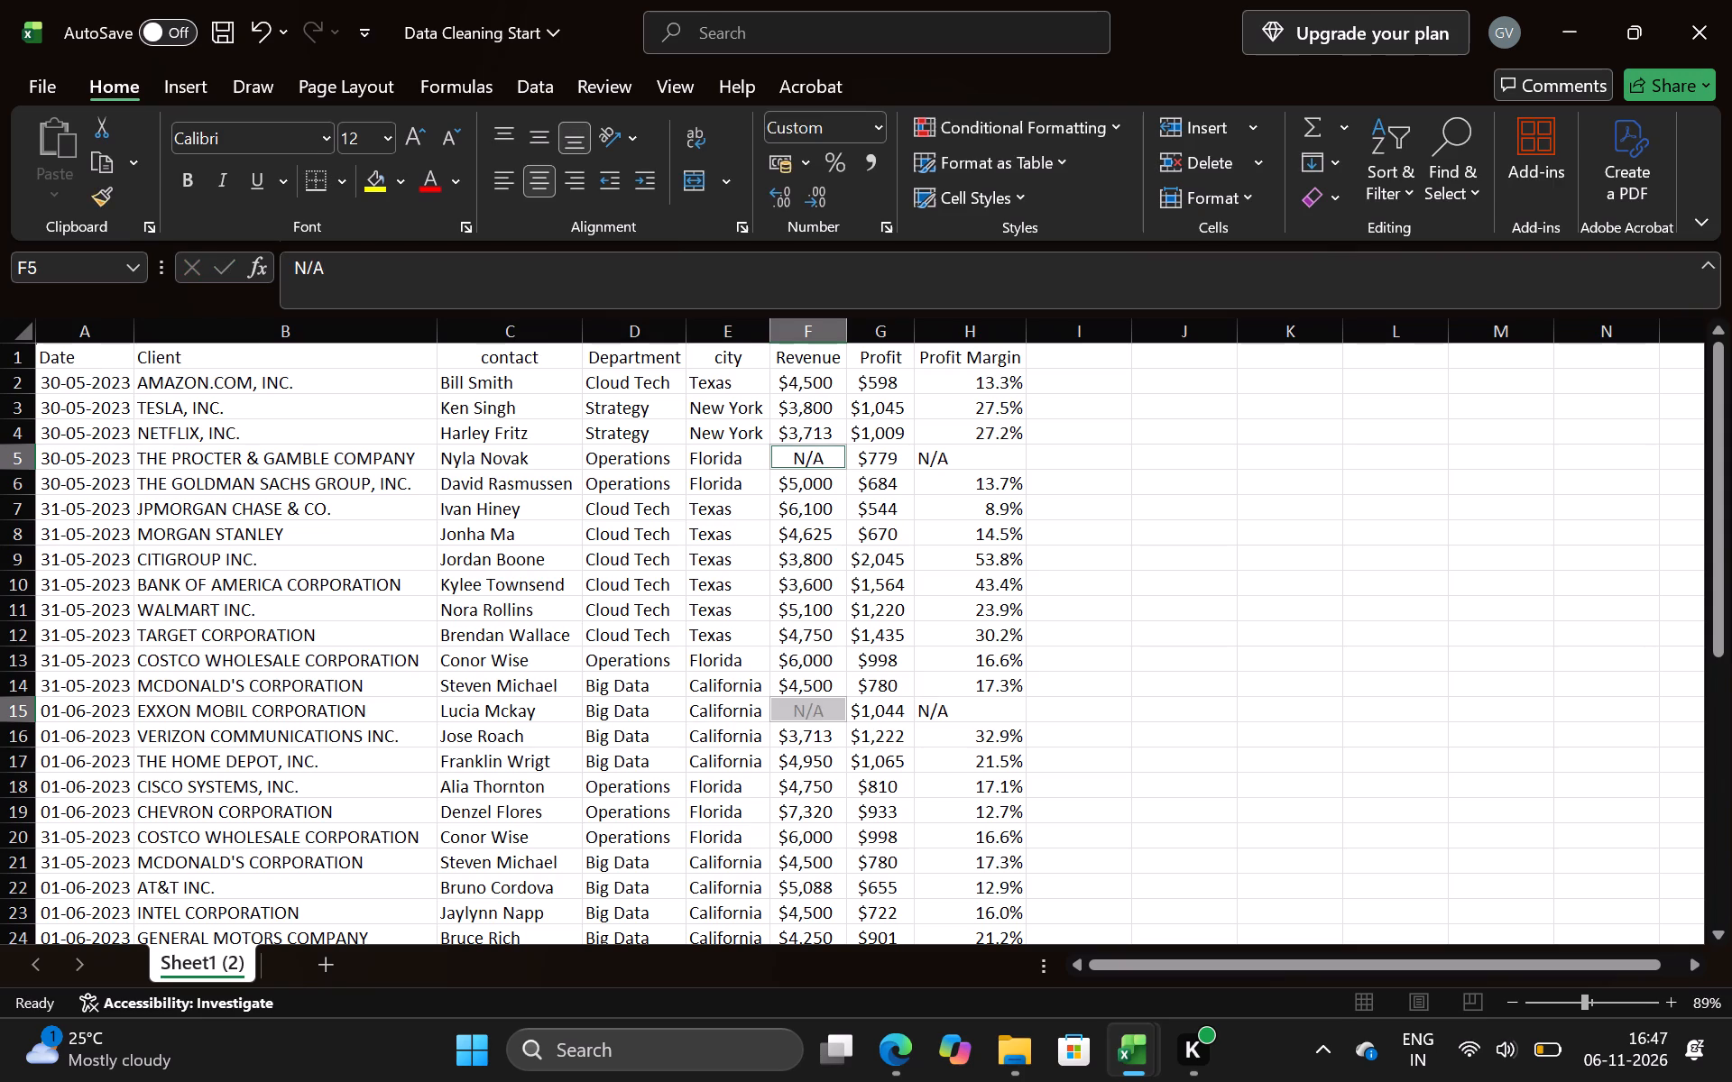
pyautogui.click(1163, 579)
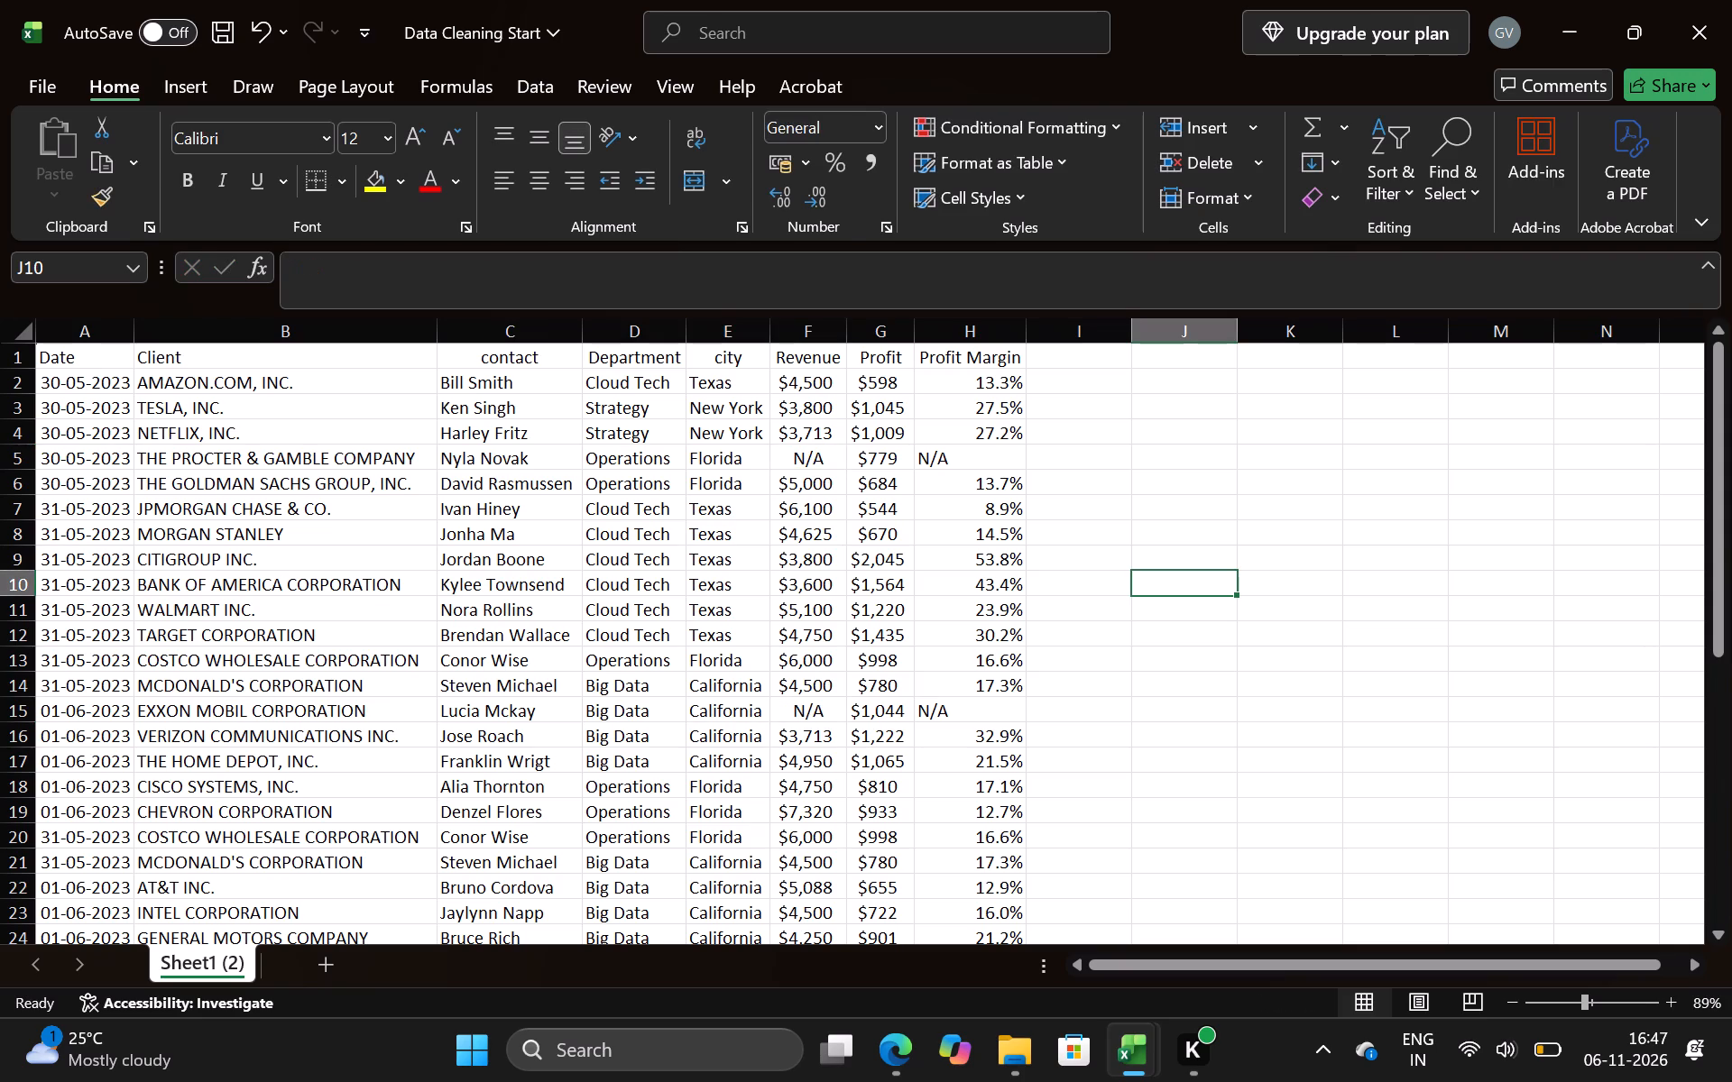
# Delete the surplus N/A entries below the table in the Revenue column, cells F33 to F42.
pyautogui.scroll(-2, 781, 660)
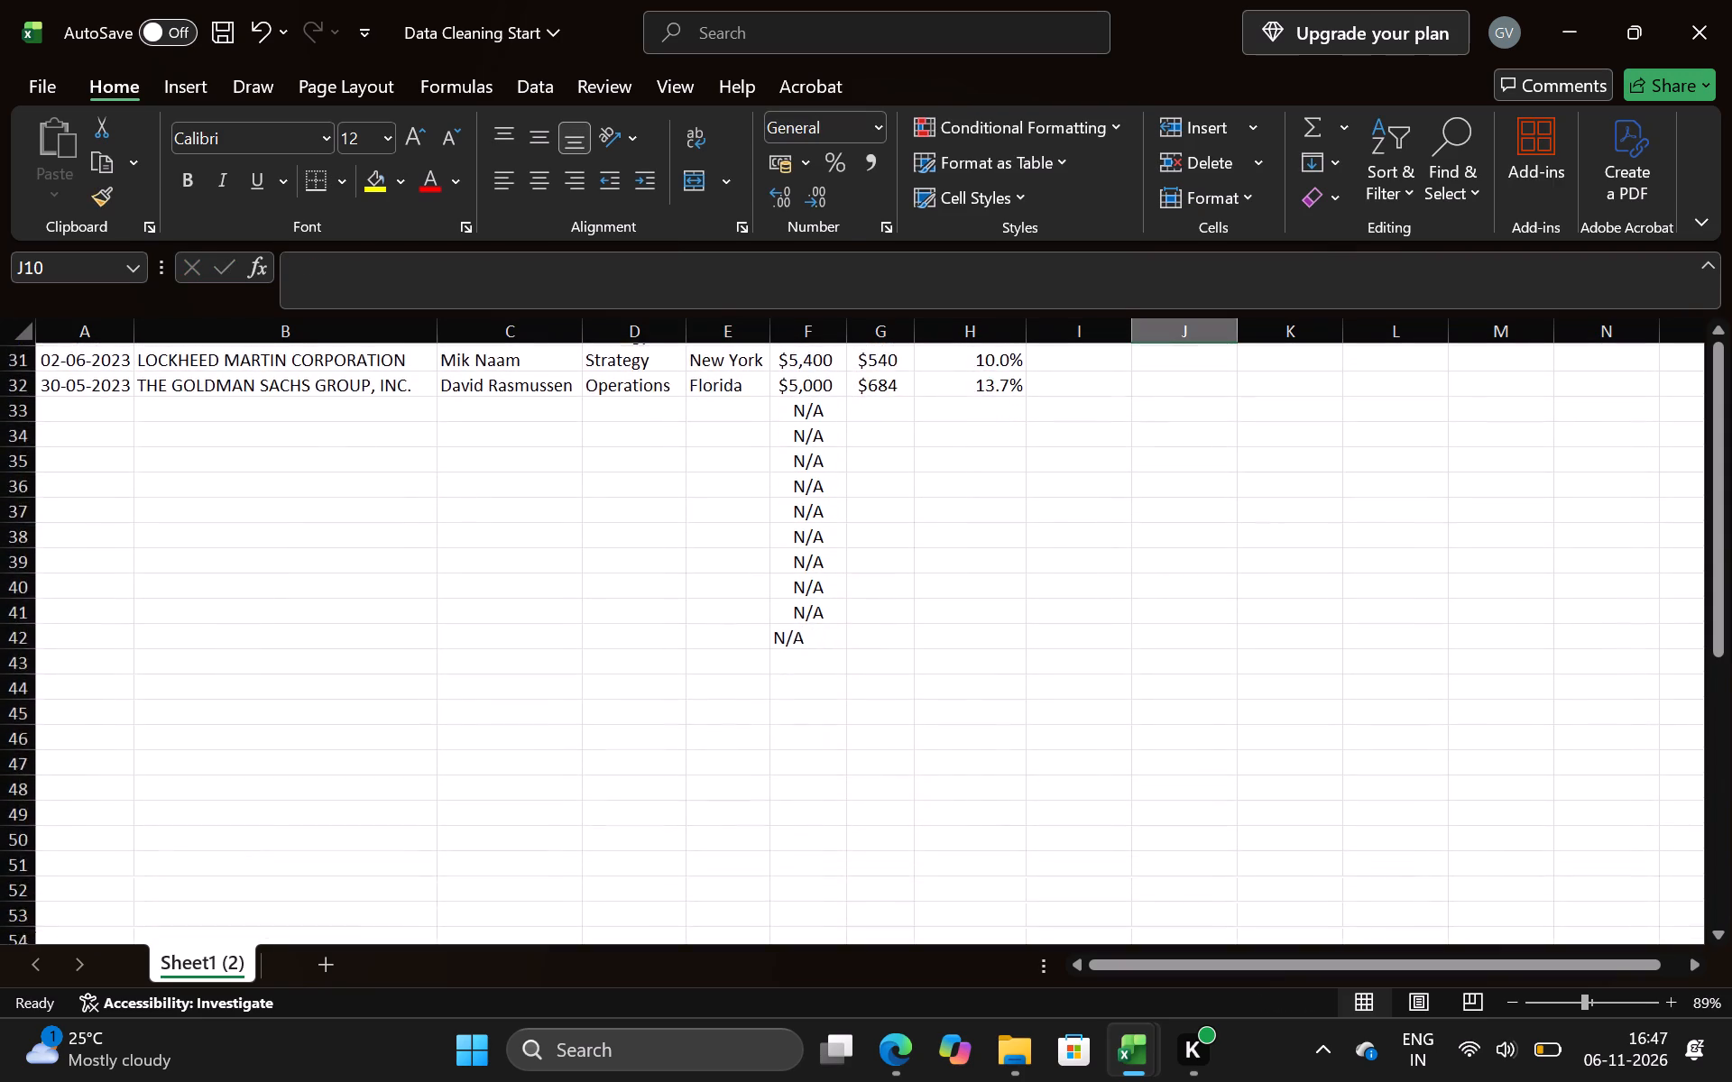
pyautogui.scroll(-2, 781, 660)
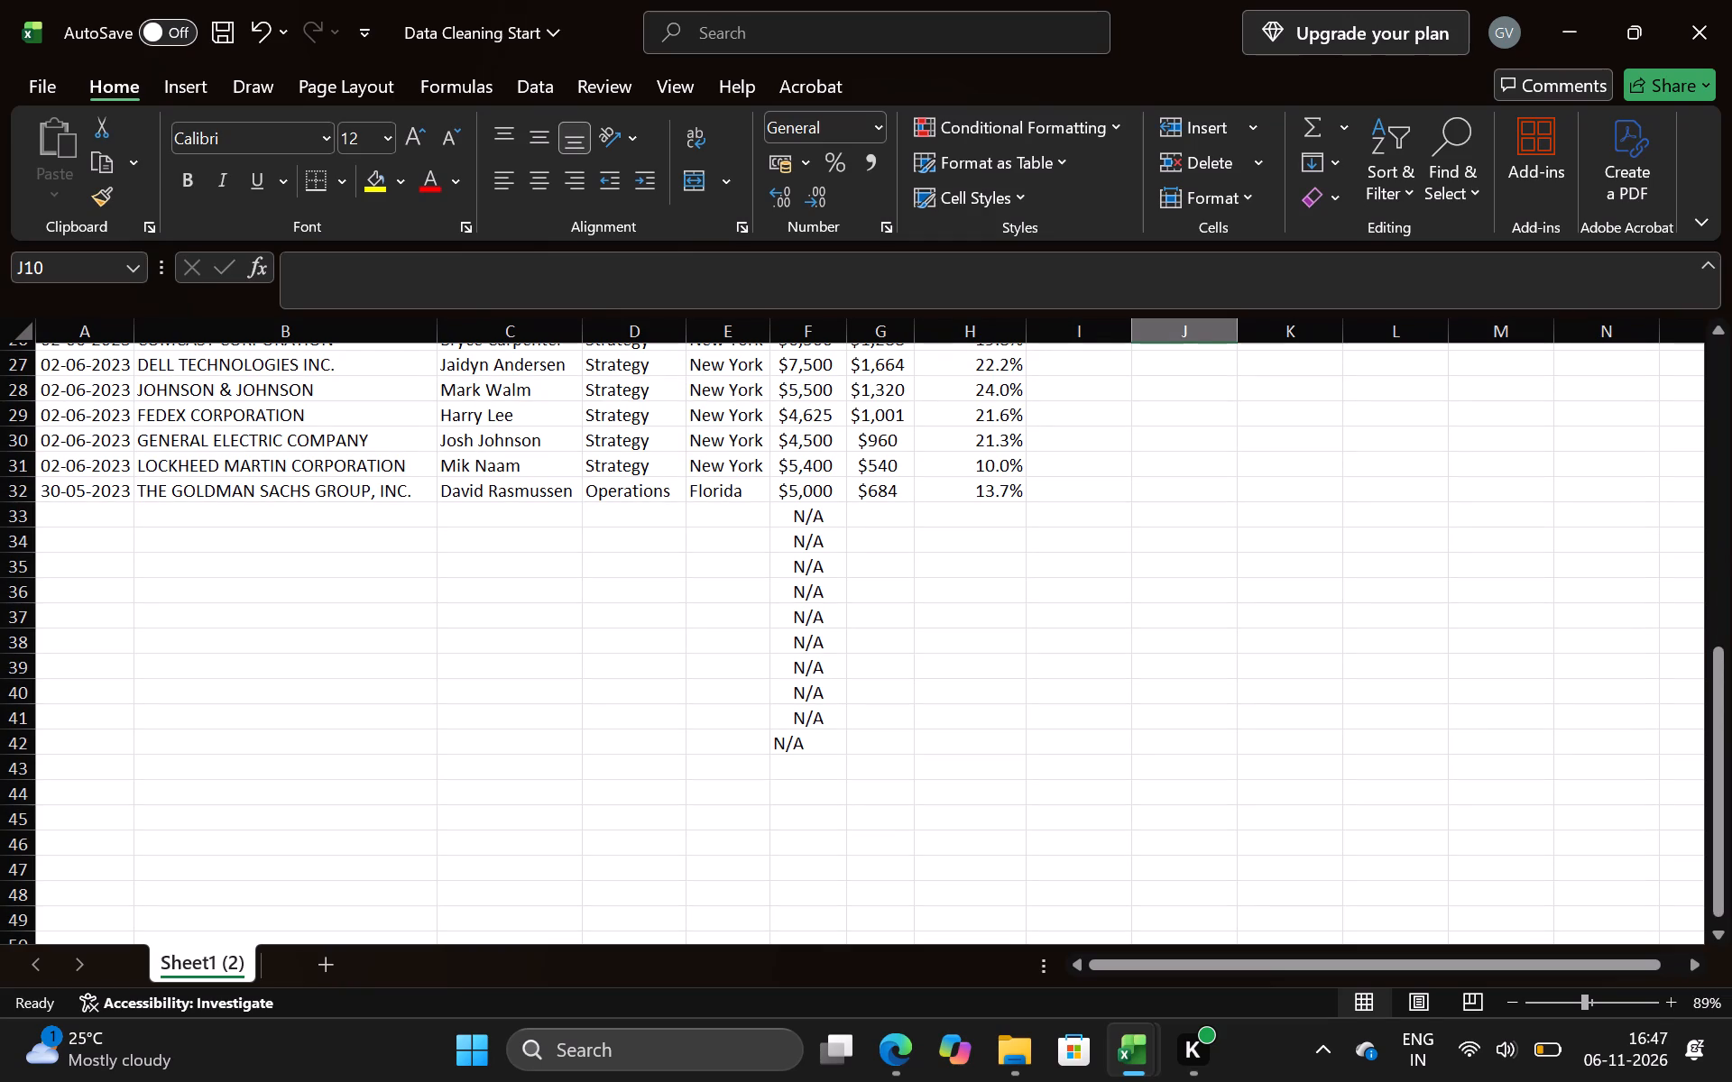
pyautogui.moveTo(783, 523); pyautogui.dragTo(807, 742)
pyautogui.press('Delete')
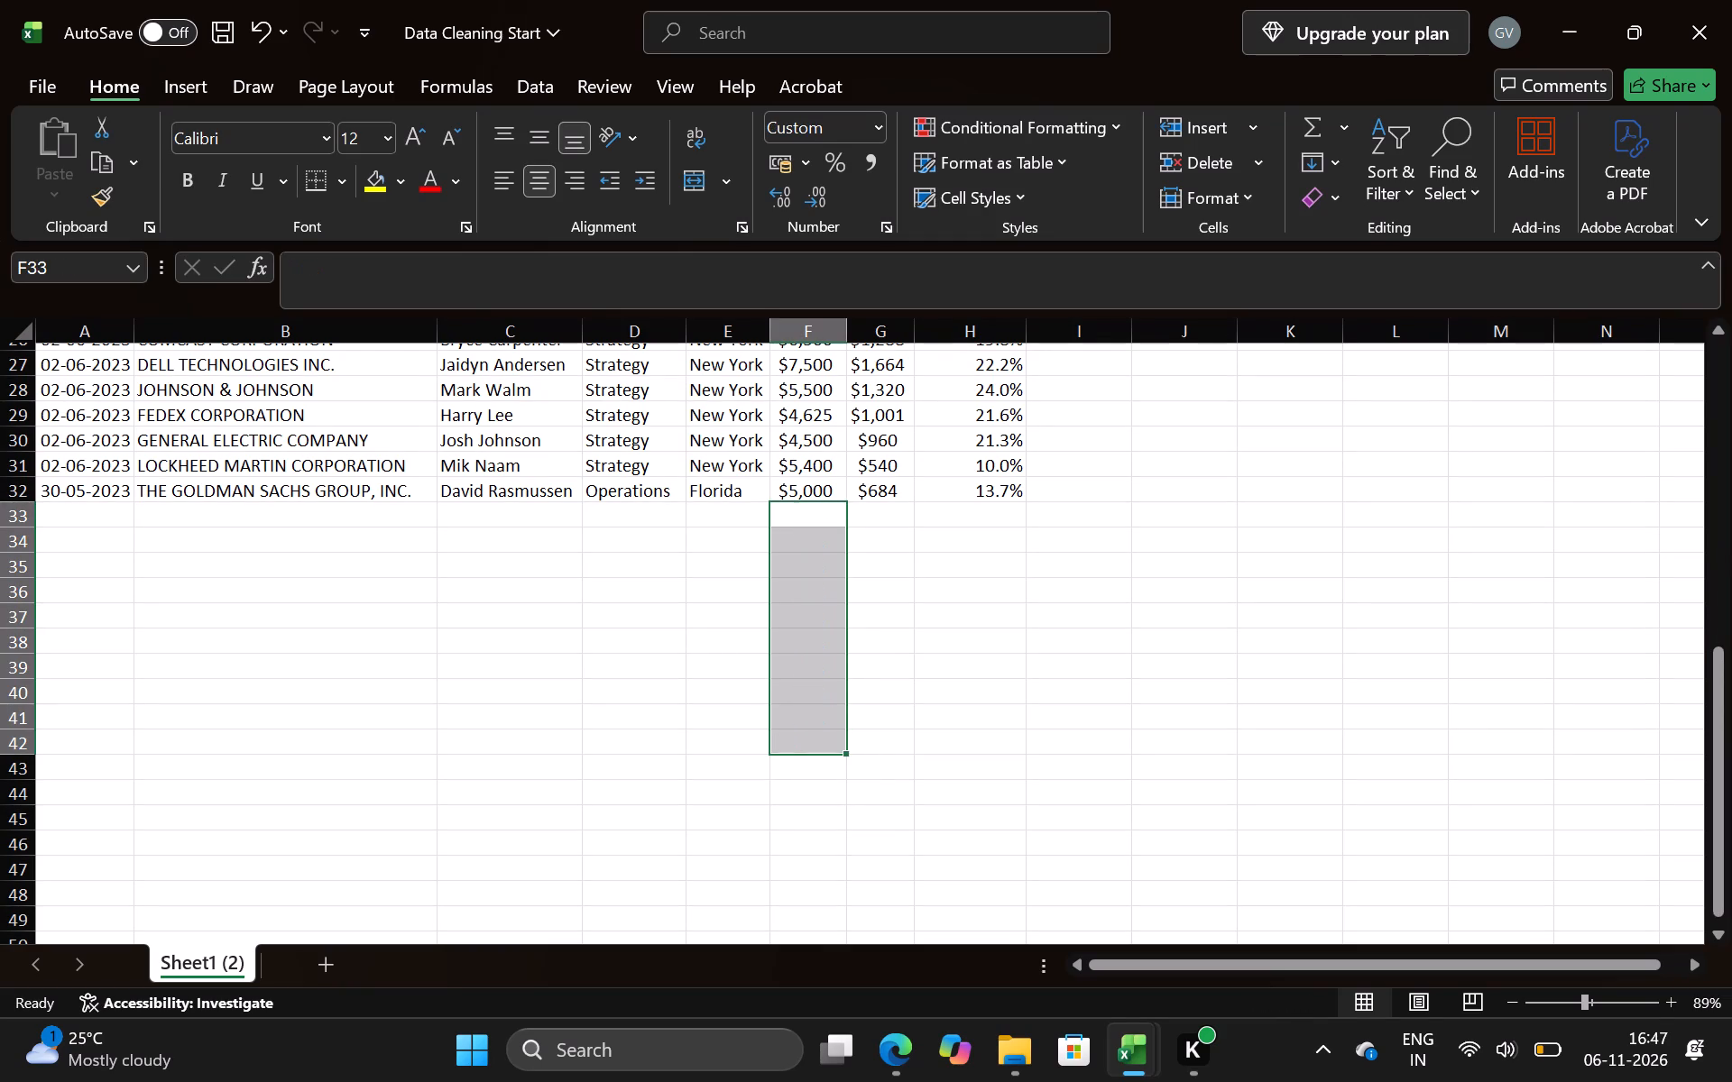
pyautogui.click(1340, 591)
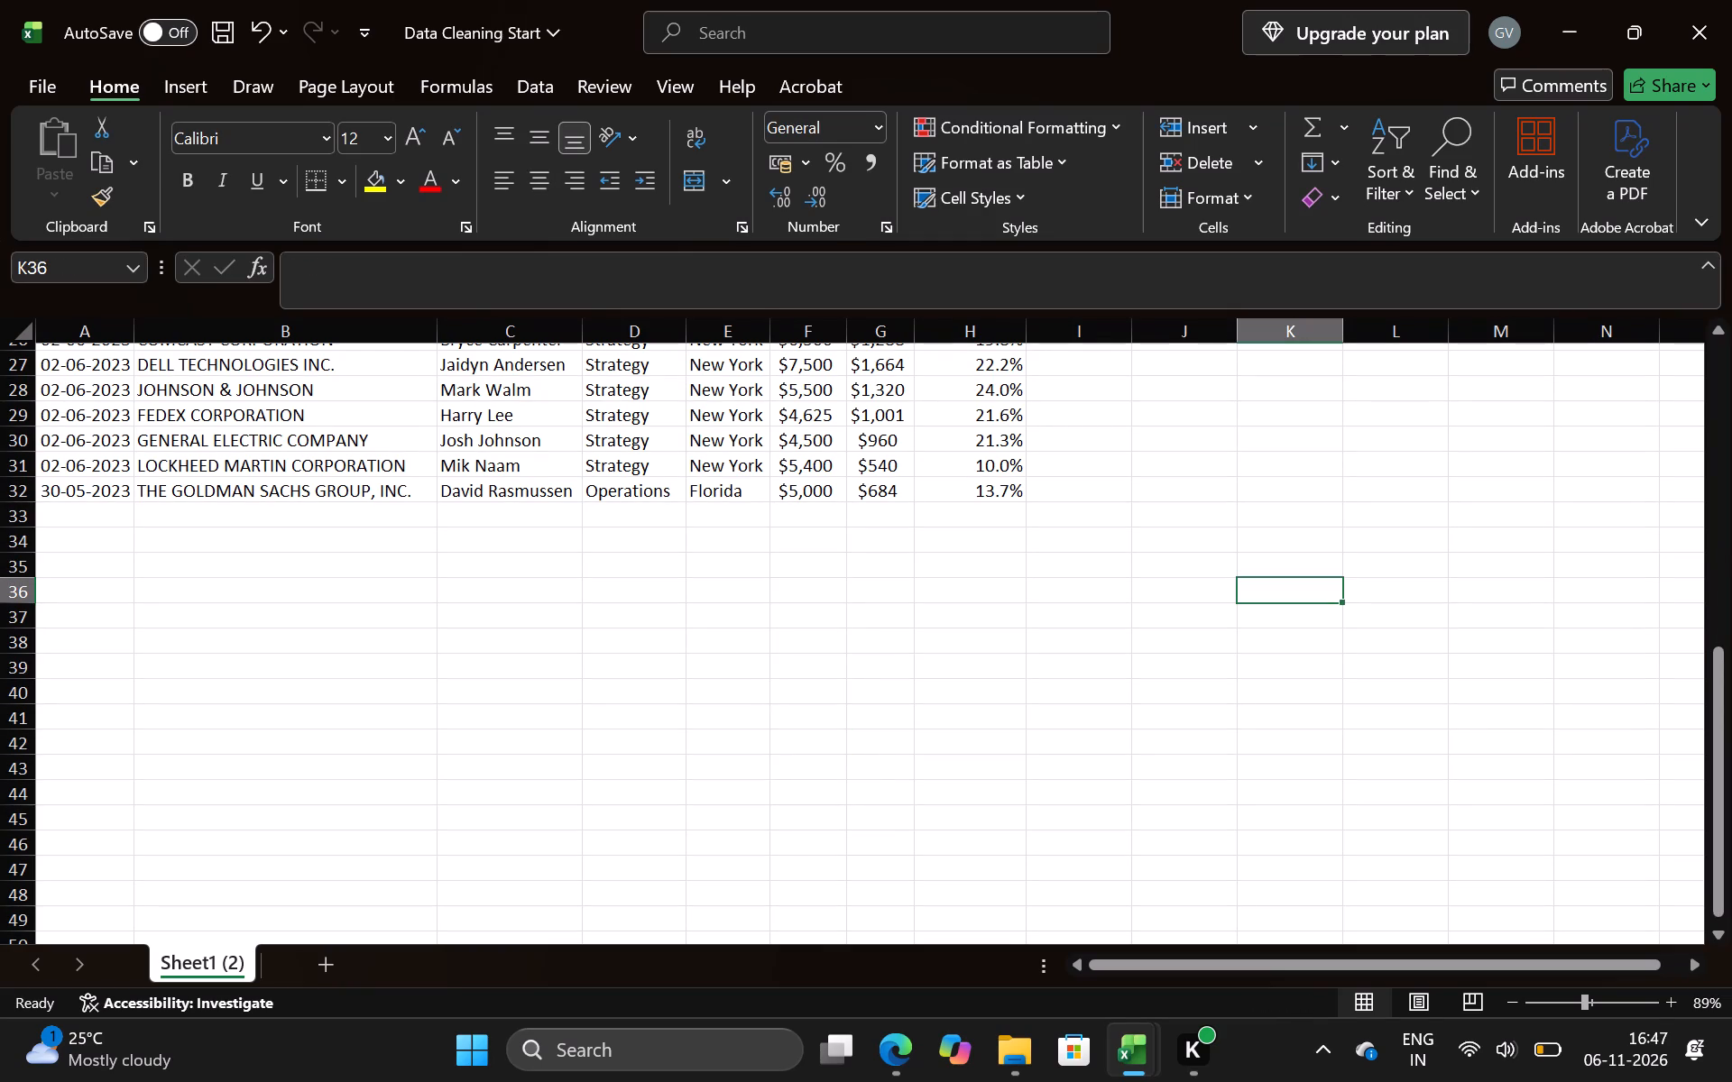
pyautogui.scroll(7, 460, 723)
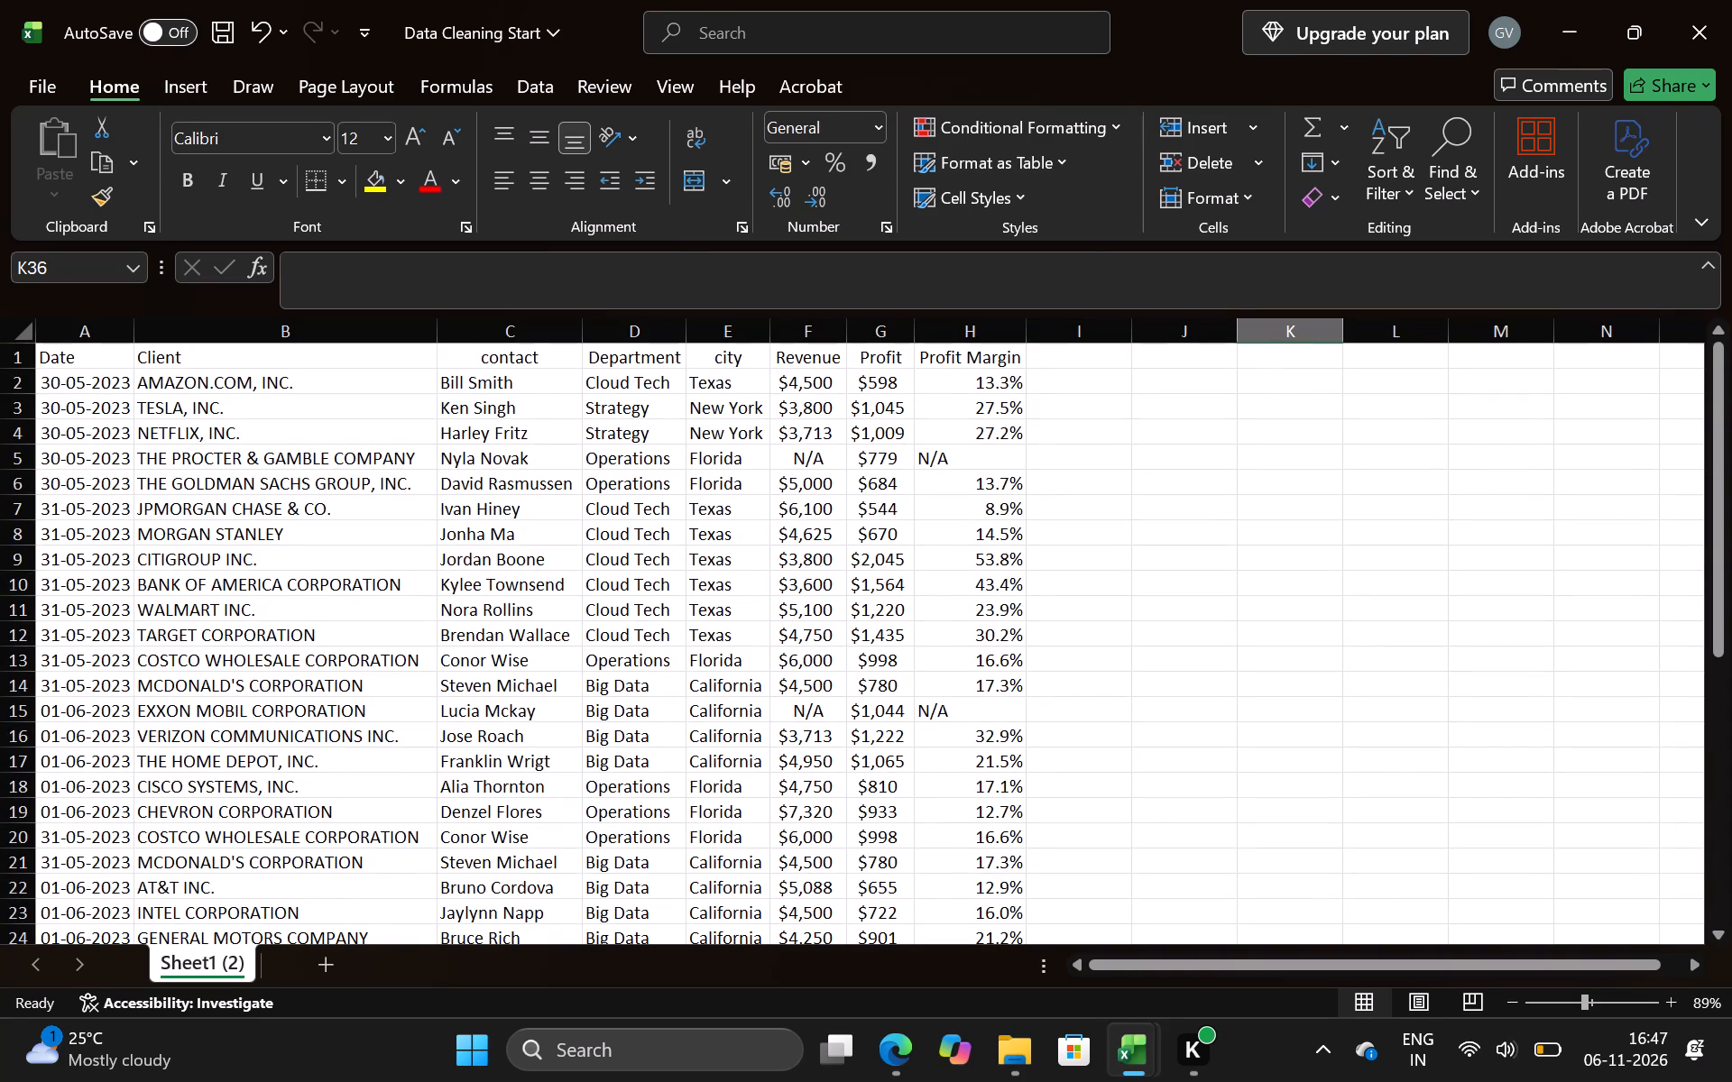
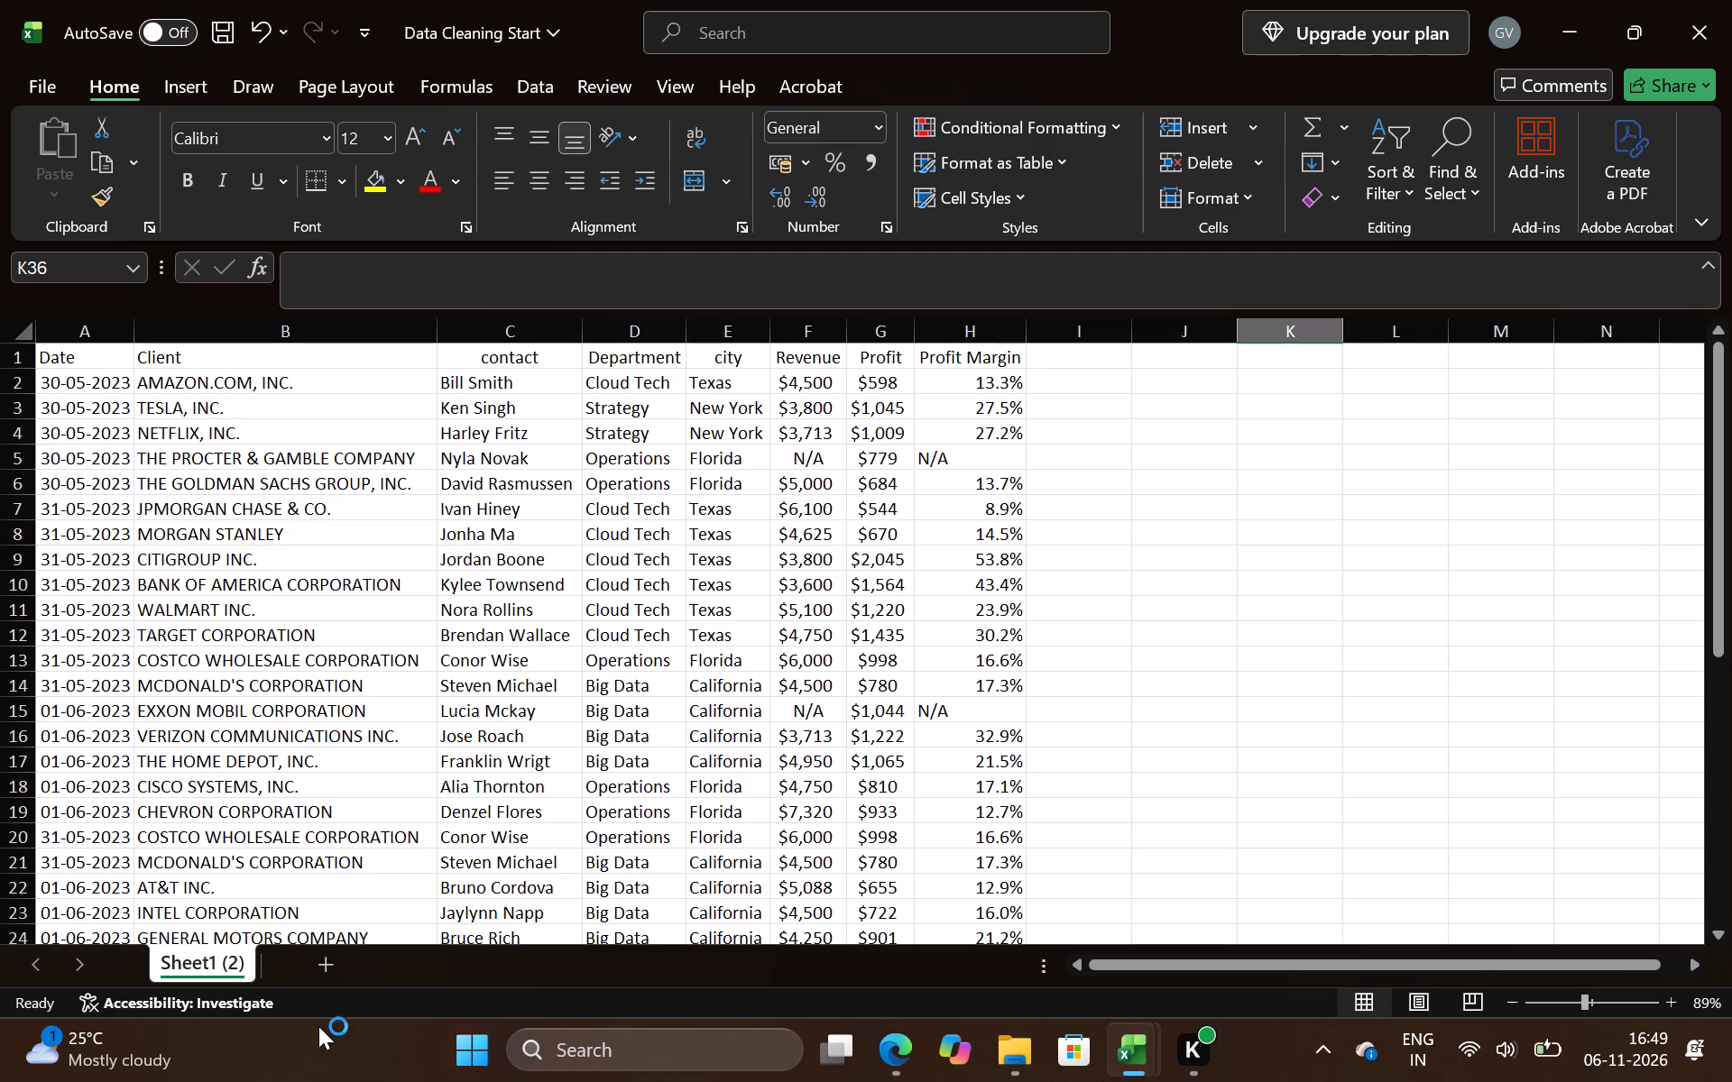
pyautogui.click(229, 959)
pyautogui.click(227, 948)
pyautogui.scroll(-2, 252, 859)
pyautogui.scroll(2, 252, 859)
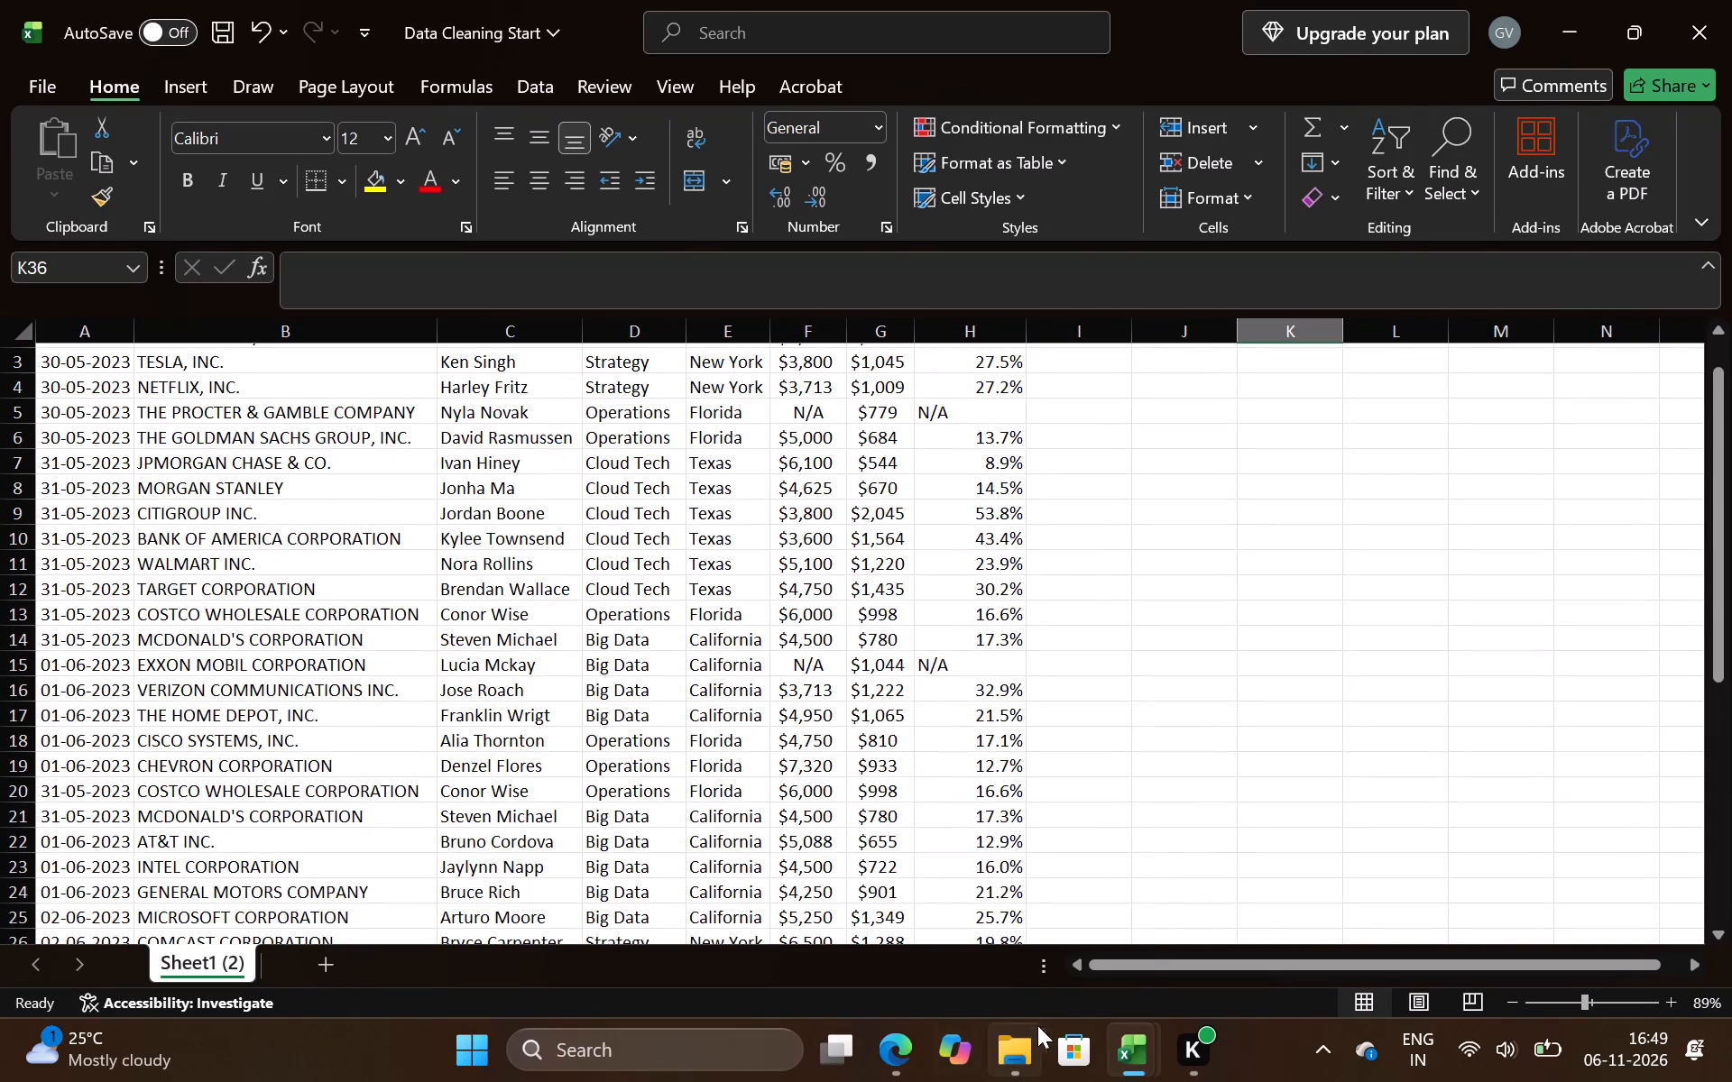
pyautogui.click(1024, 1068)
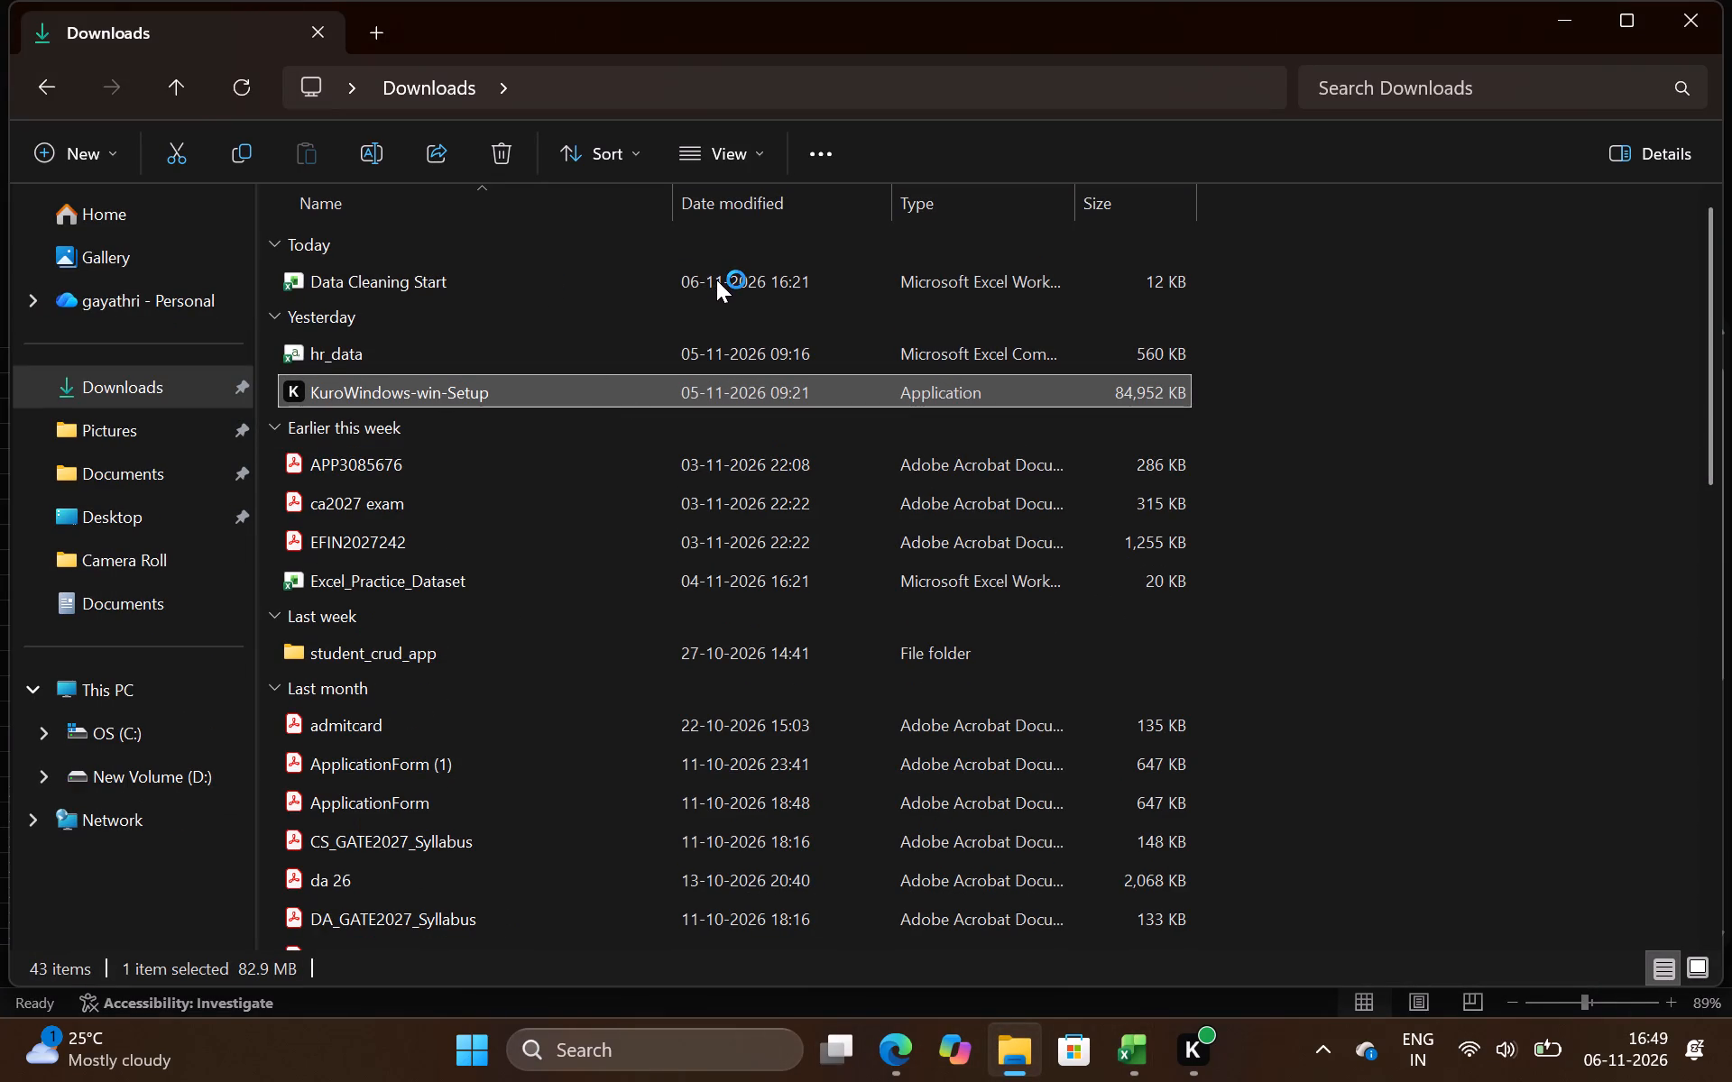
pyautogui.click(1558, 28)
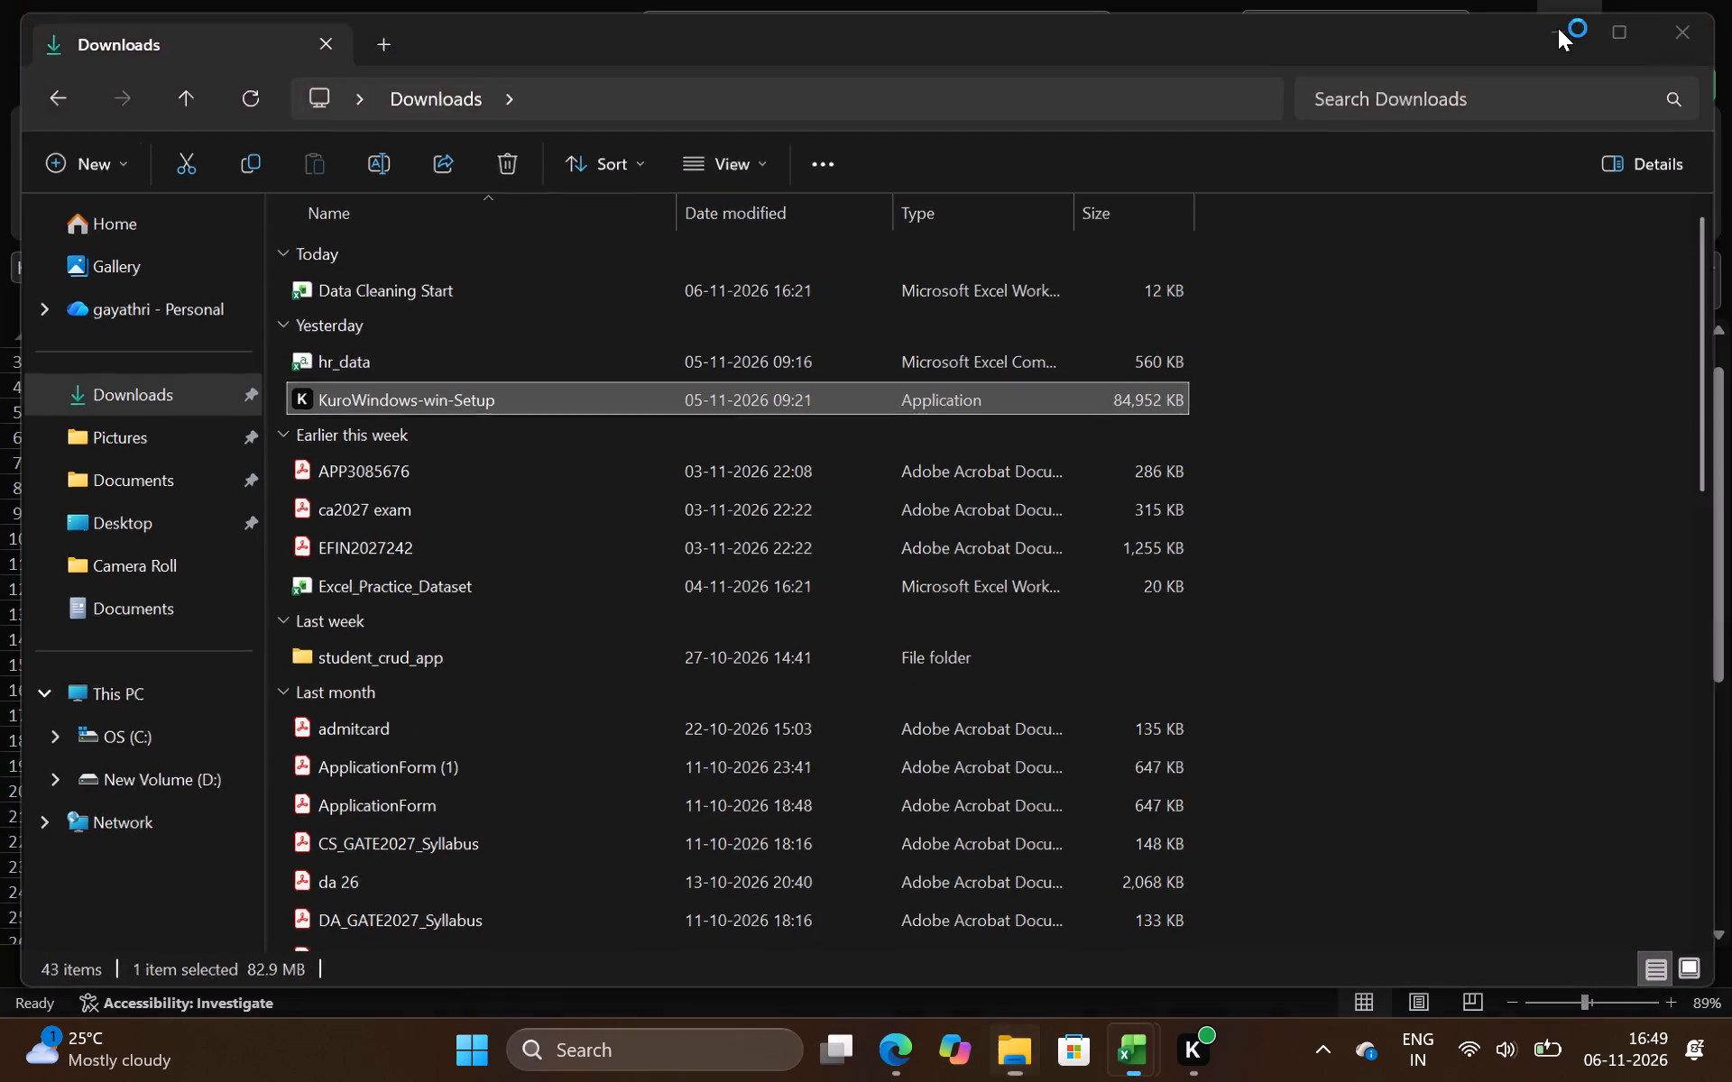
# Format the data range A1 to H32 as a table with headers, using the light green style with a solid green header row.
pyautogui.scroll(1, 1274, 586)
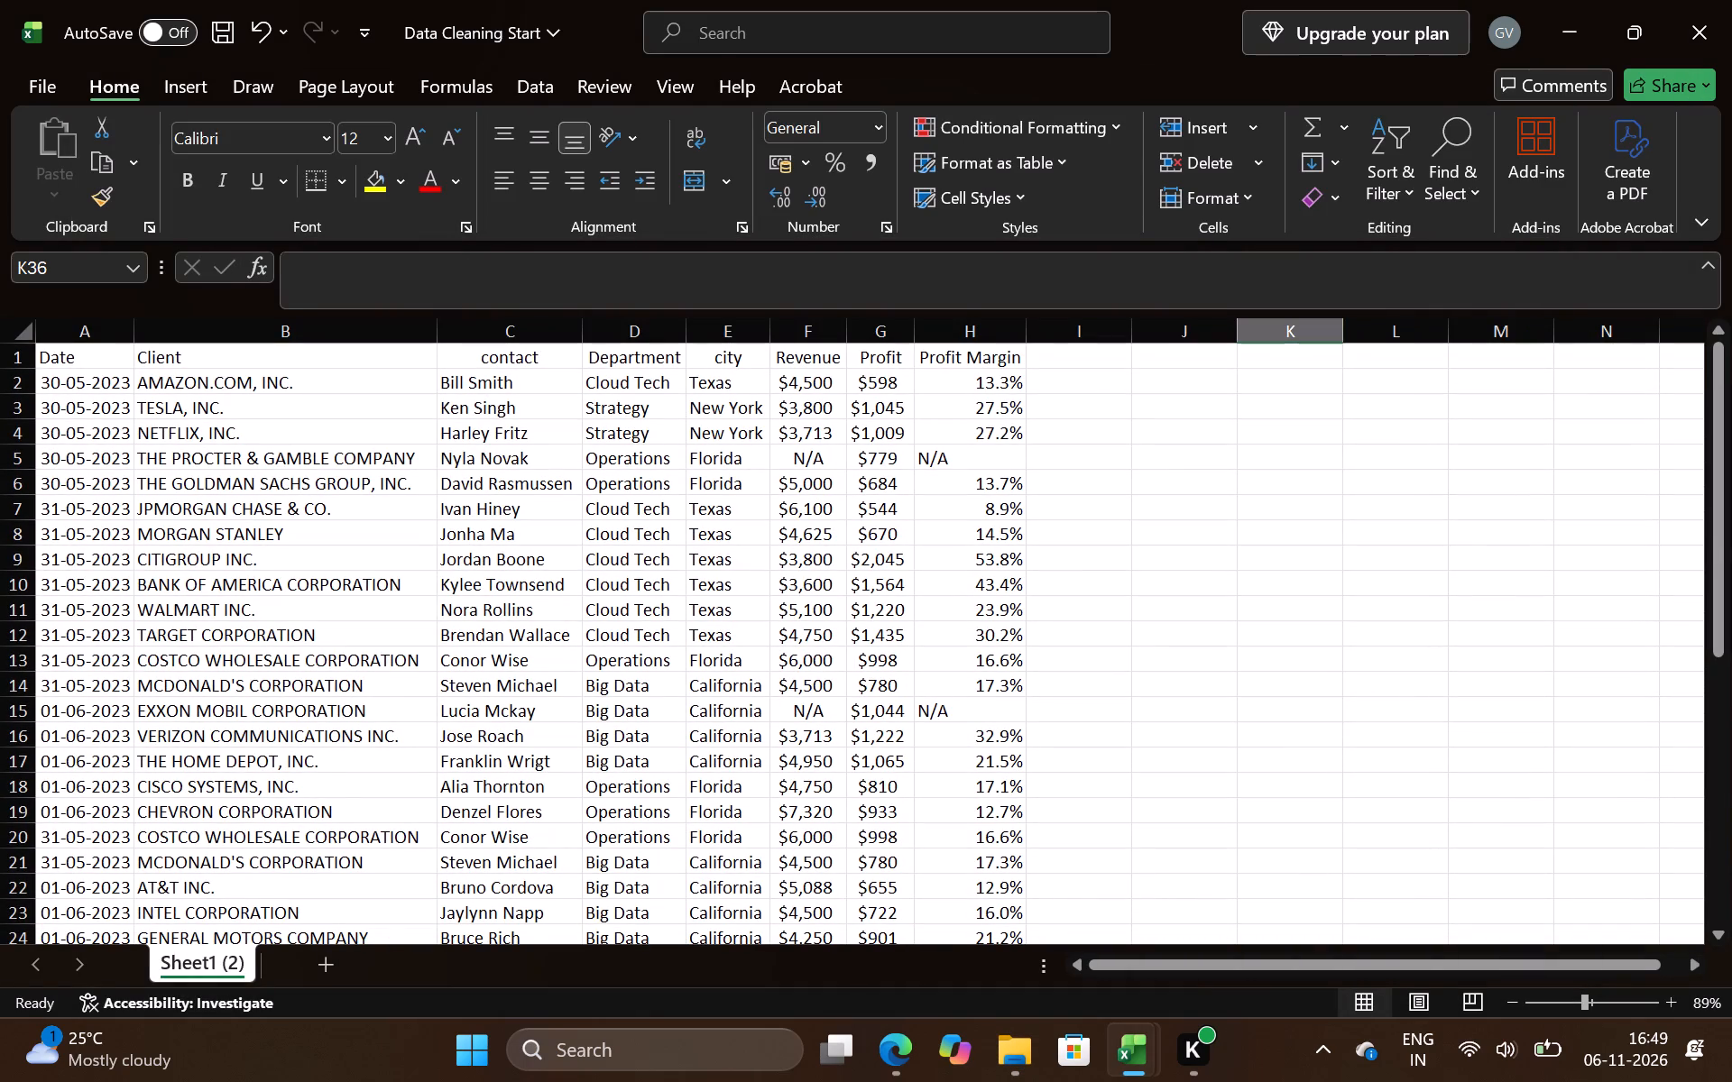
pyautogui.click(53, 359)
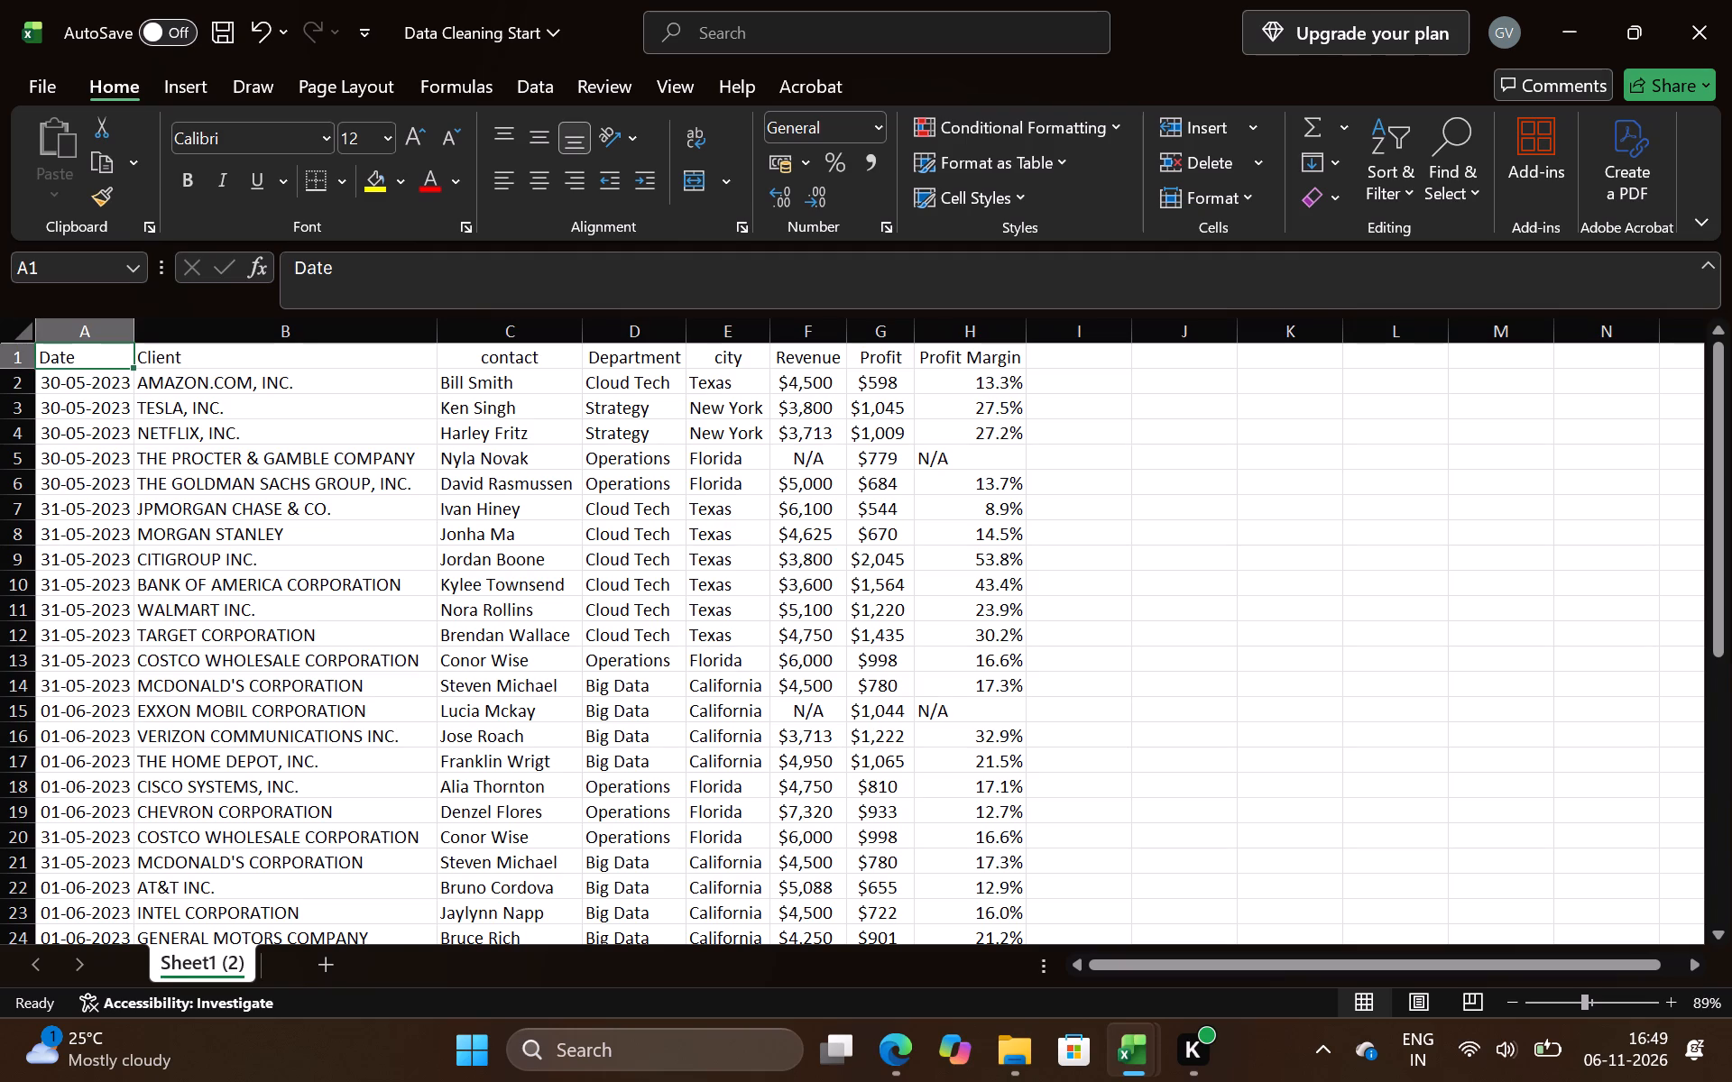
pyautogui.hotkey('ctrl', 'shift', 'Down')
pyautogui.hotkey('ctrl', 'shift', 'Right')
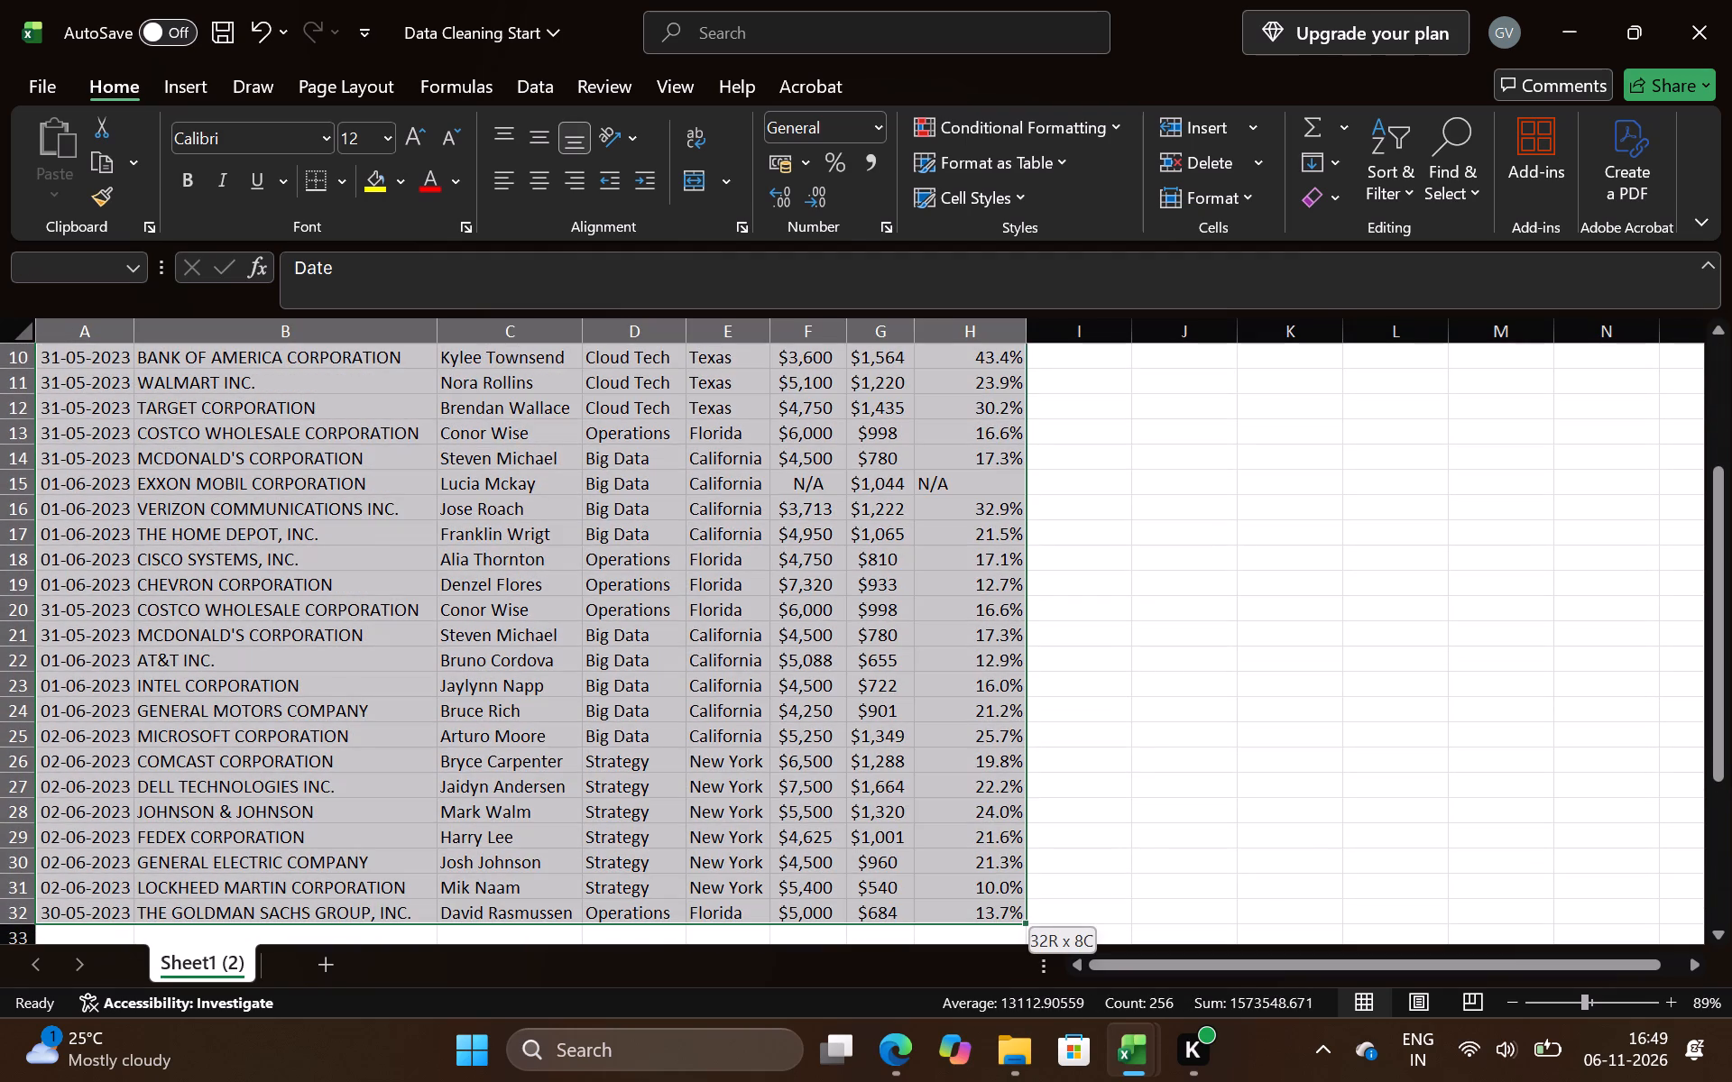
pyautogui.click(1052, 160)
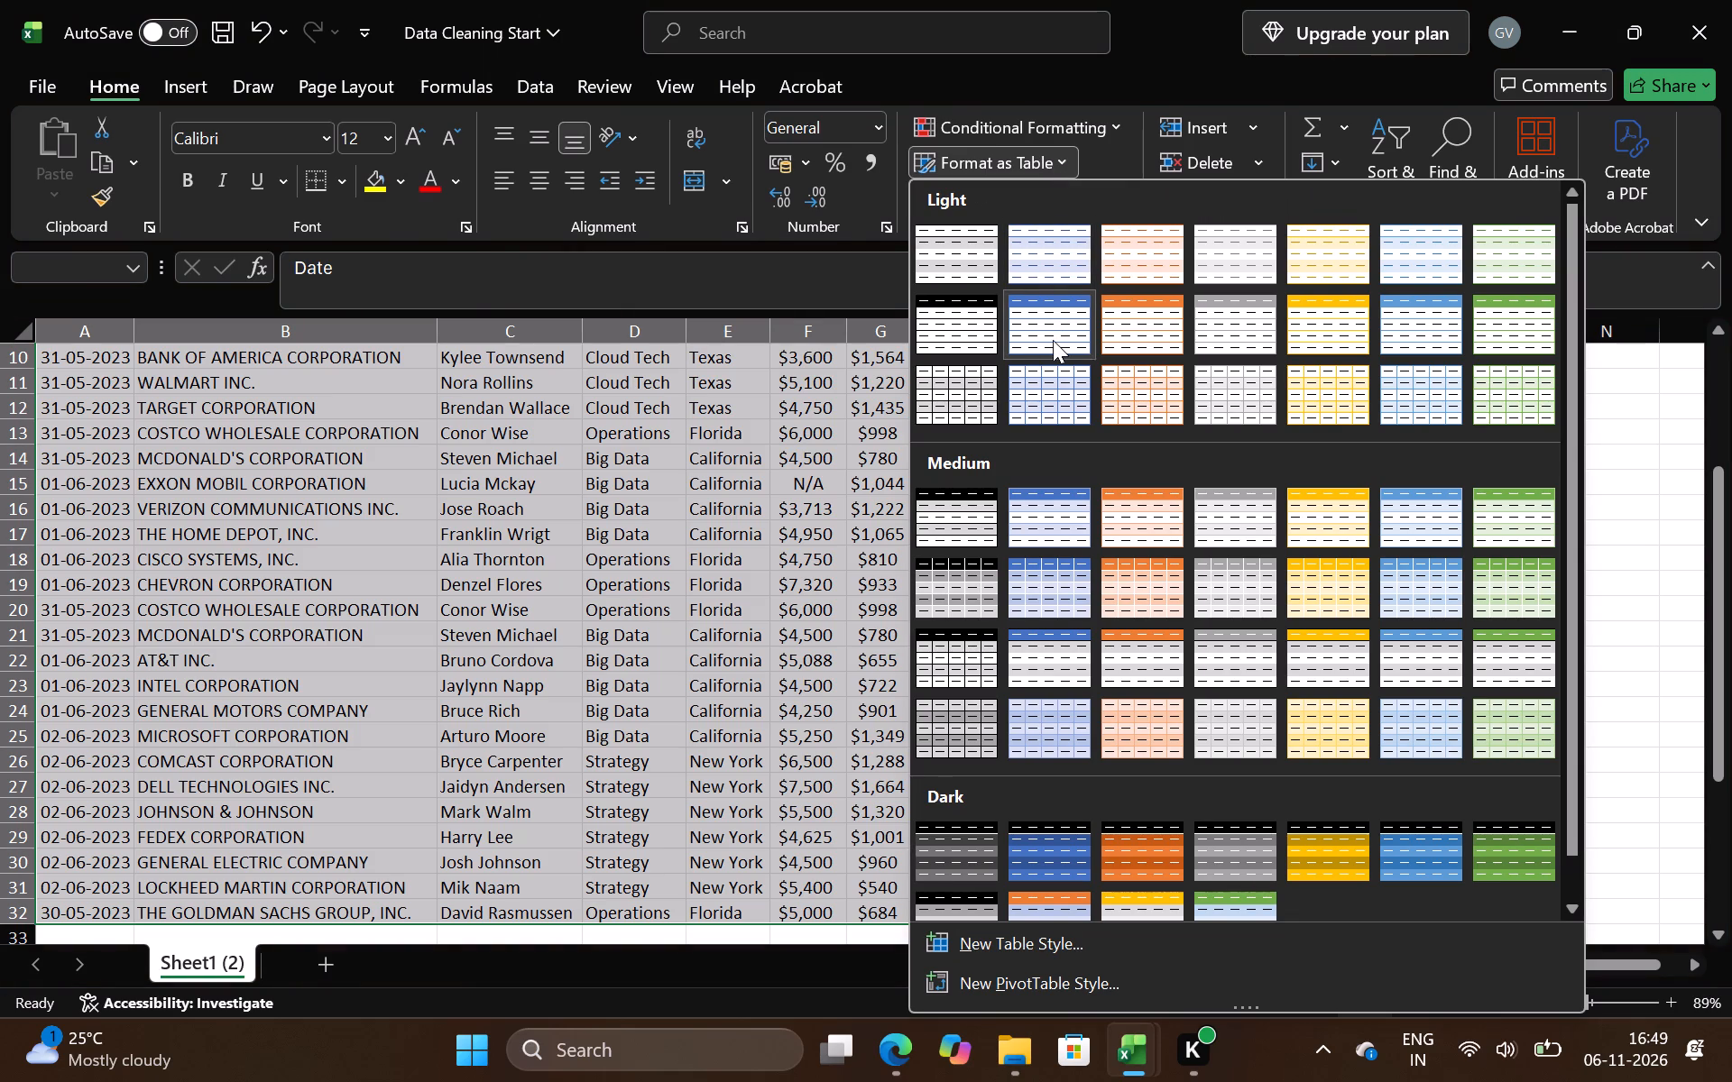
pyautogui.click(1516, 315)
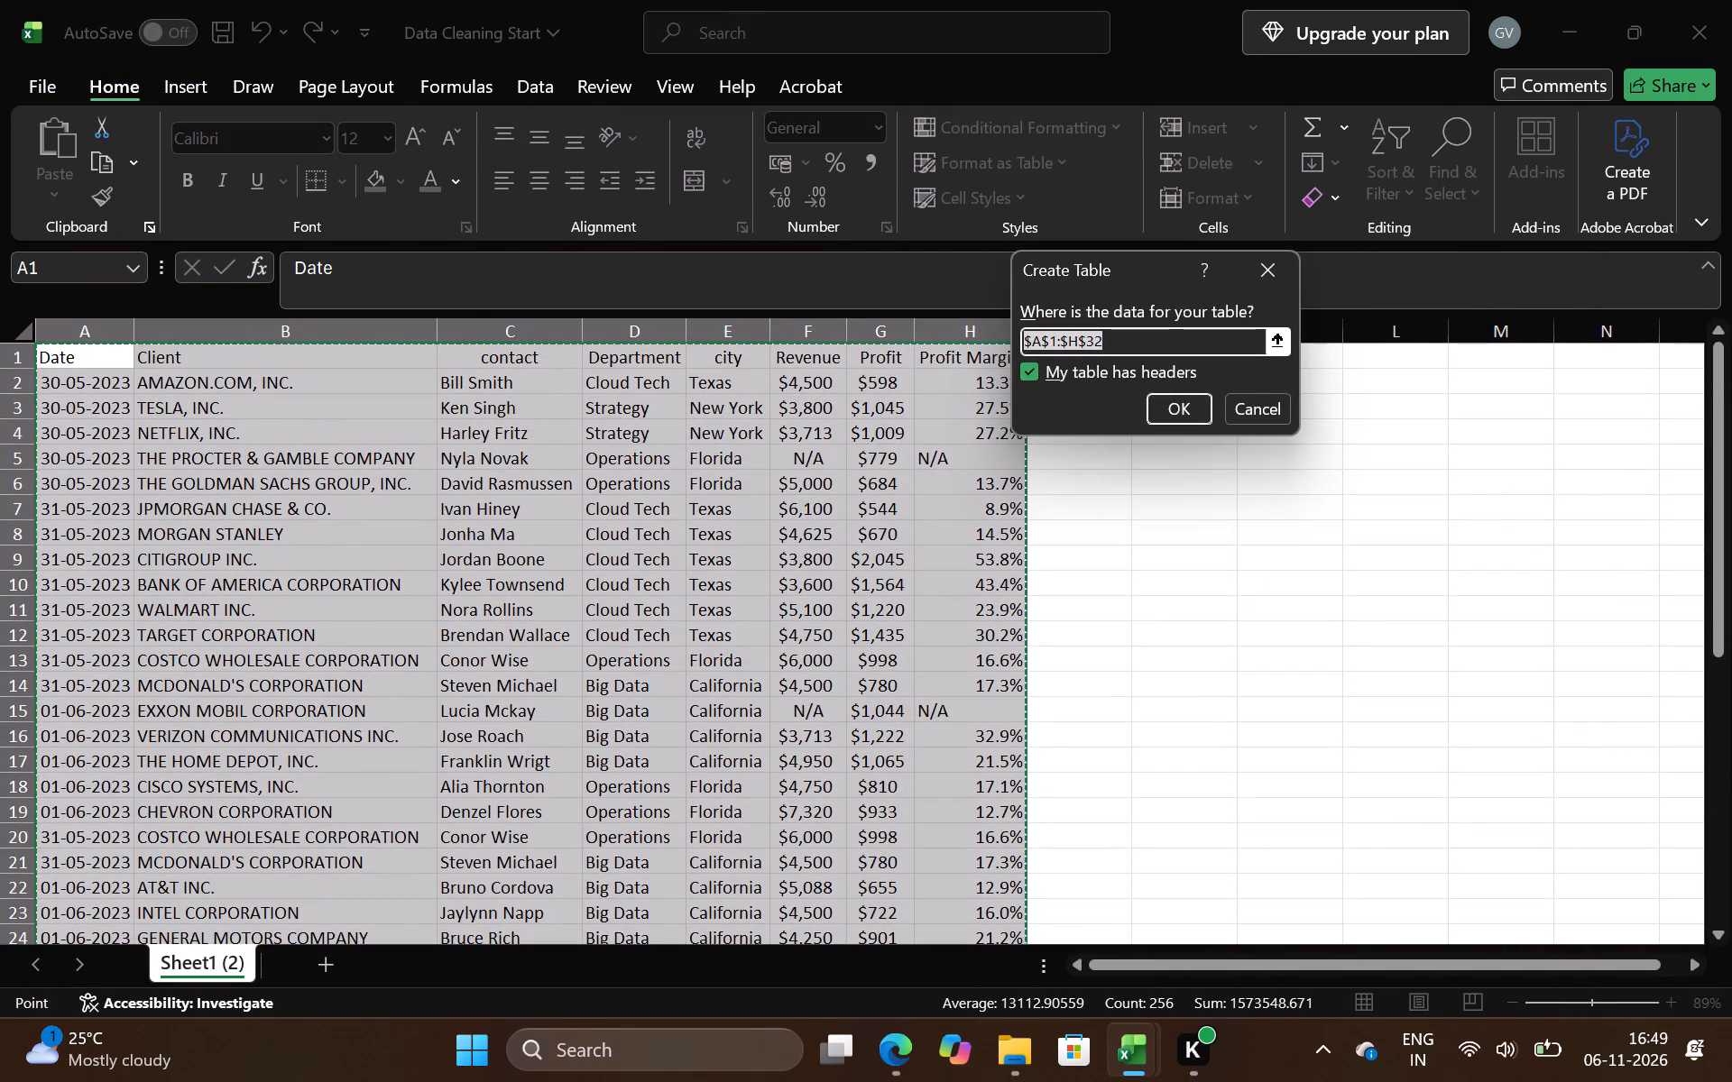
pyautogui.click(1177, 414)
pyautogui.click(1216, 534)
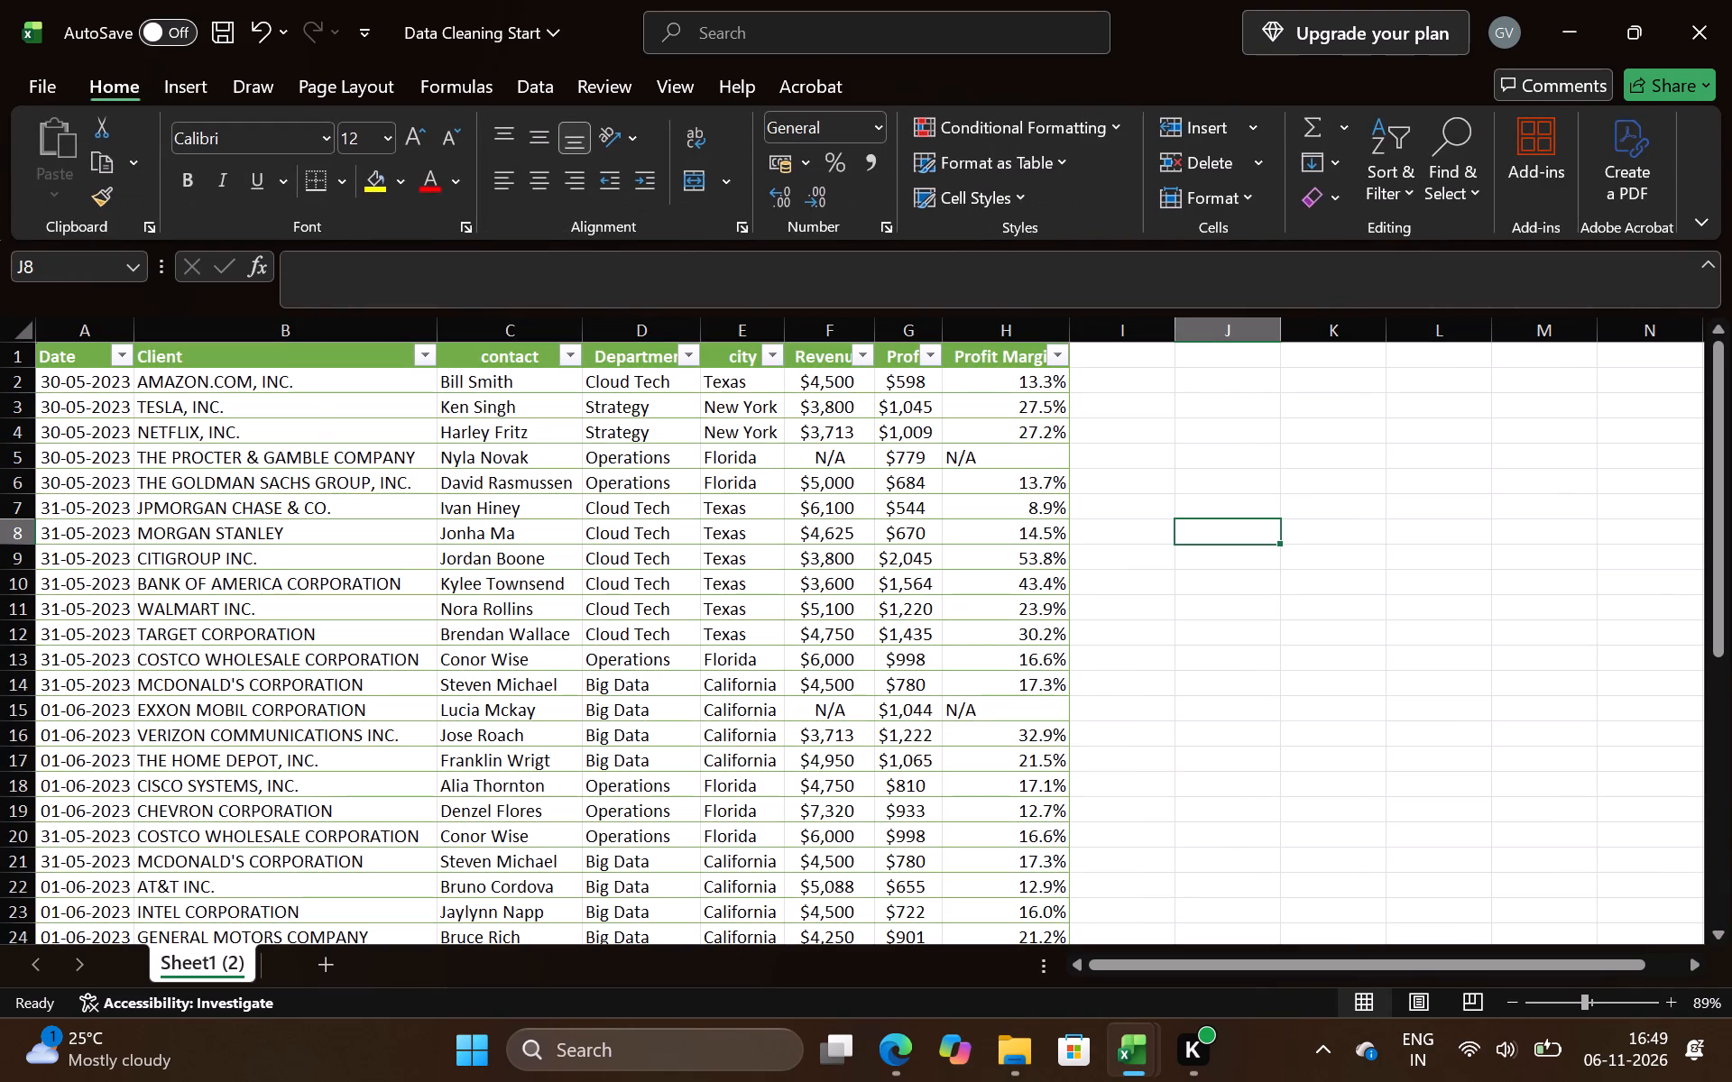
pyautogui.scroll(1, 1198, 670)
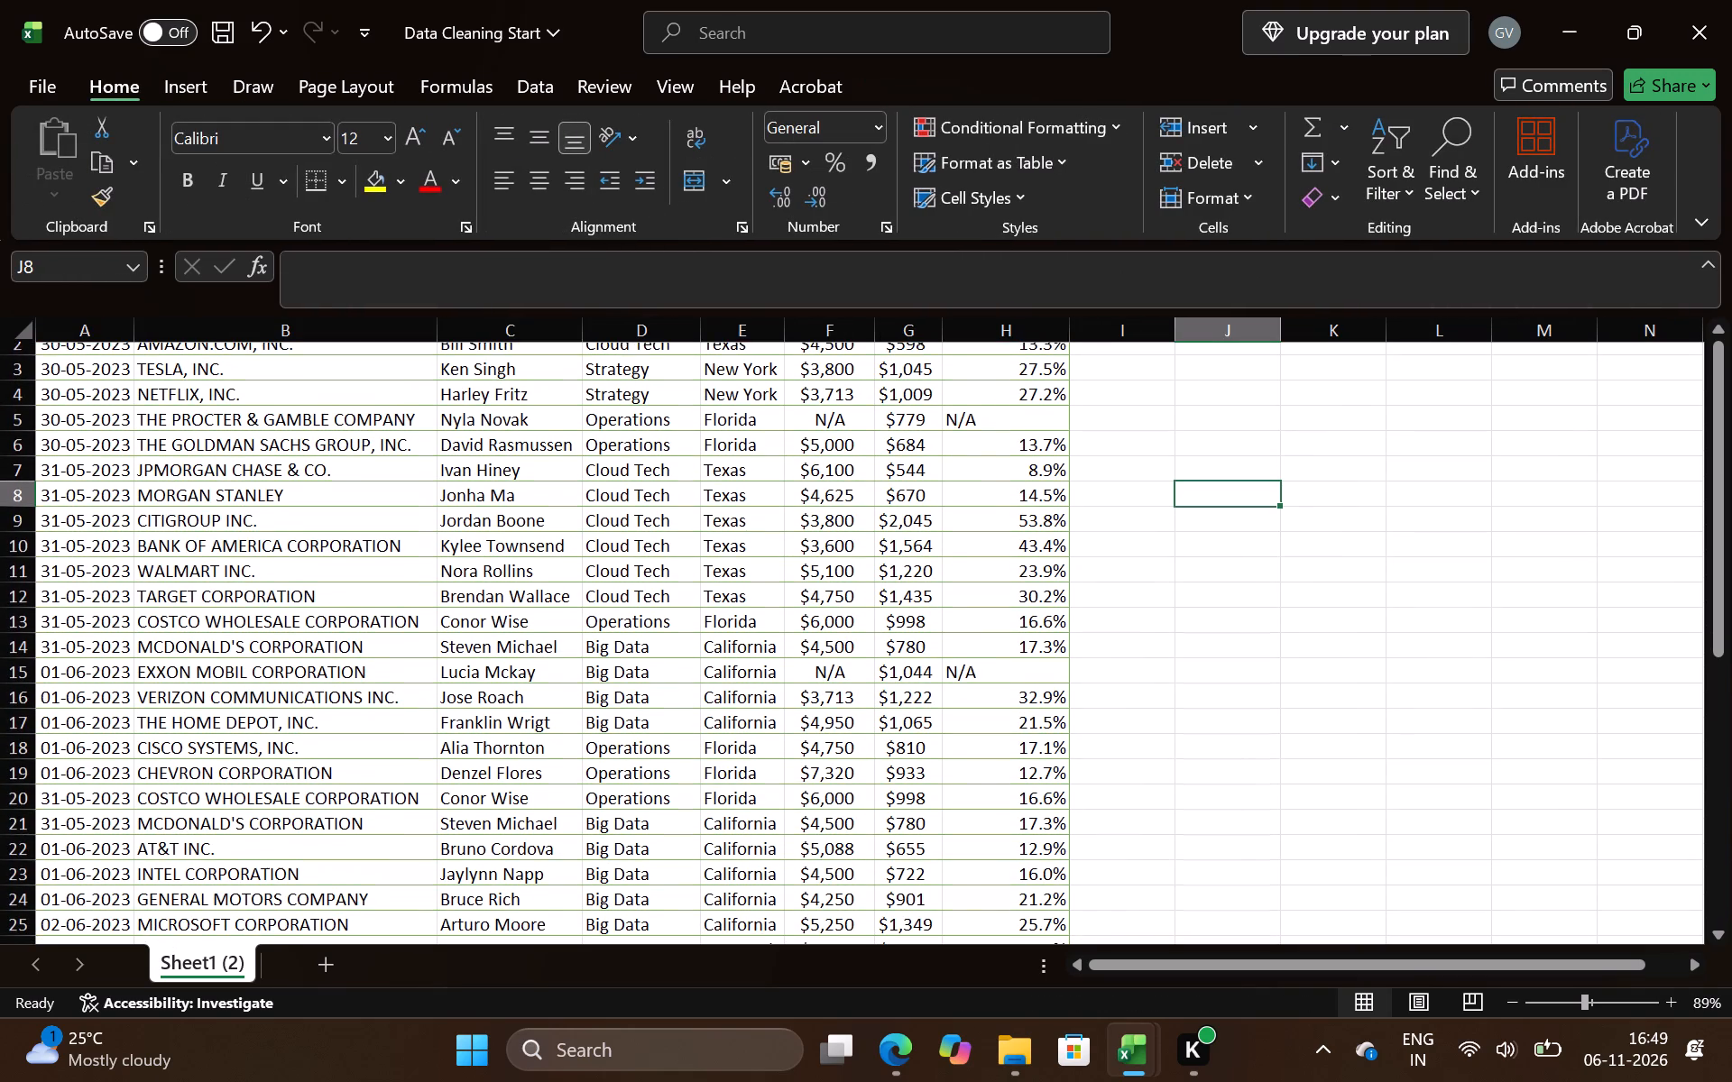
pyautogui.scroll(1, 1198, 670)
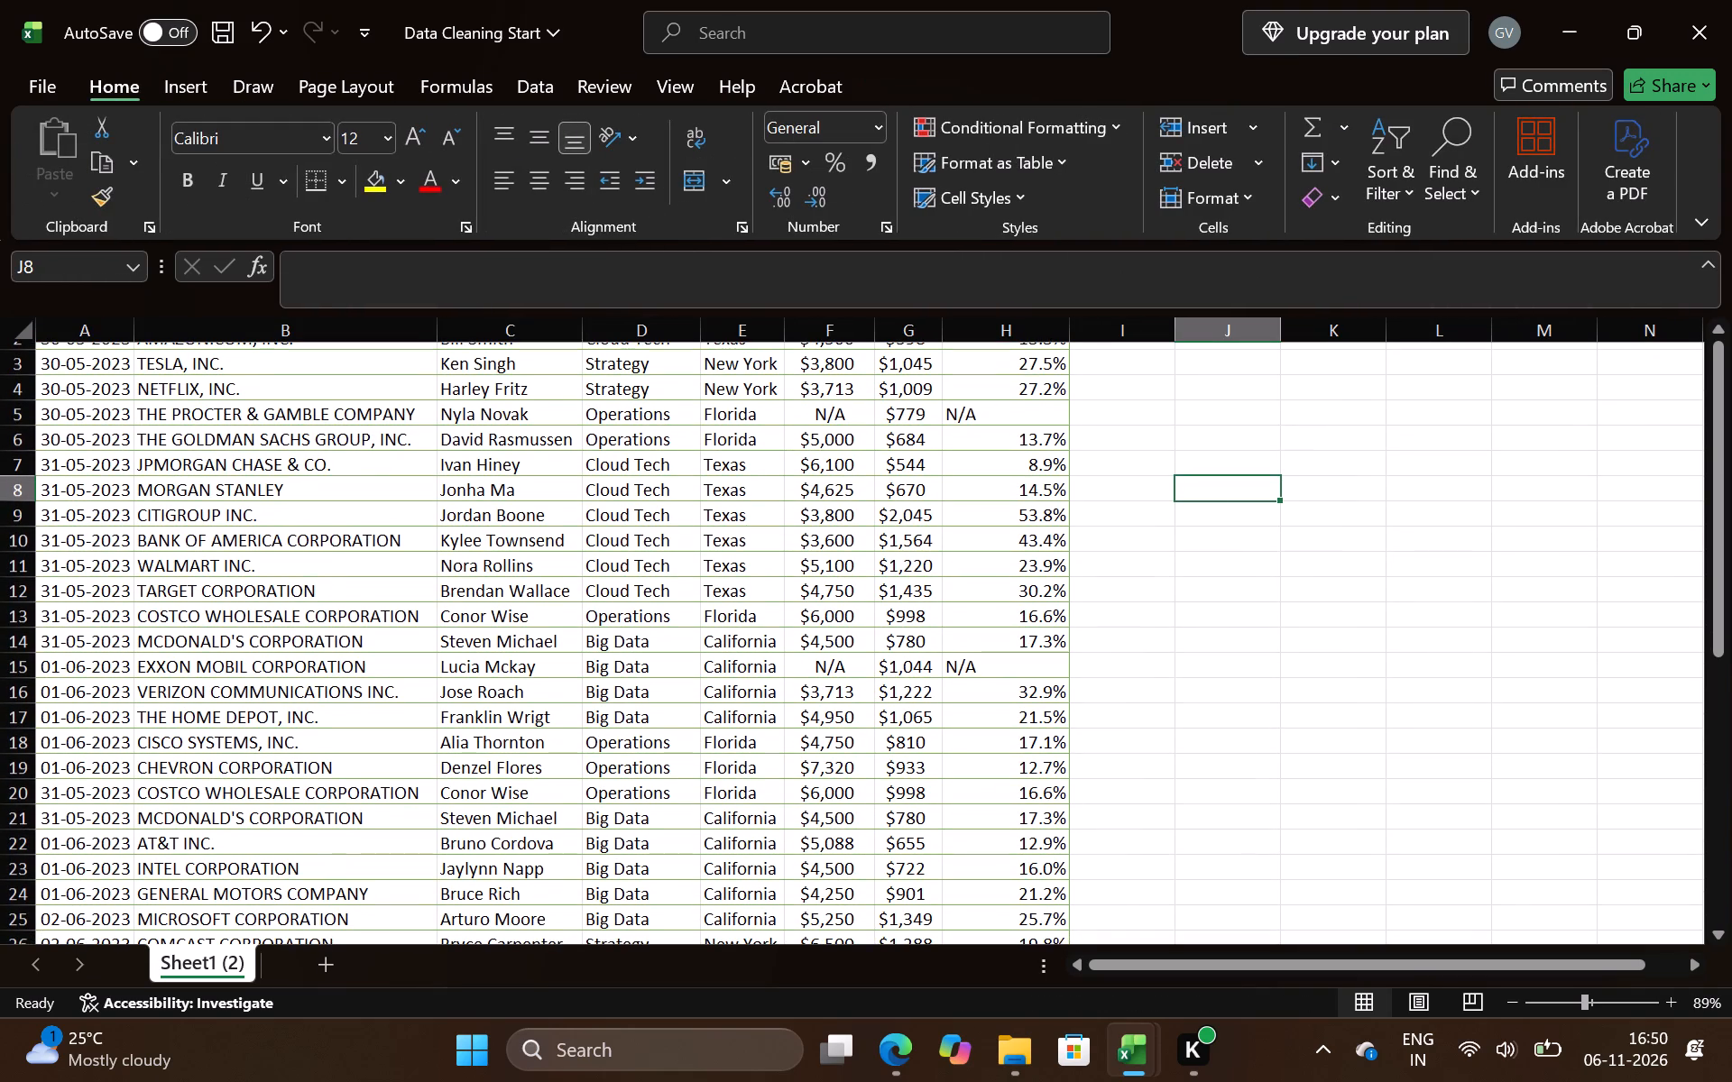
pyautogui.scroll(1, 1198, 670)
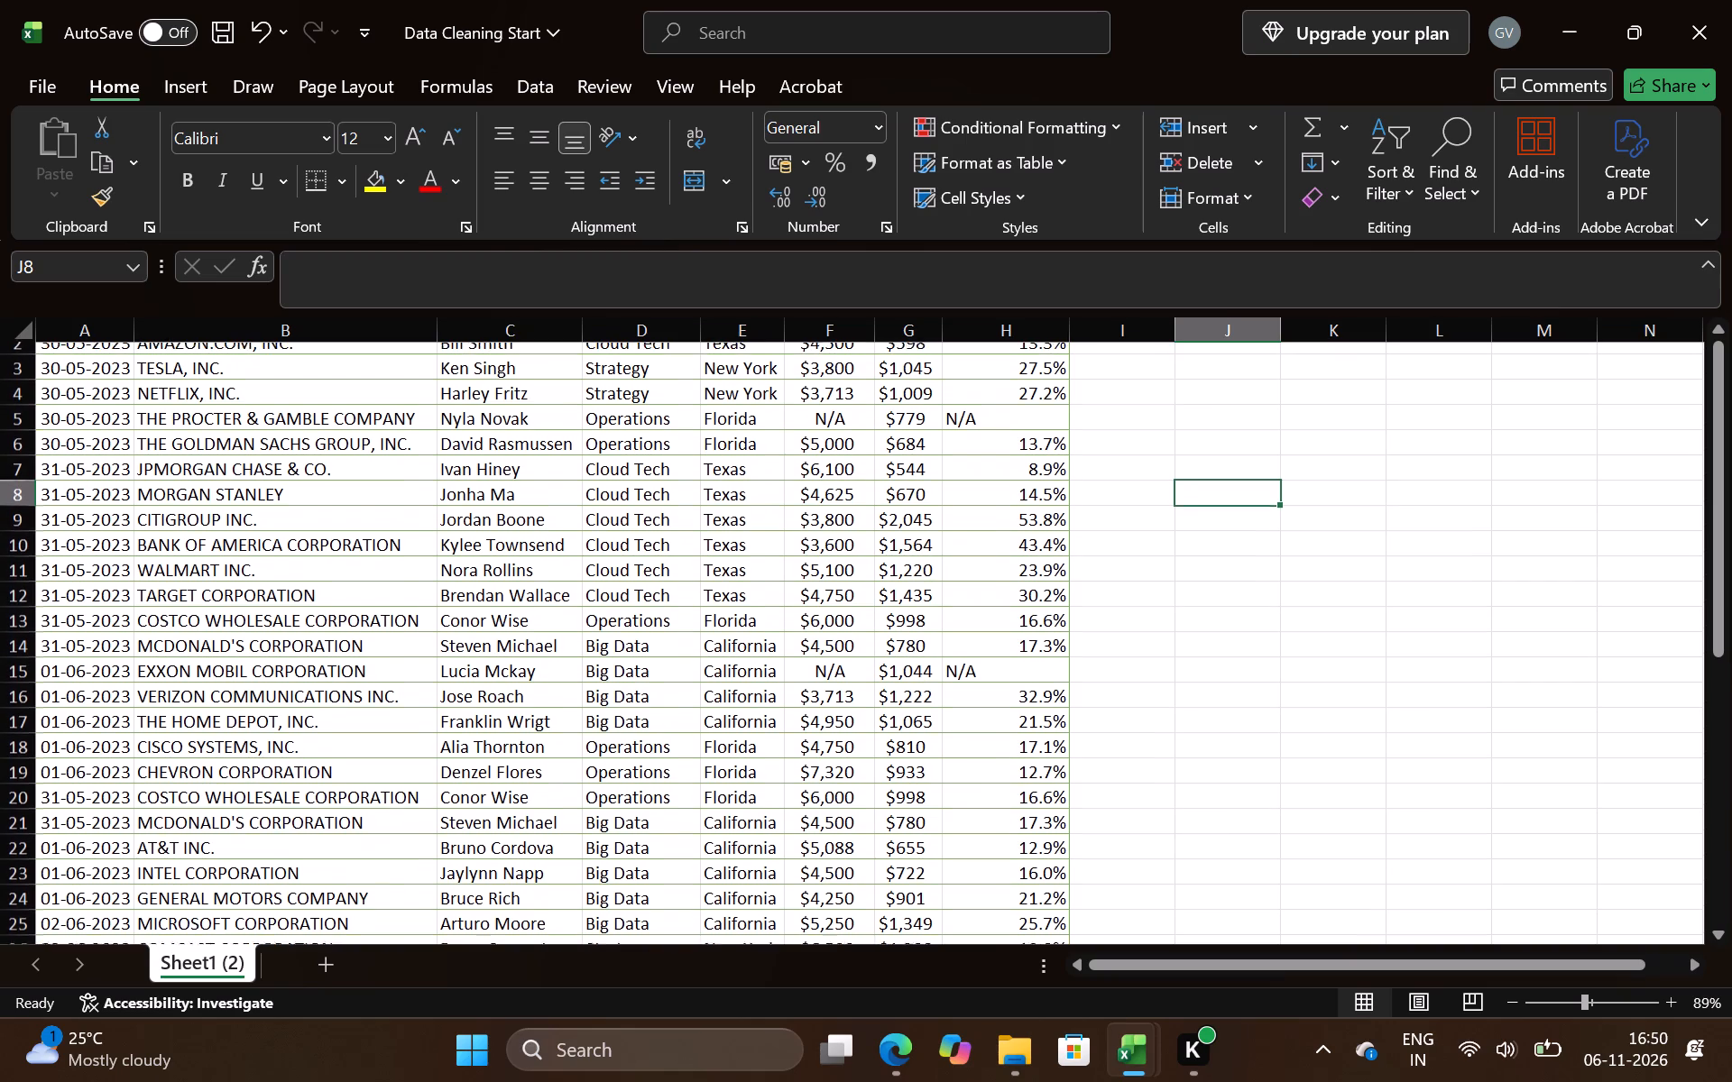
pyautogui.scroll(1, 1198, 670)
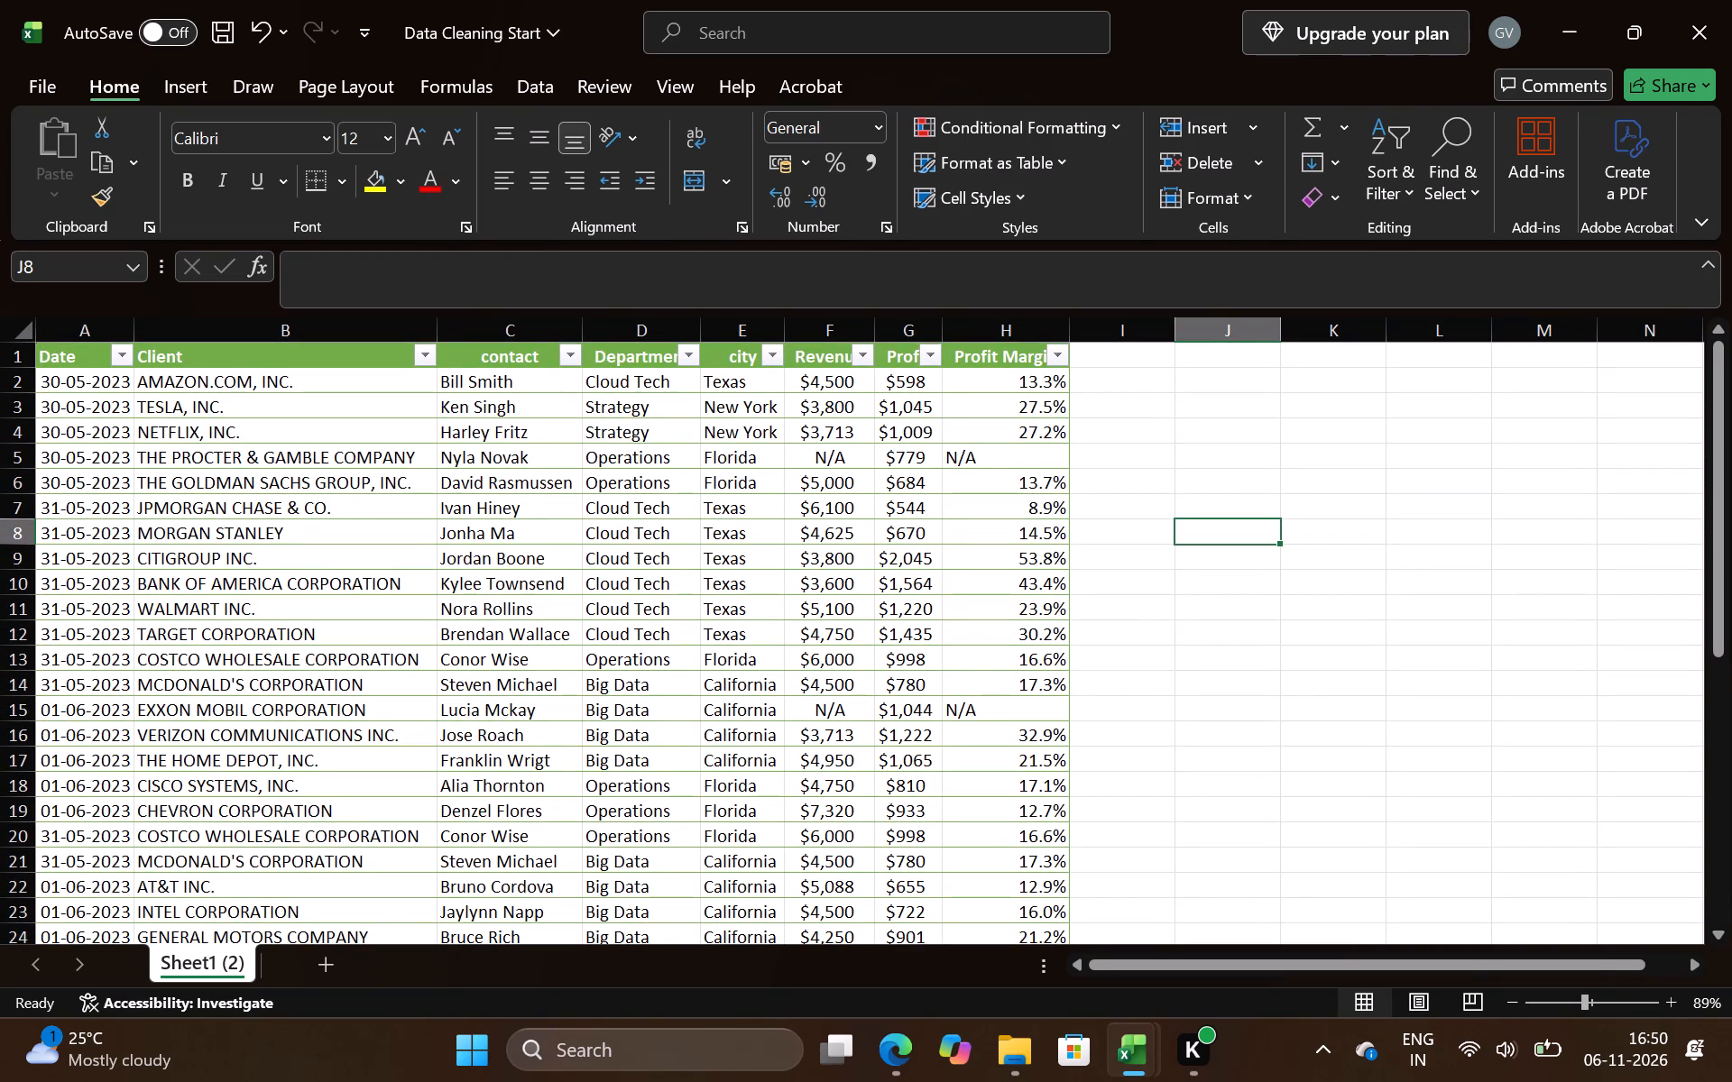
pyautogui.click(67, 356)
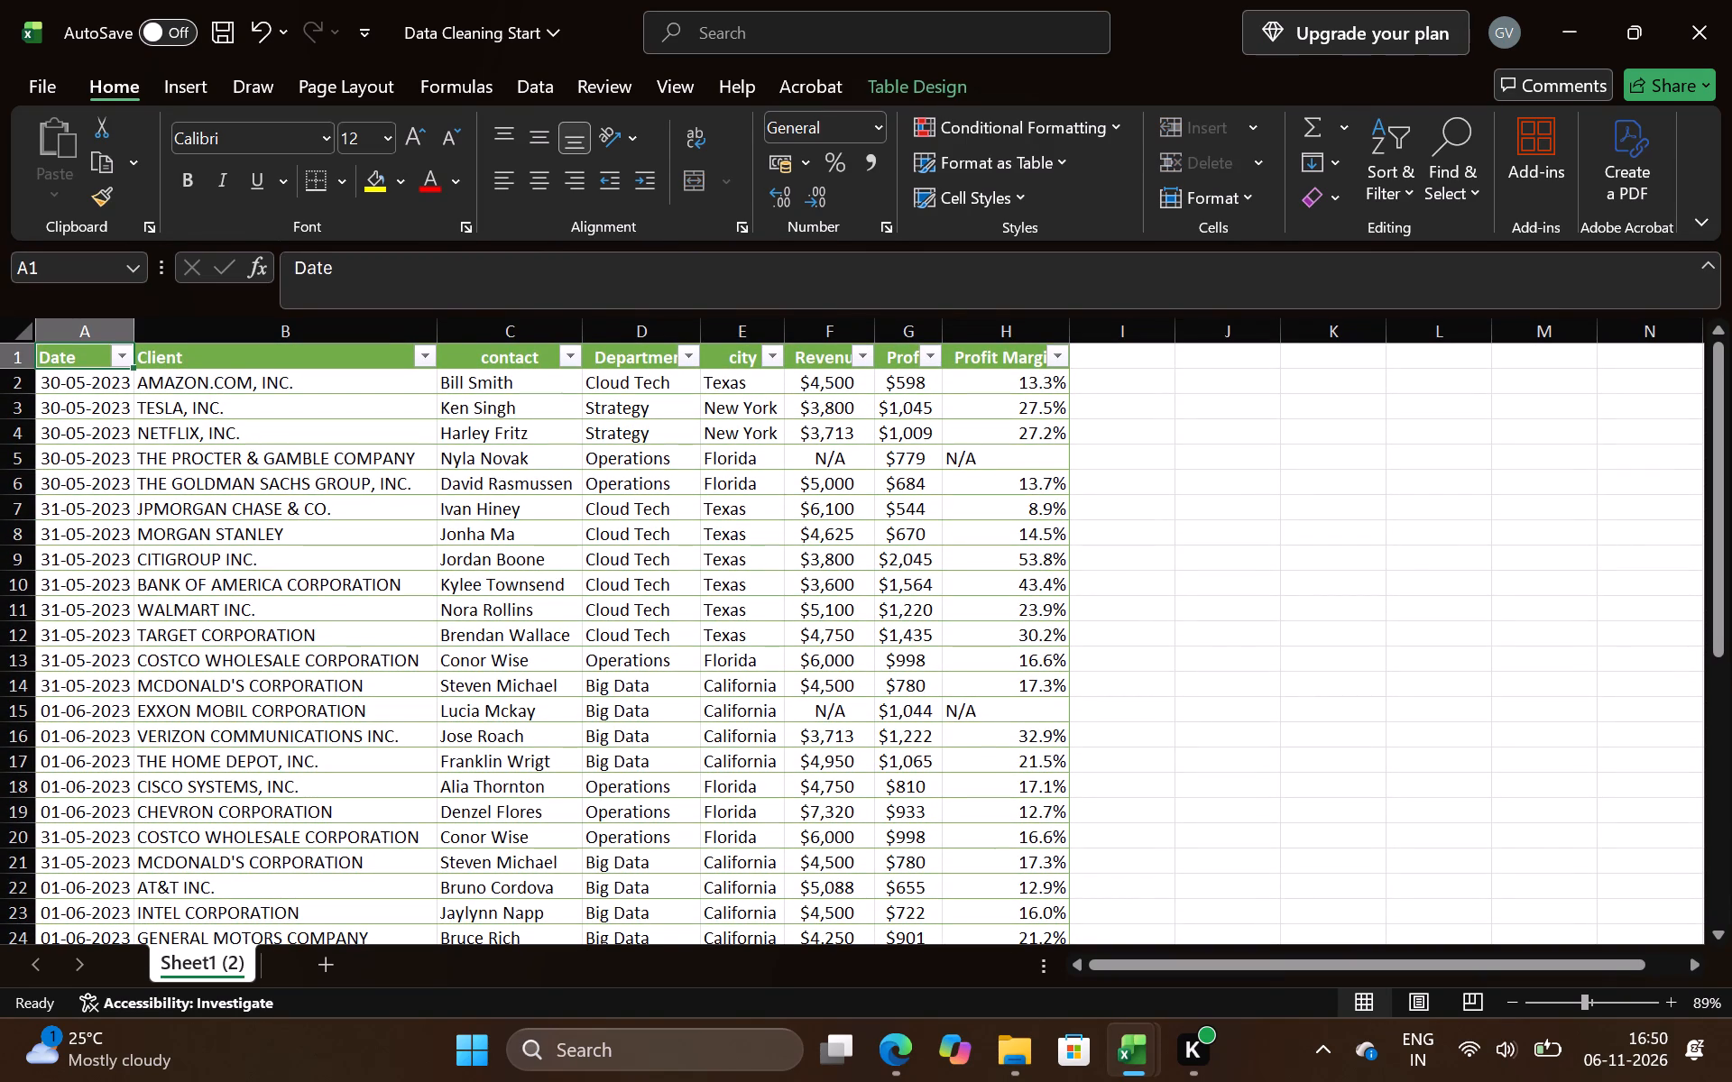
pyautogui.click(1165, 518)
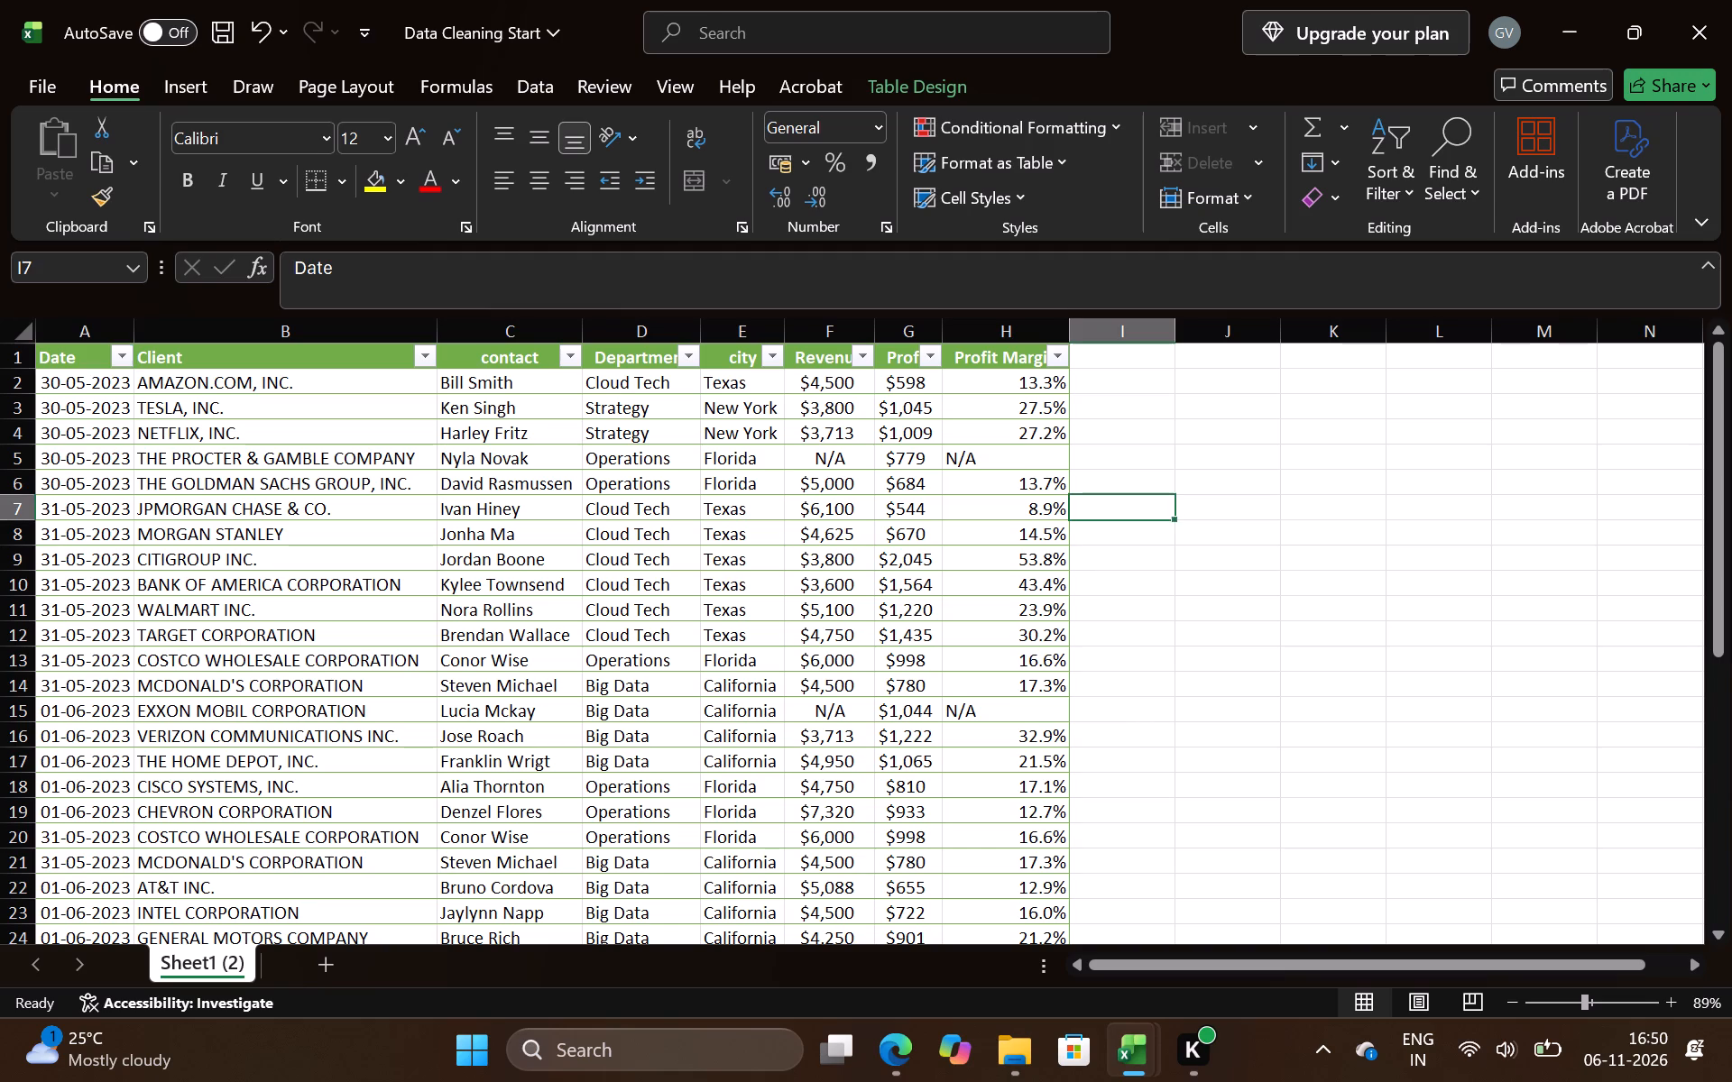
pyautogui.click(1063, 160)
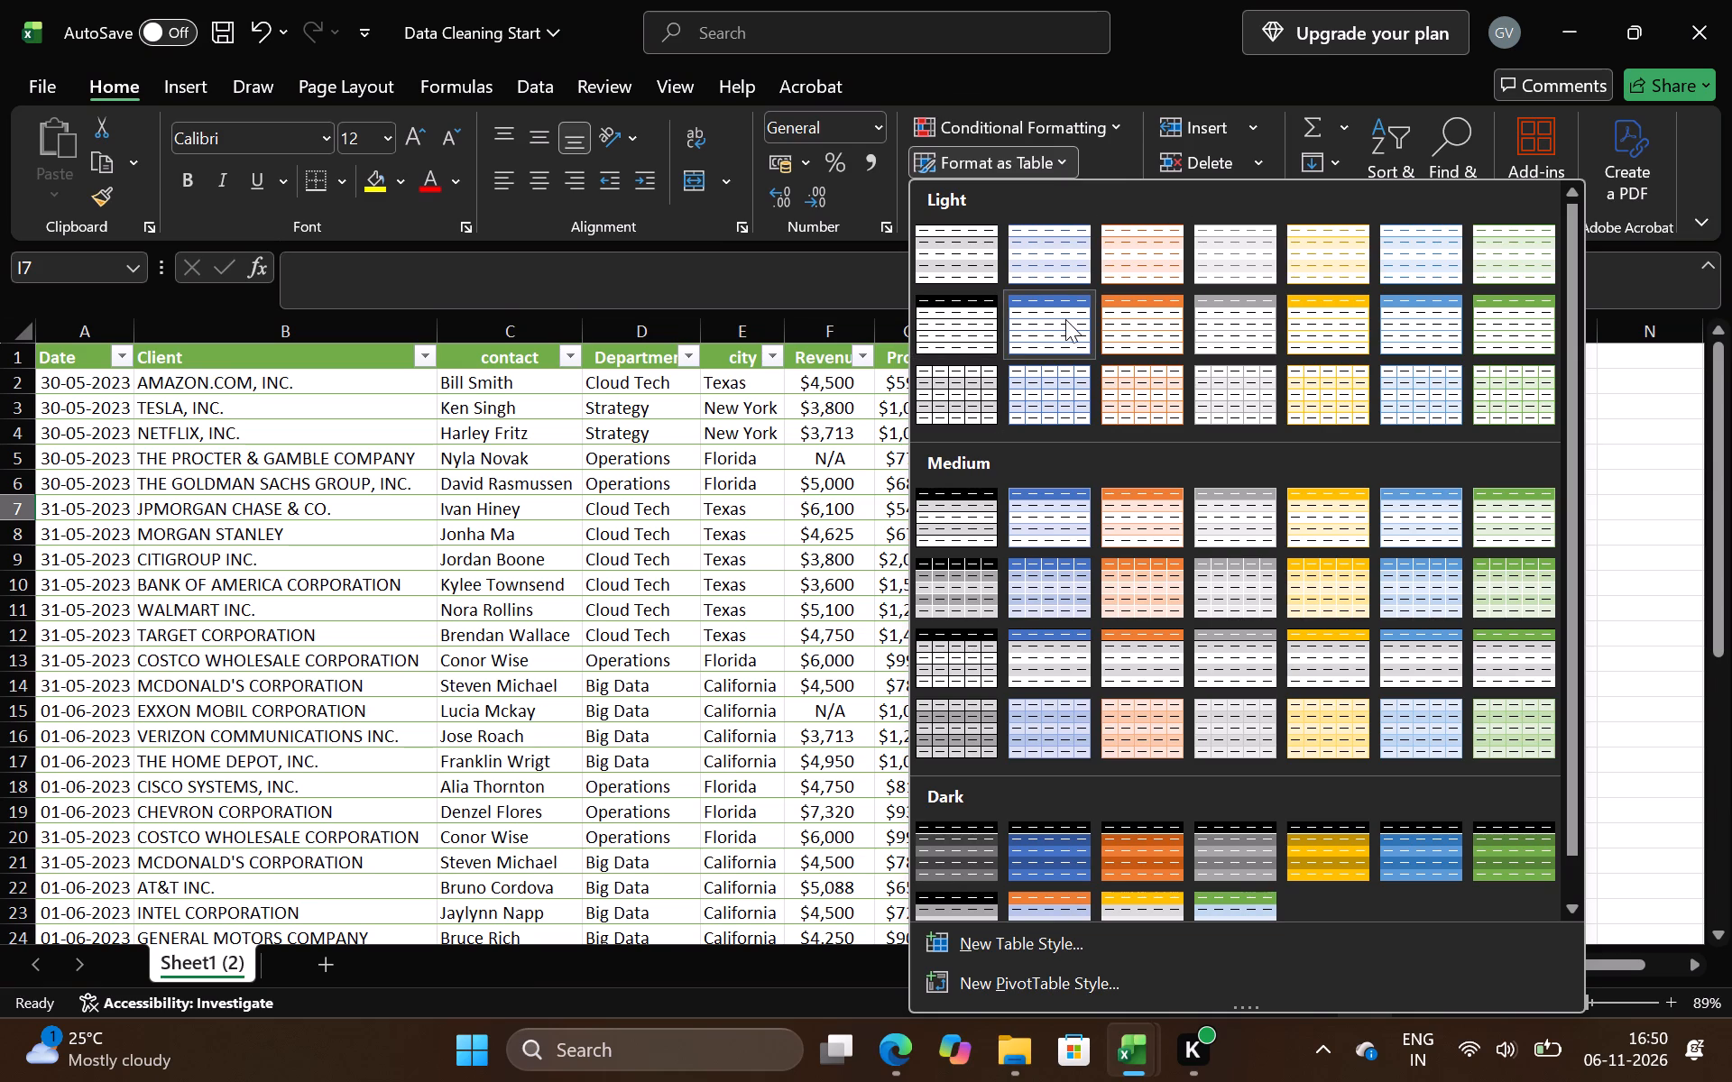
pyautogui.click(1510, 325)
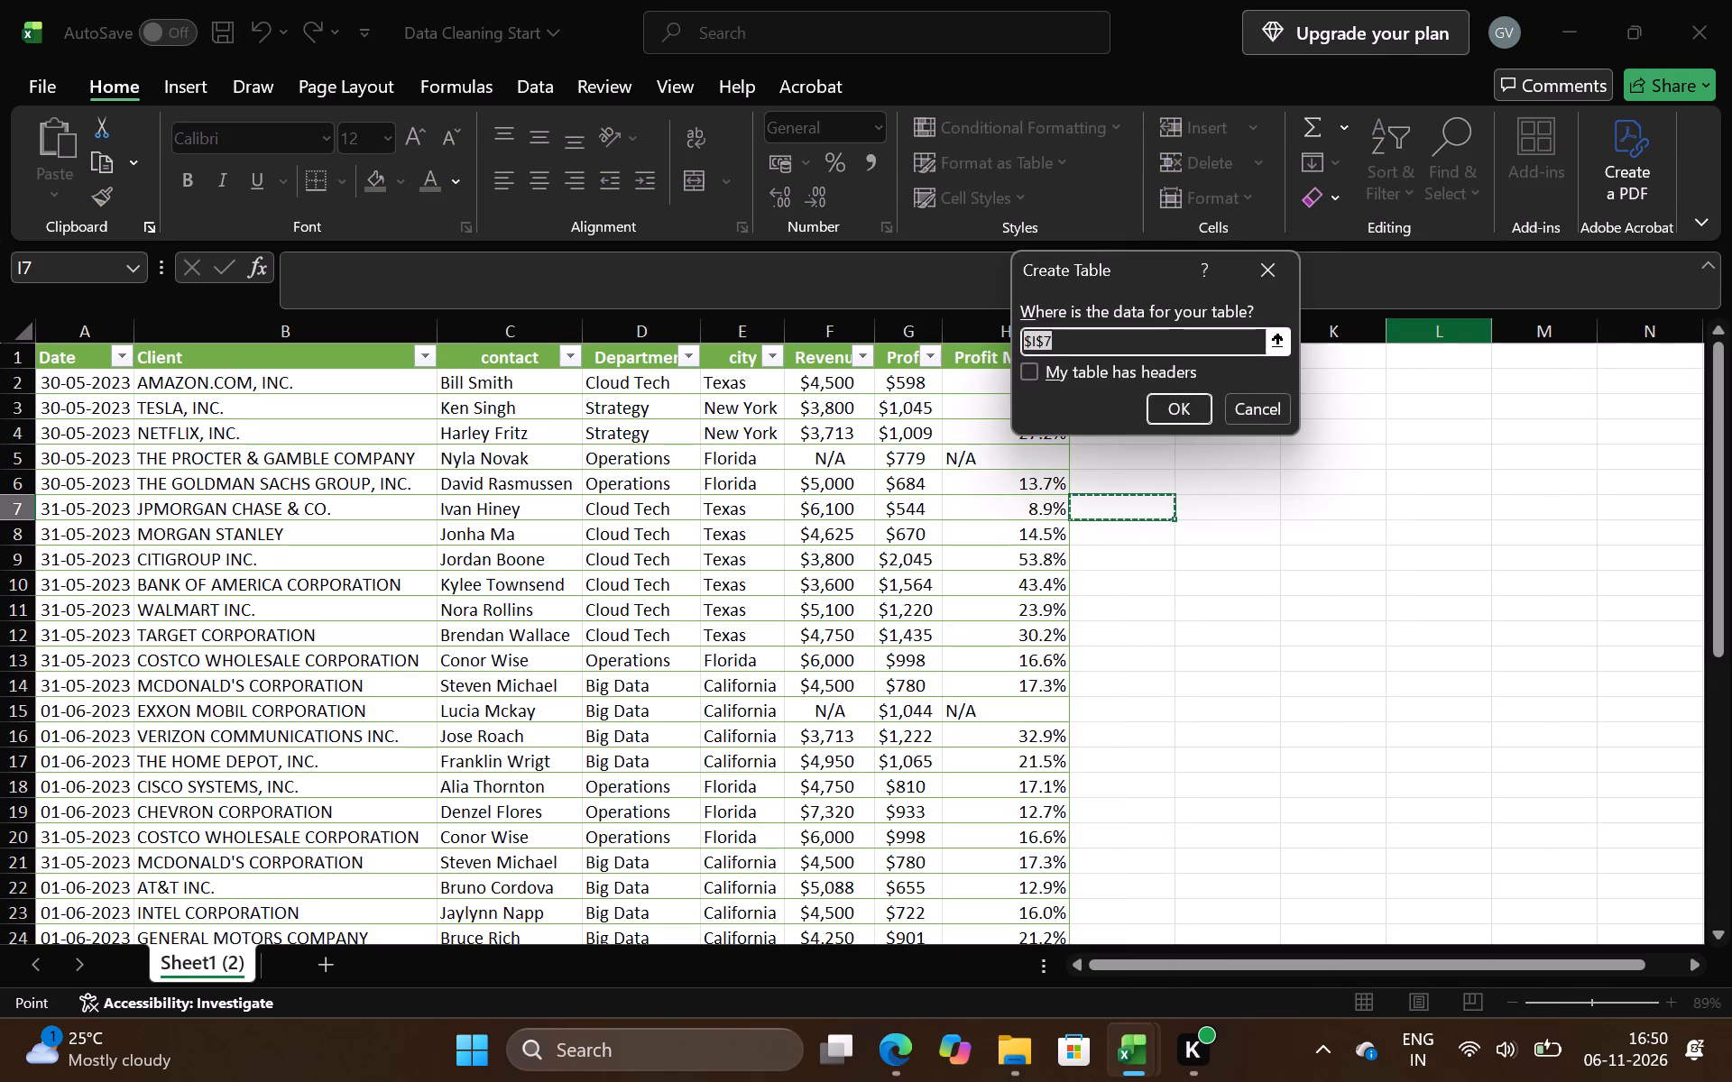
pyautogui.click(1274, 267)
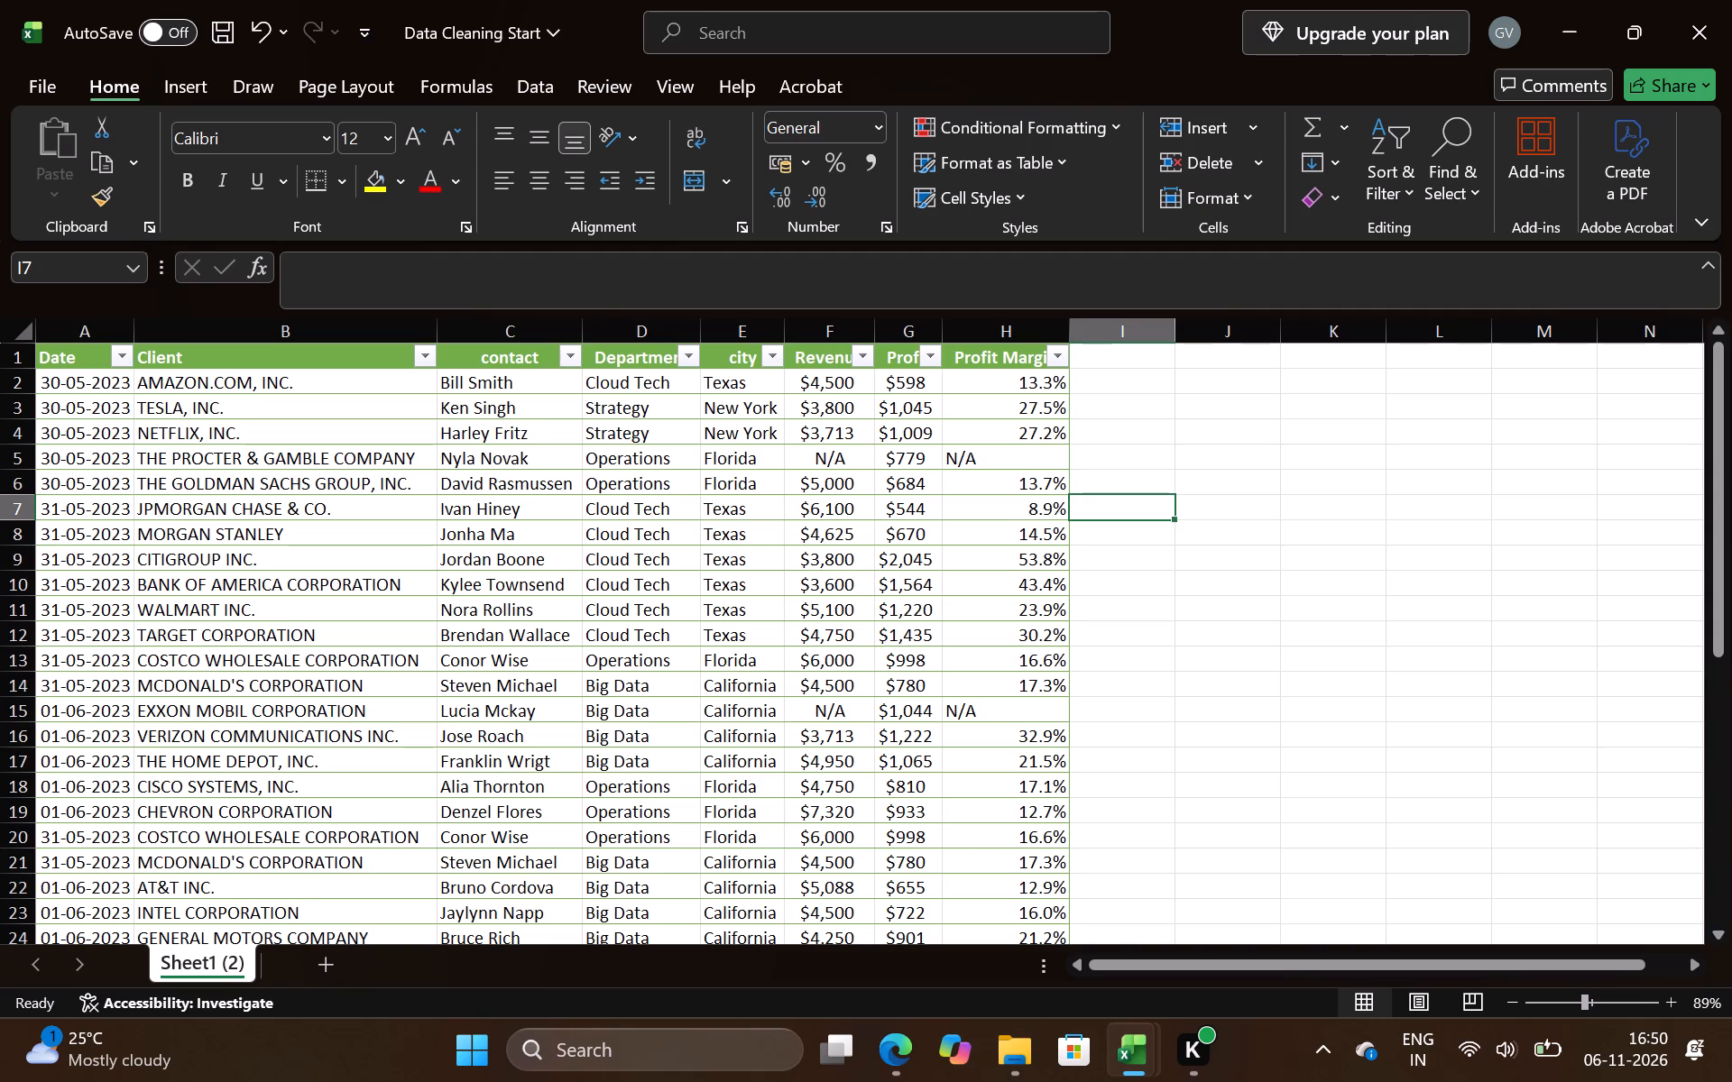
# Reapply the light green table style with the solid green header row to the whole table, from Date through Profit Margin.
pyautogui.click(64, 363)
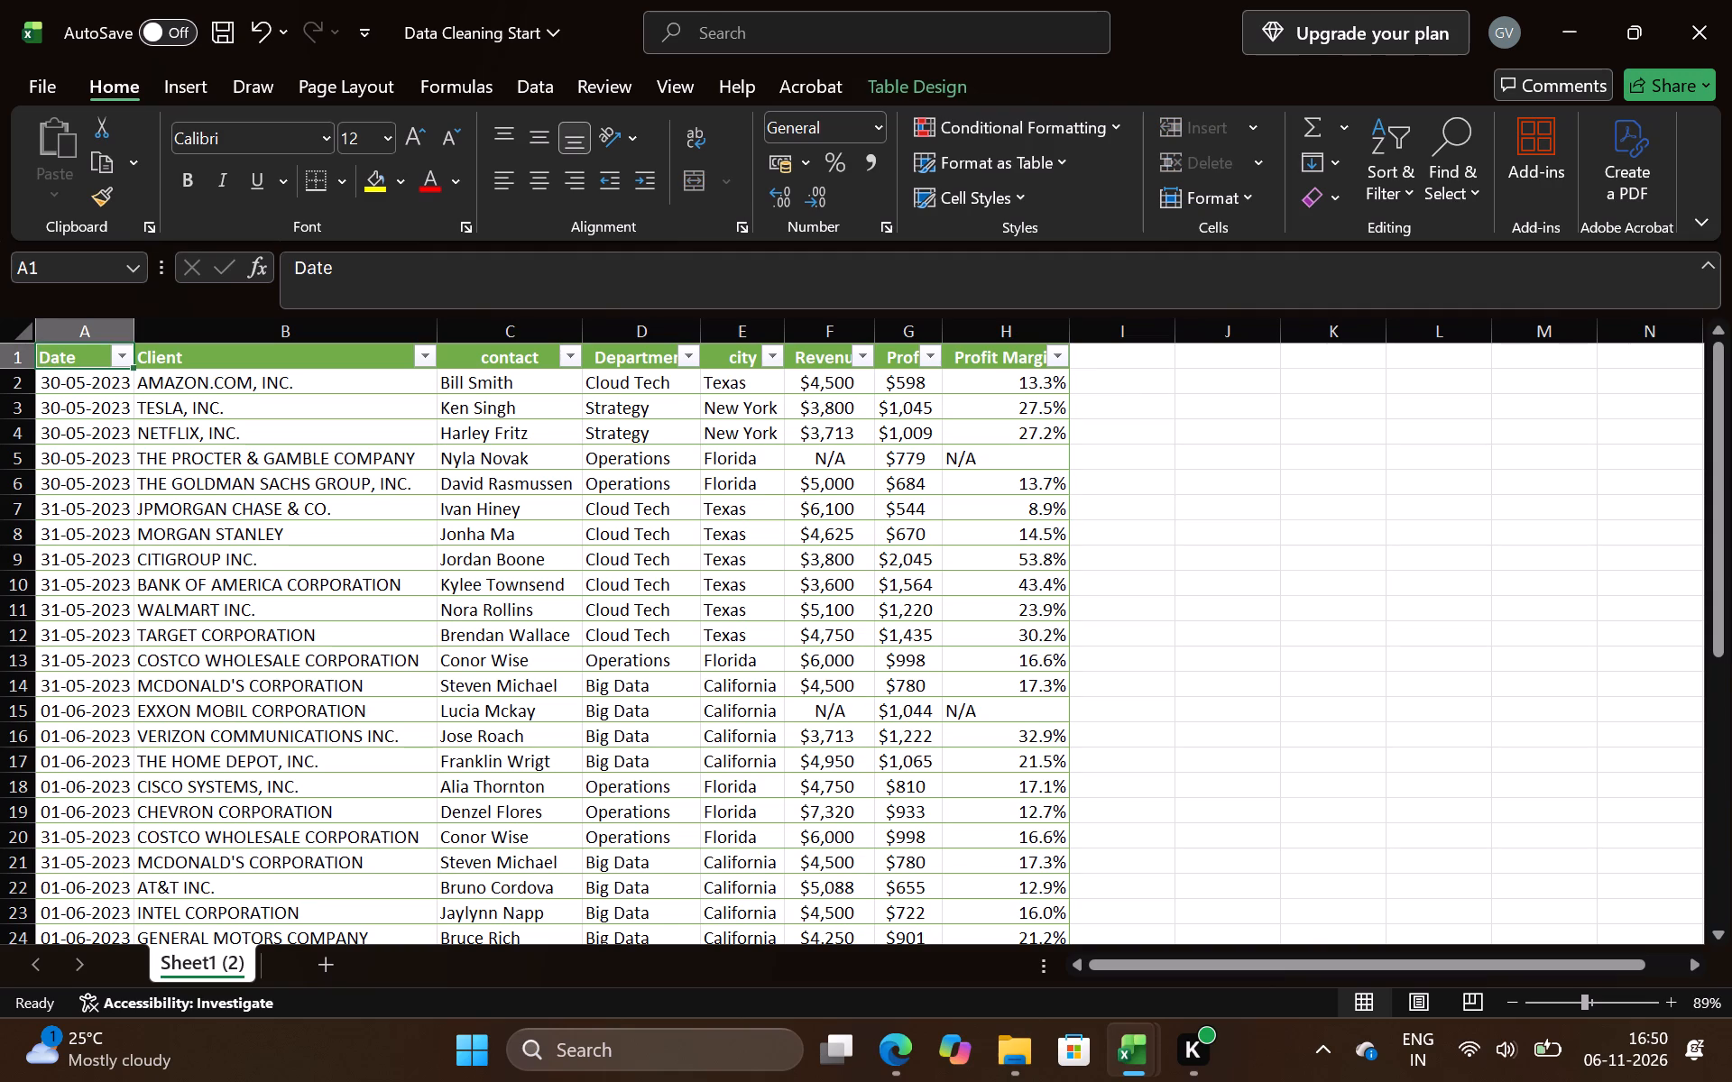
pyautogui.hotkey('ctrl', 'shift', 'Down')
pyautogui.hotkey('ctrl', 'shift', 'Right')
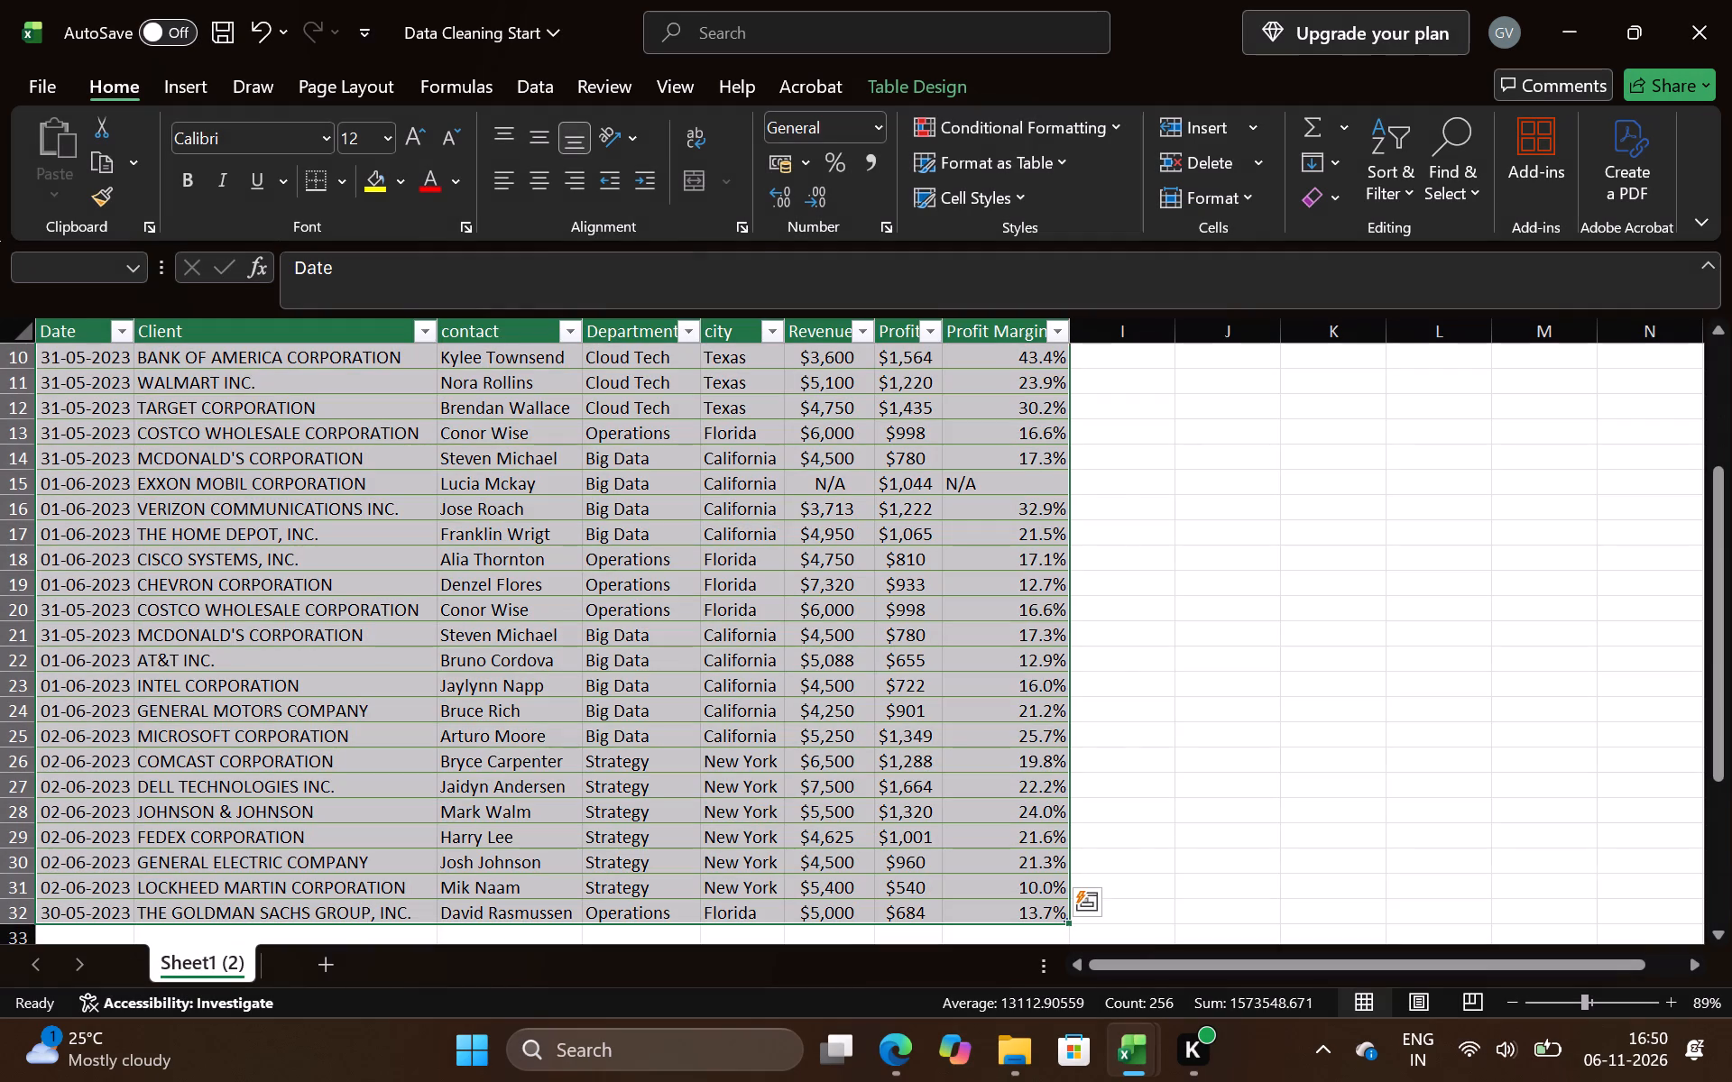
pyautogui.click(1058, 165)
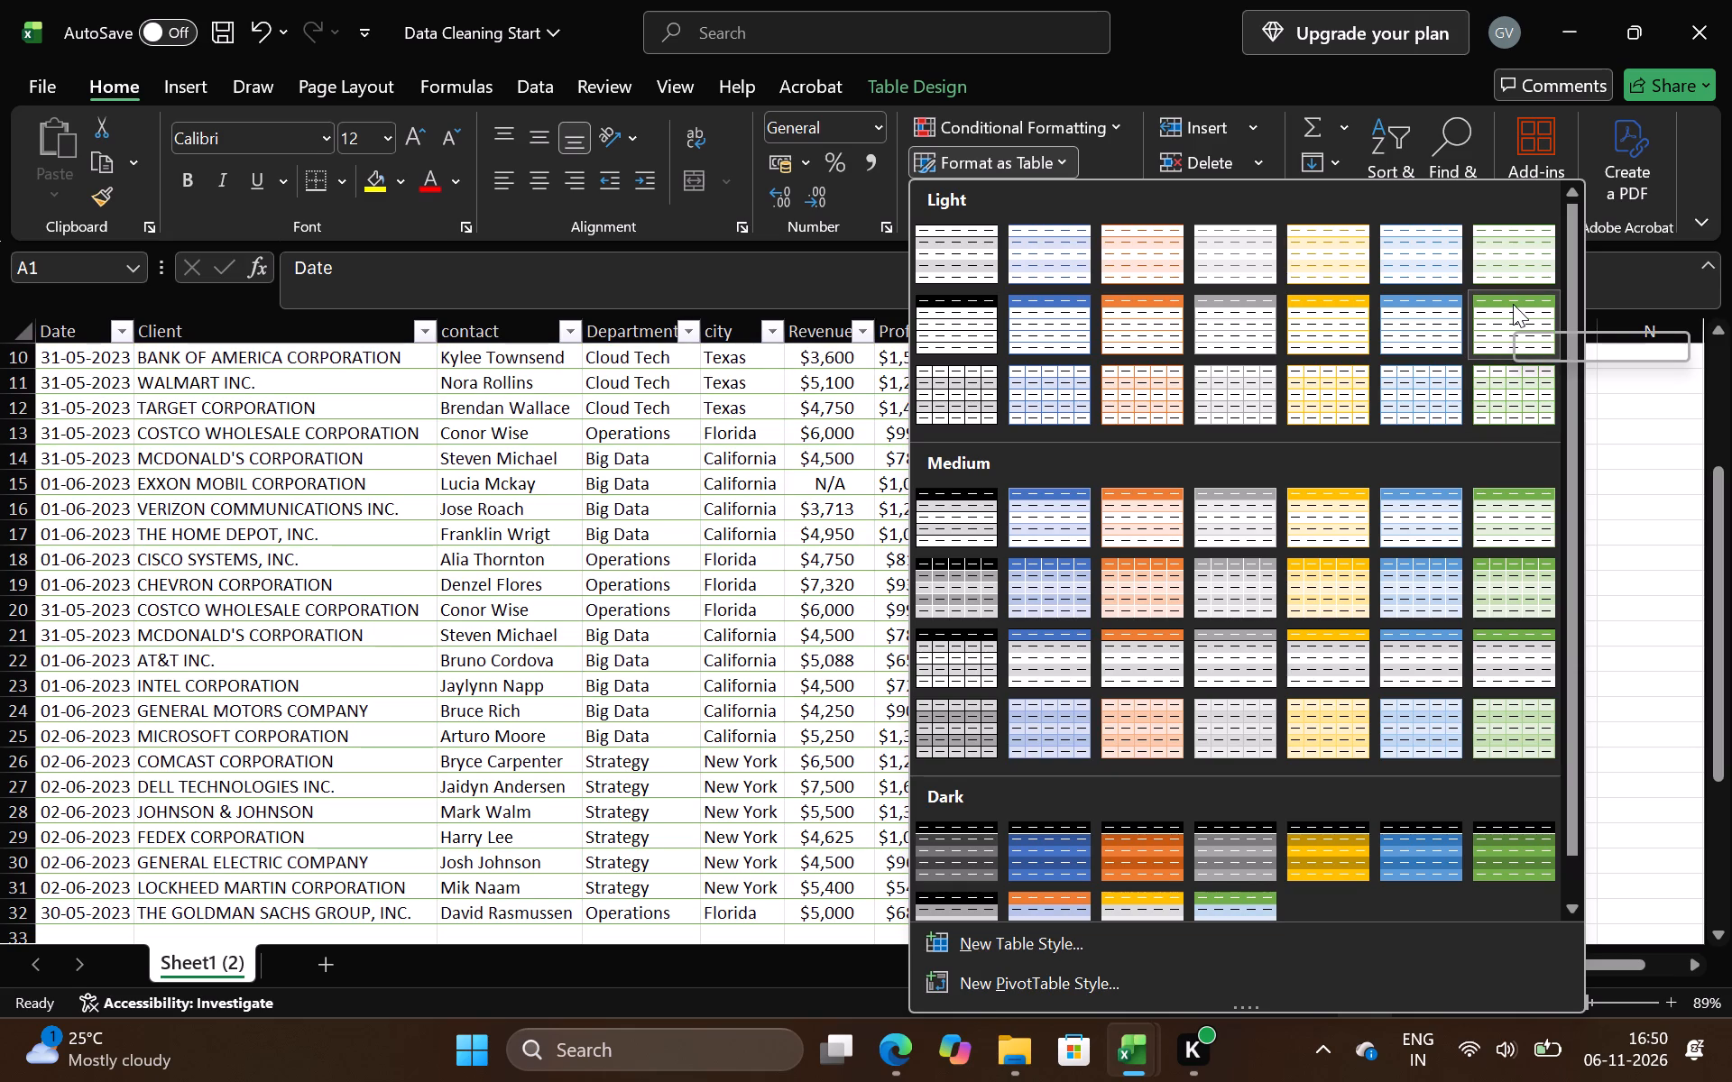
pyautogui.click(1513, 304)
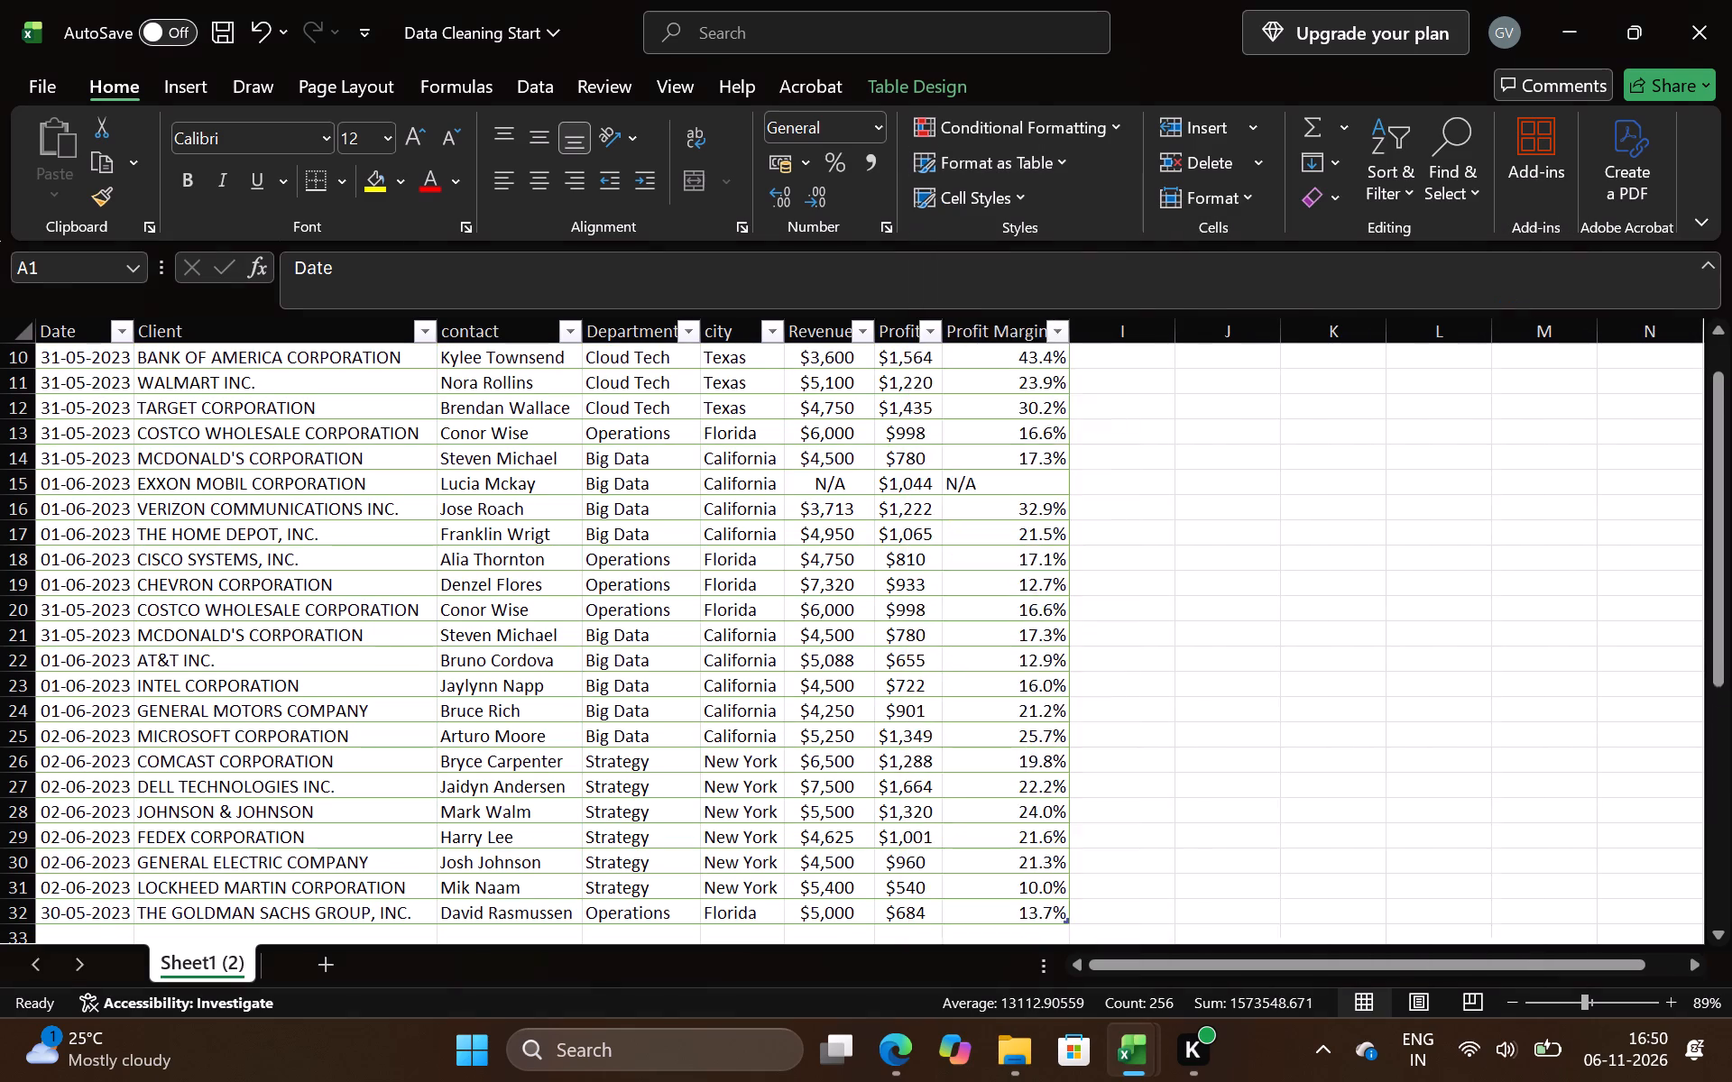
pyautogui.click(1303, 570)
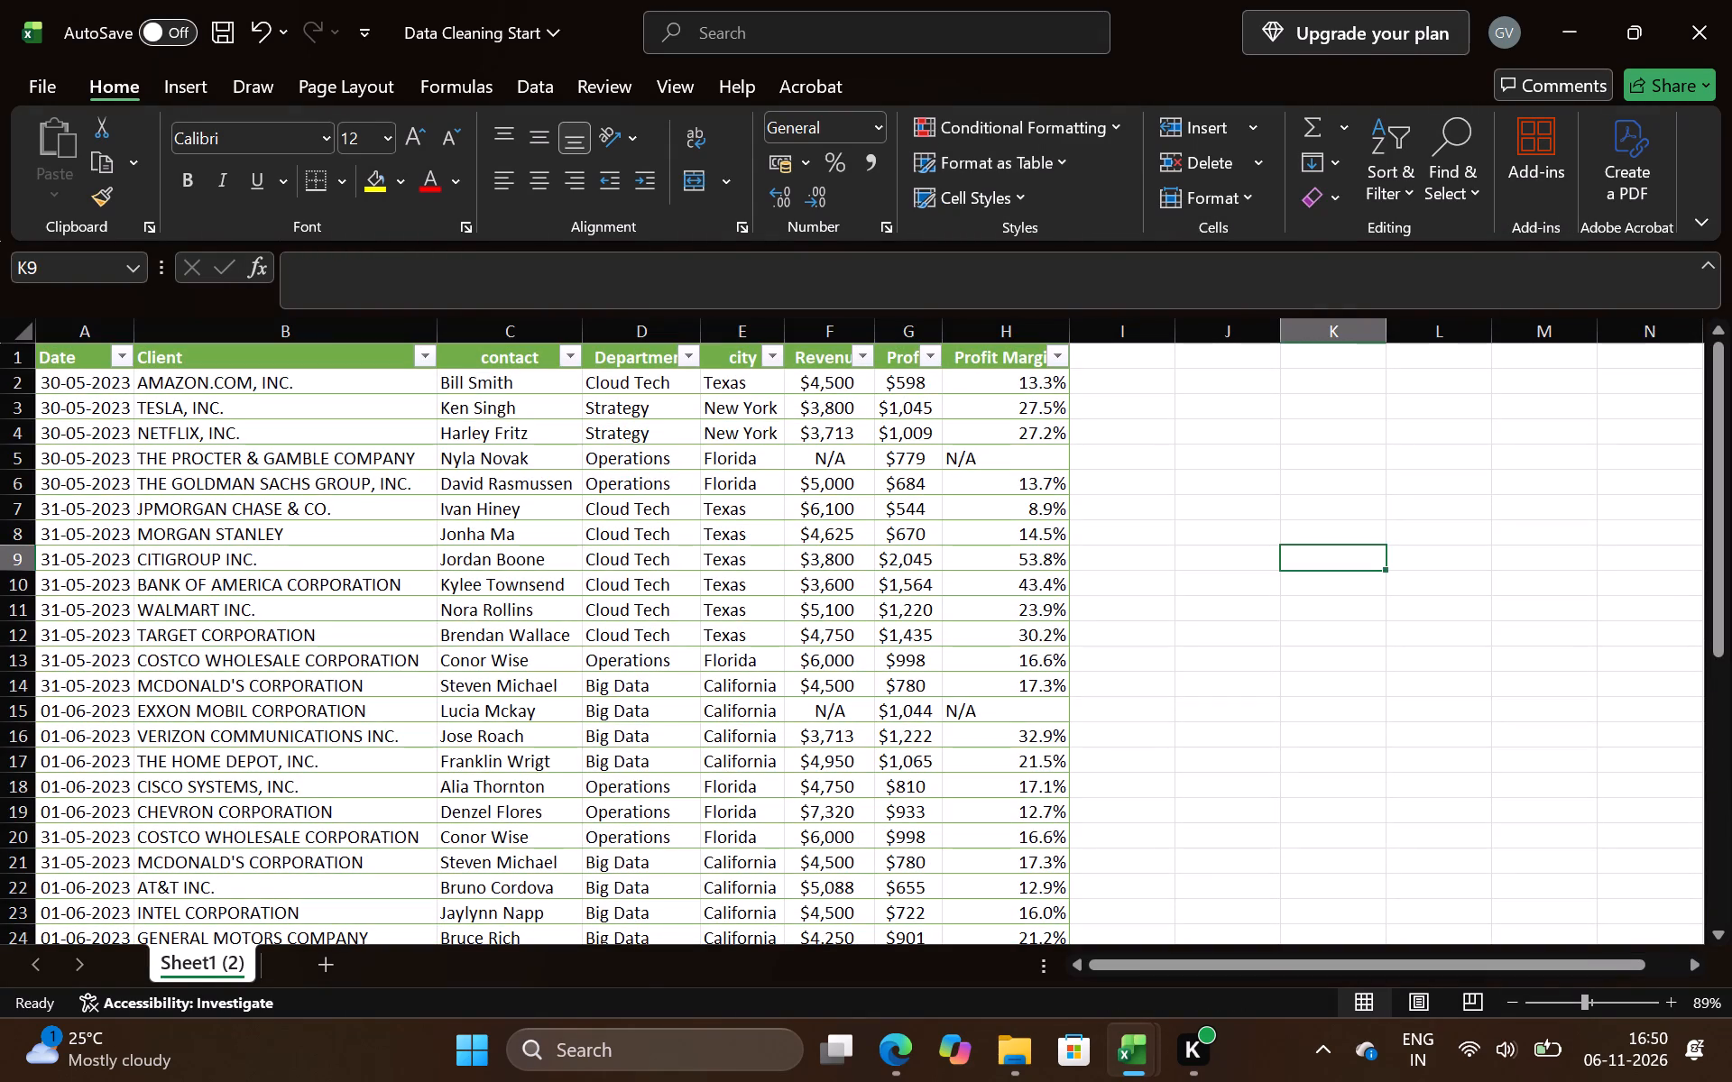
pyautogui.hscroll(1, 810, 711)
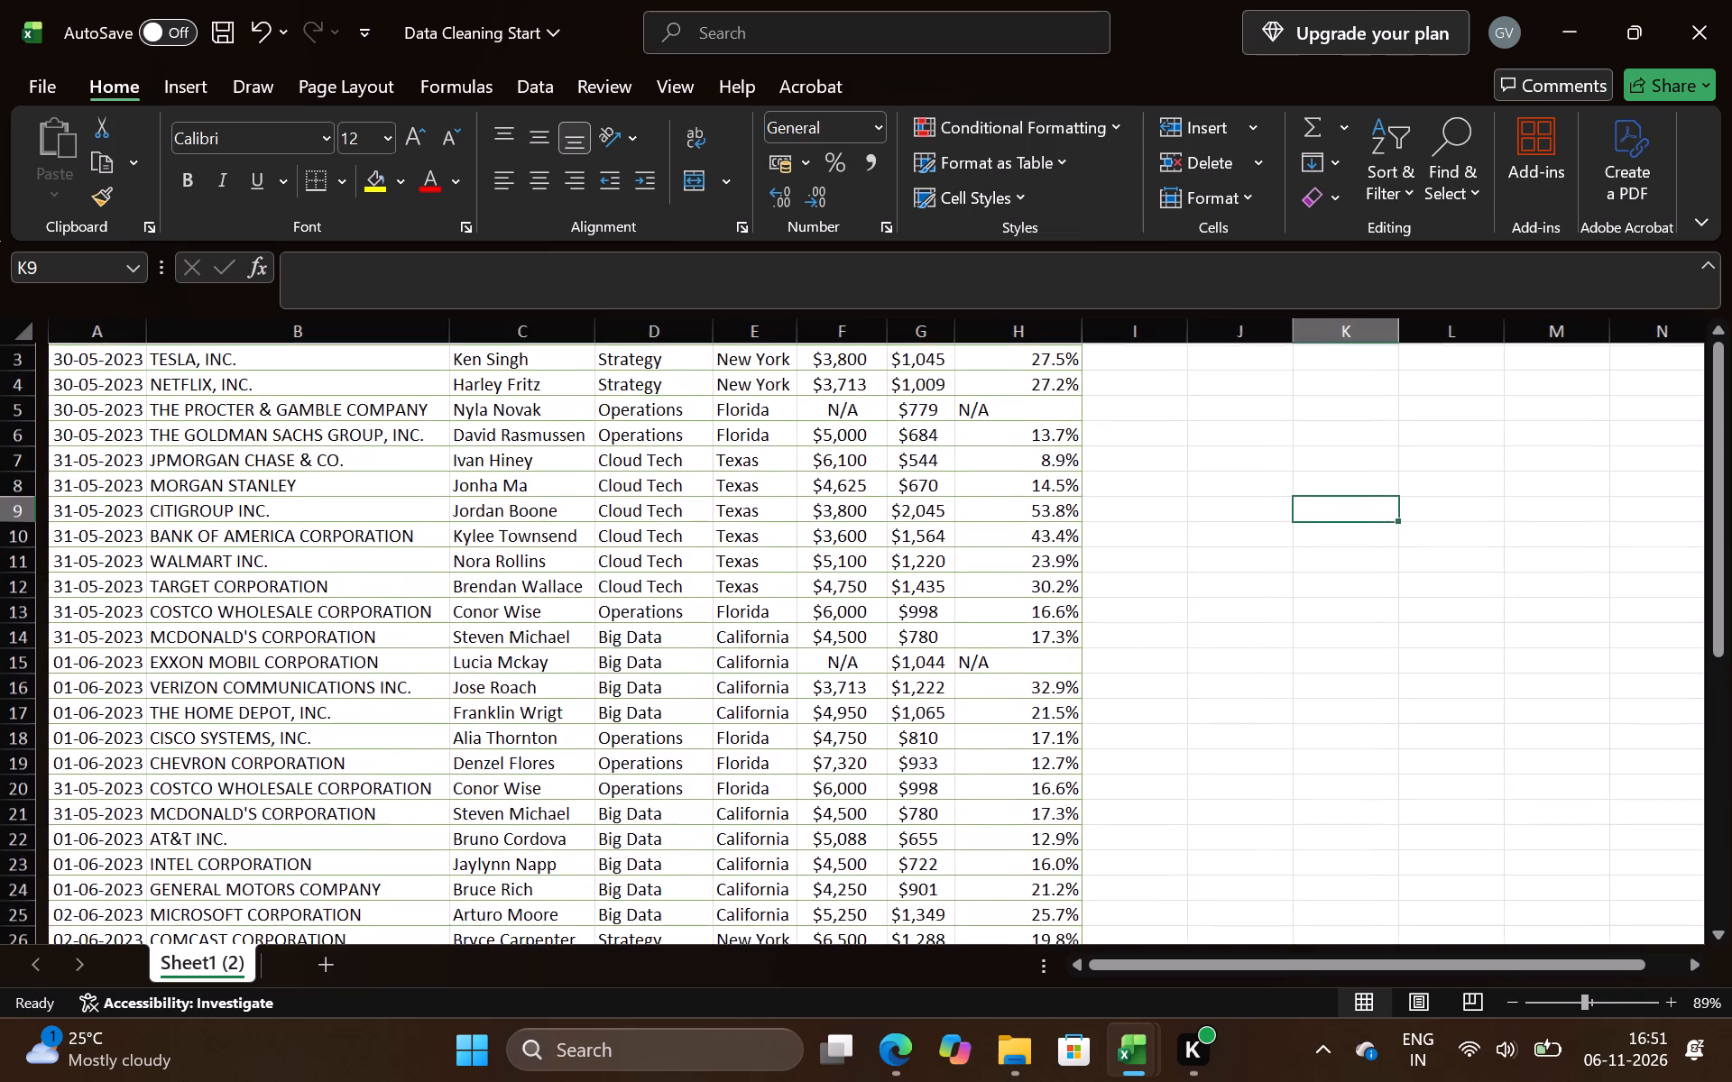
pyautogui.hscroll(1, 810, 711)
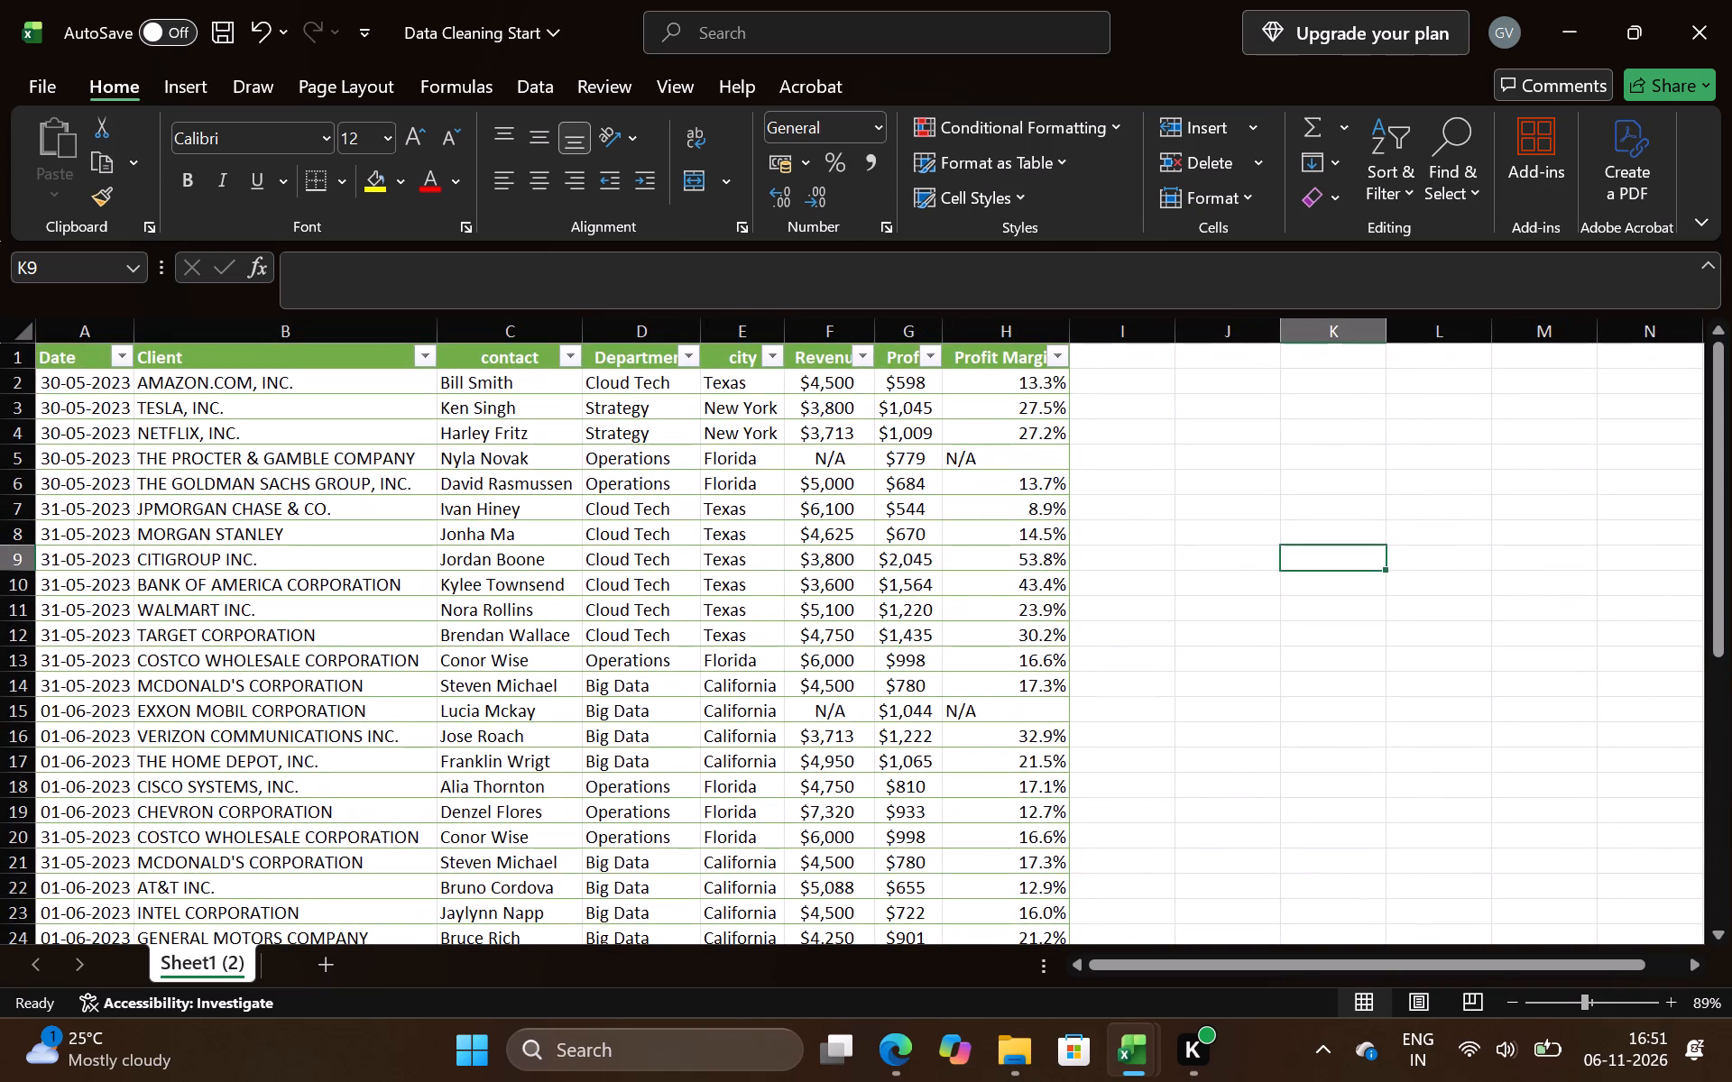
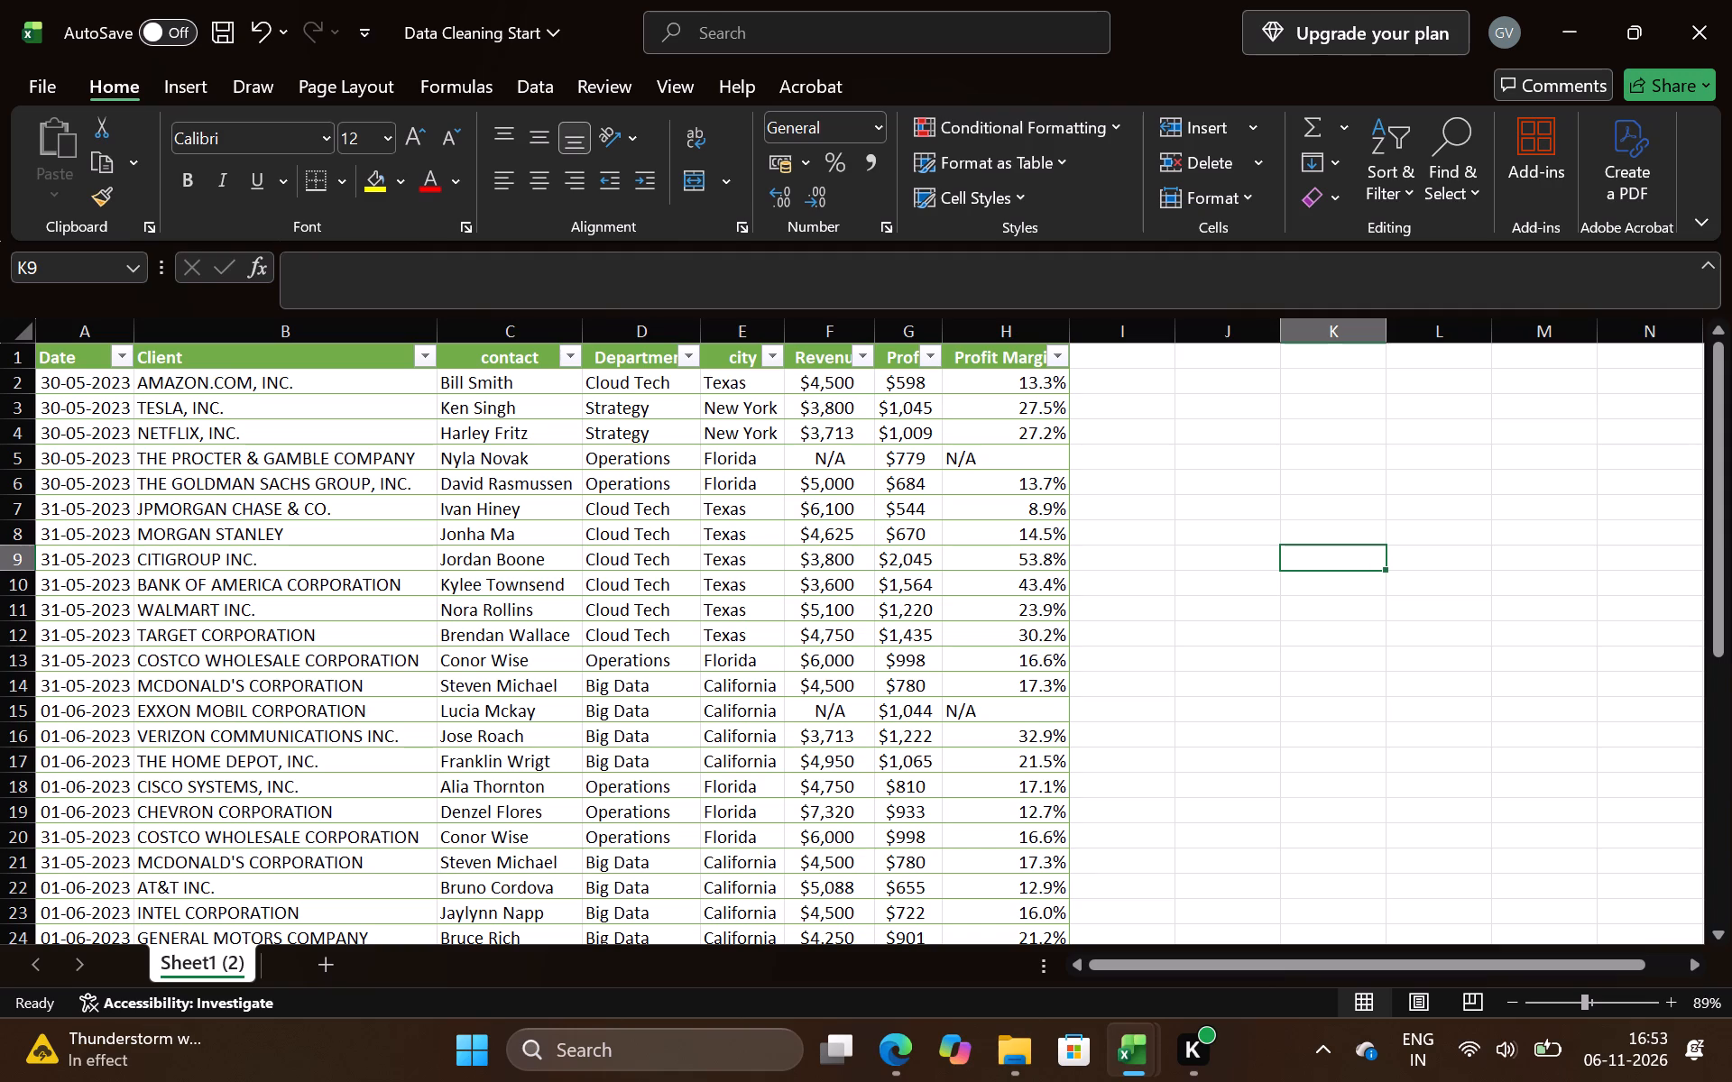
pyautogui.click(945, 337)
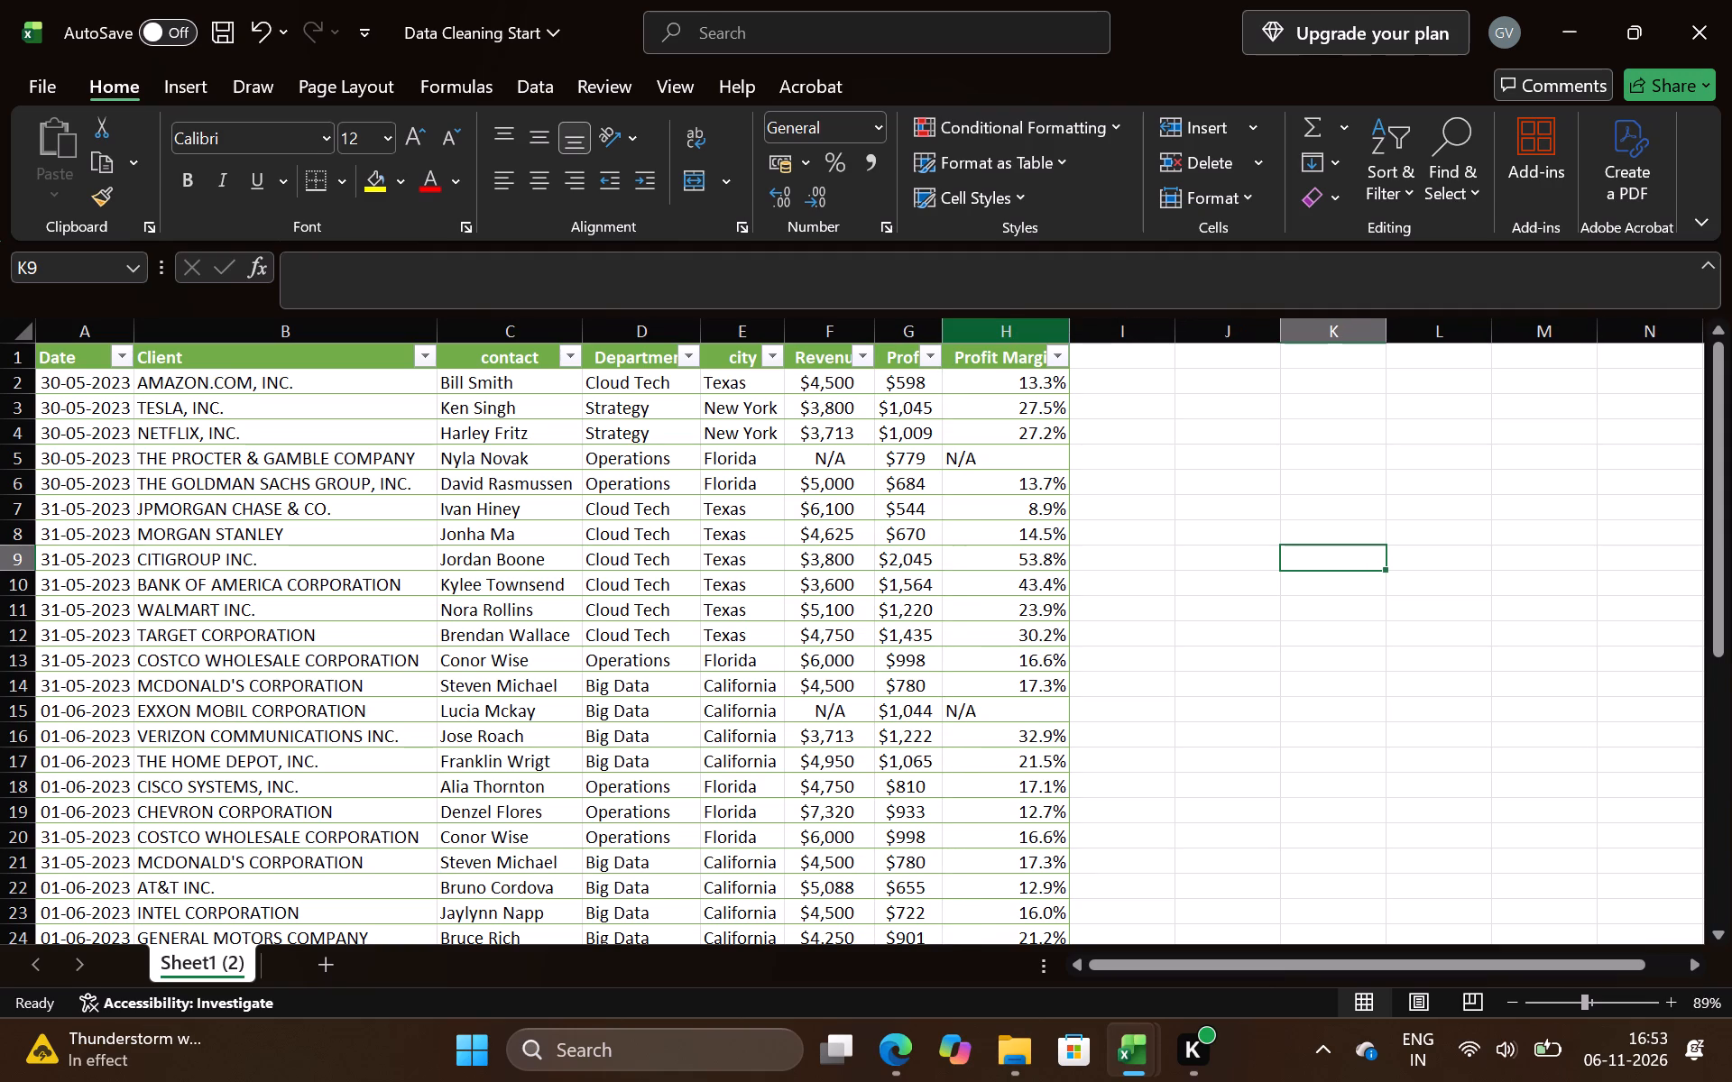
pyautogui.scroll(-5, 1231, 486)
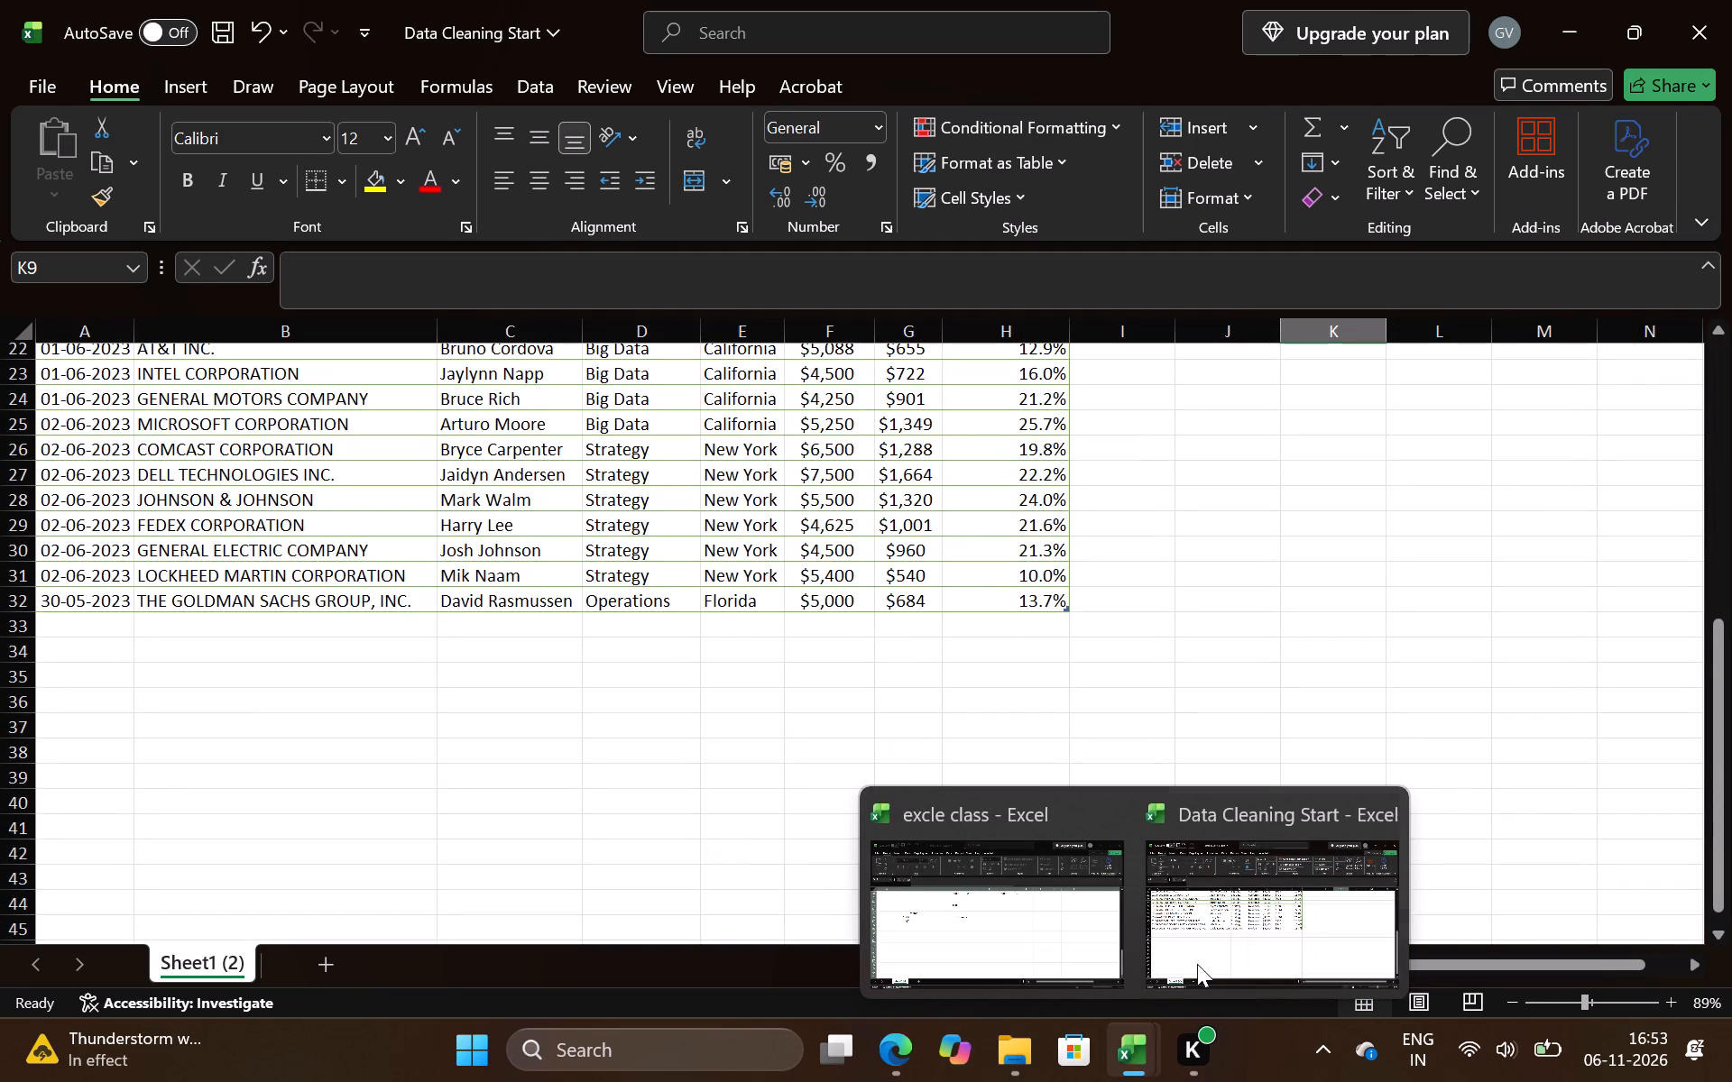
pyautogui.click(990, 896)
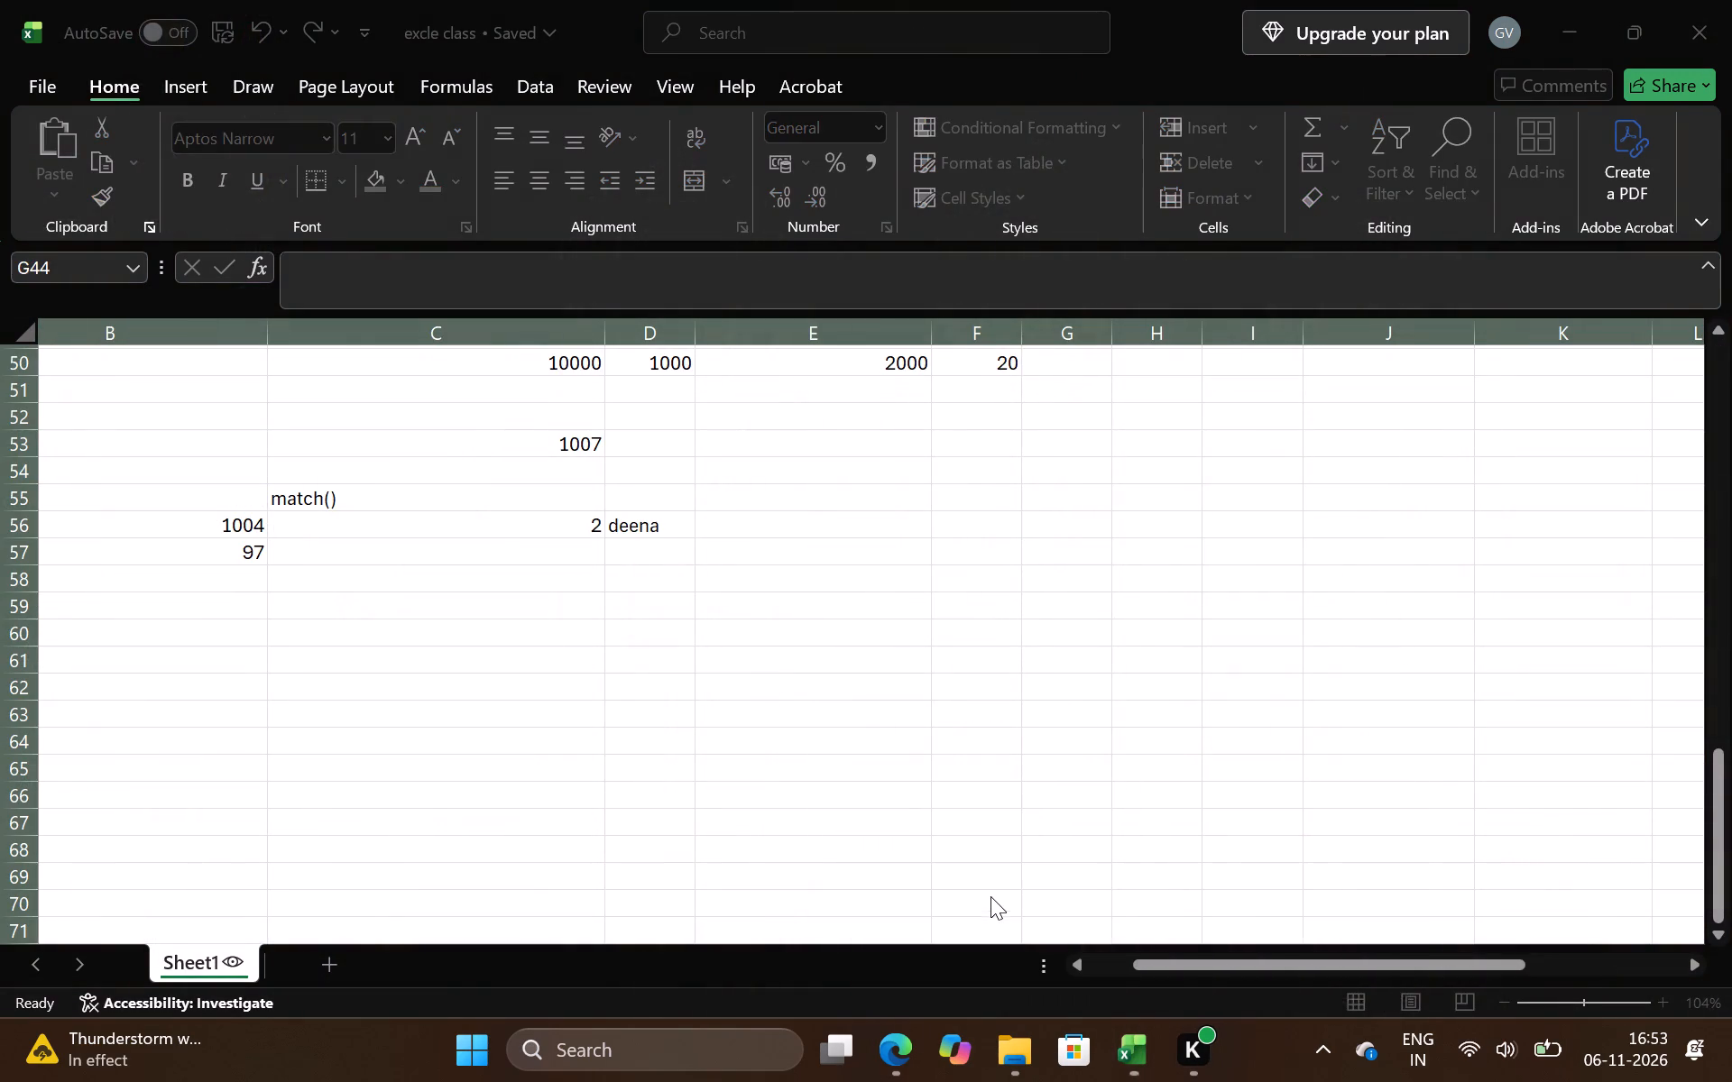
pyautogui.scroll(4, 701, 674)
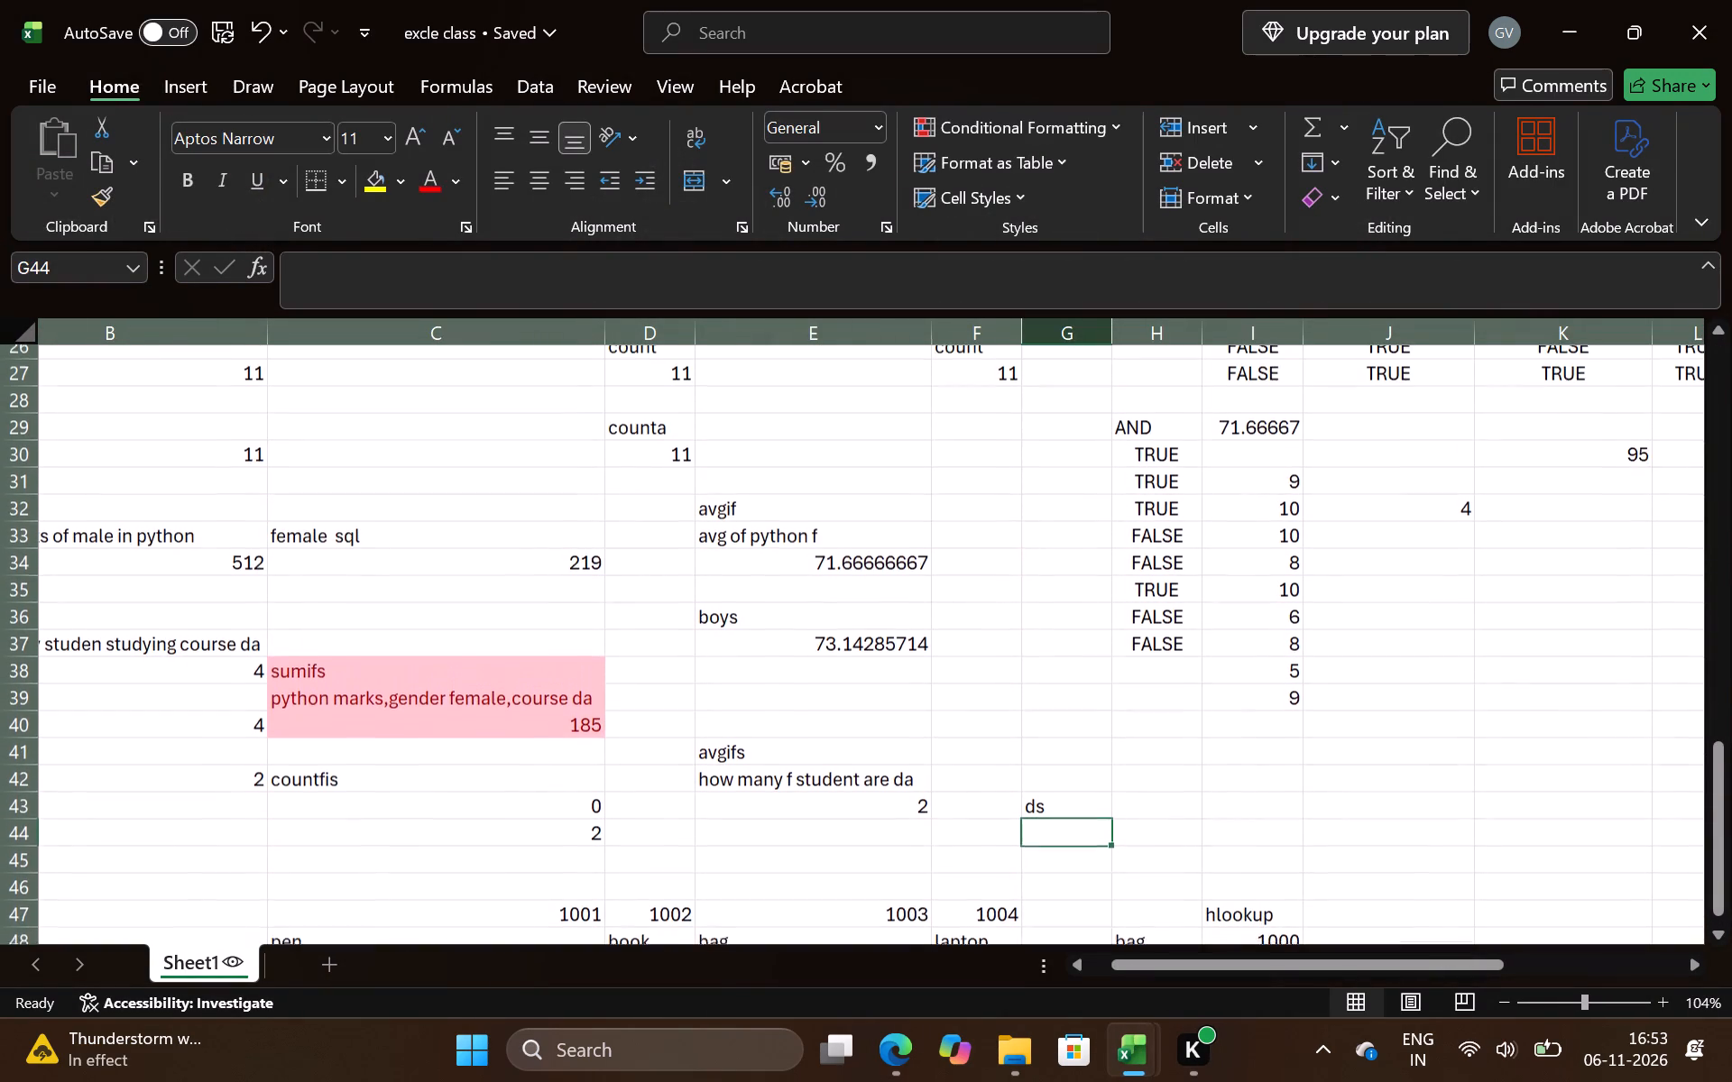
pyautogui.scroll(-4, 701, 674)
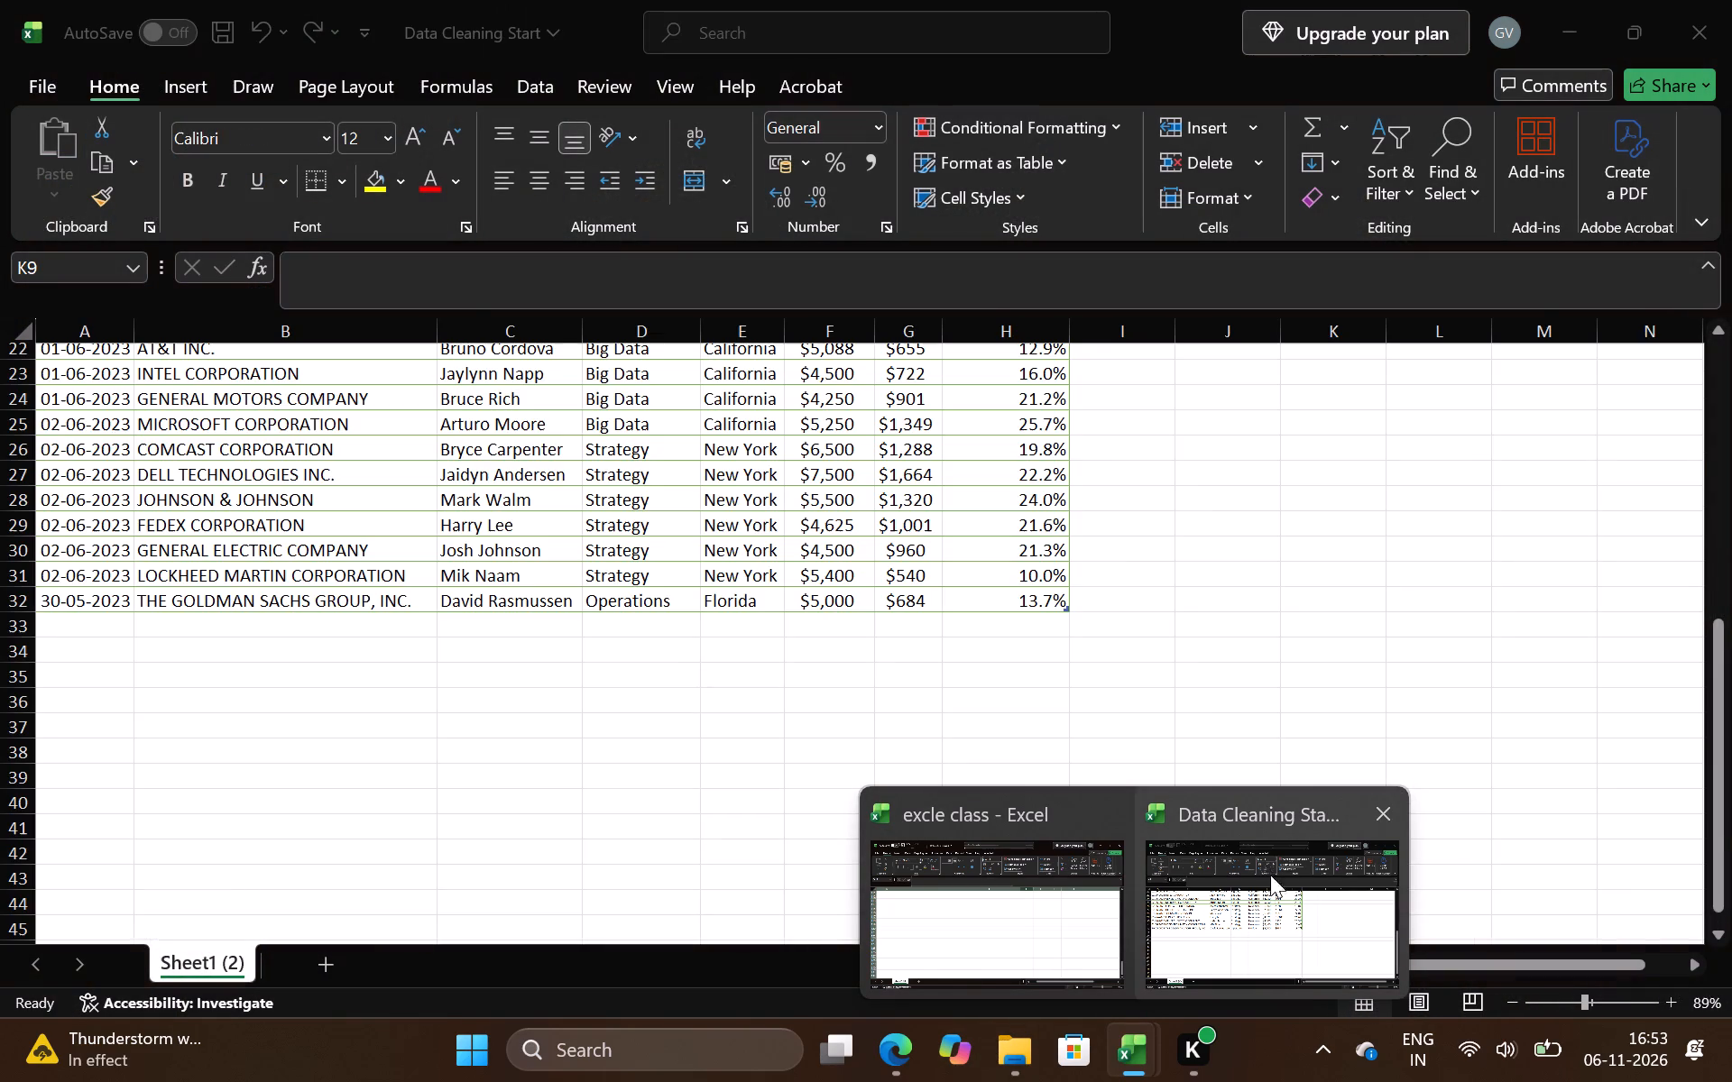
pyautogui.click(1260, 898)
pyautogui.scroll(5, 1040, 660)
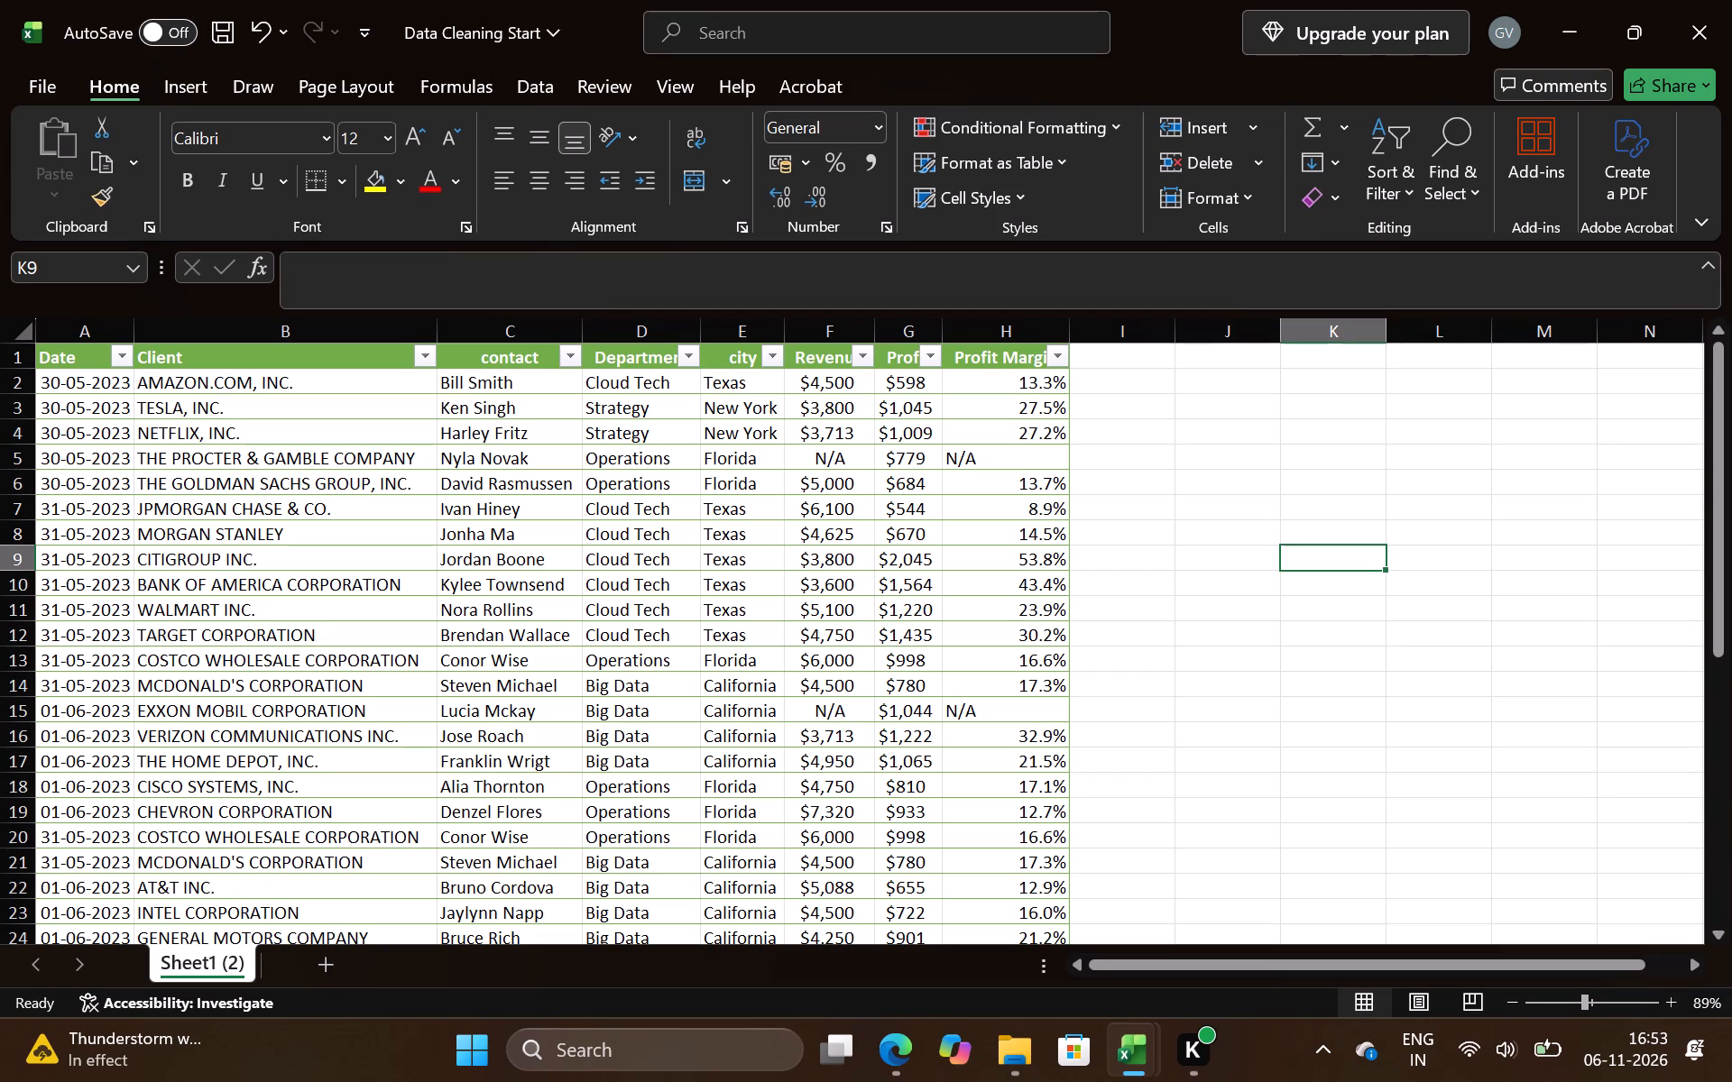
# Change the whole table, from Date through Profit Margin, to the light green style with banded rows, cell gridlines and an unfilled header row.
pyautogui.click(74, 368)
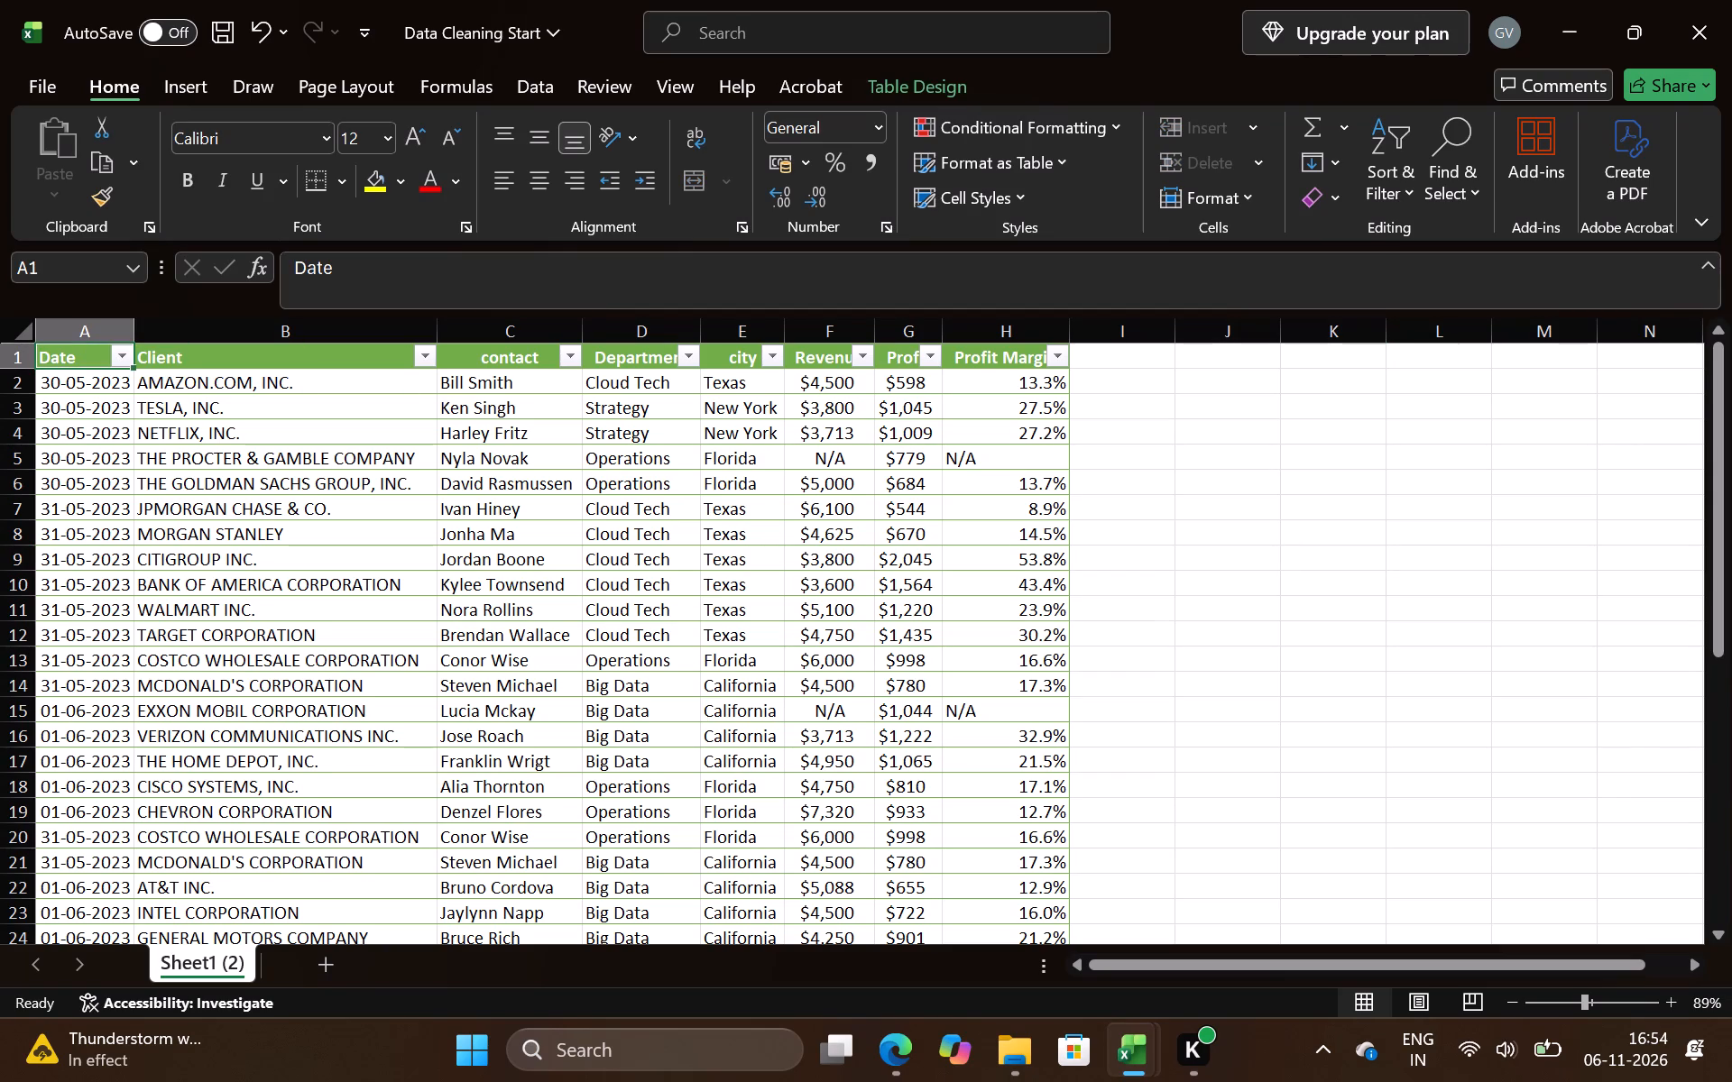
pyautogui.hotkey('ctrl', 'shift', 'Down')
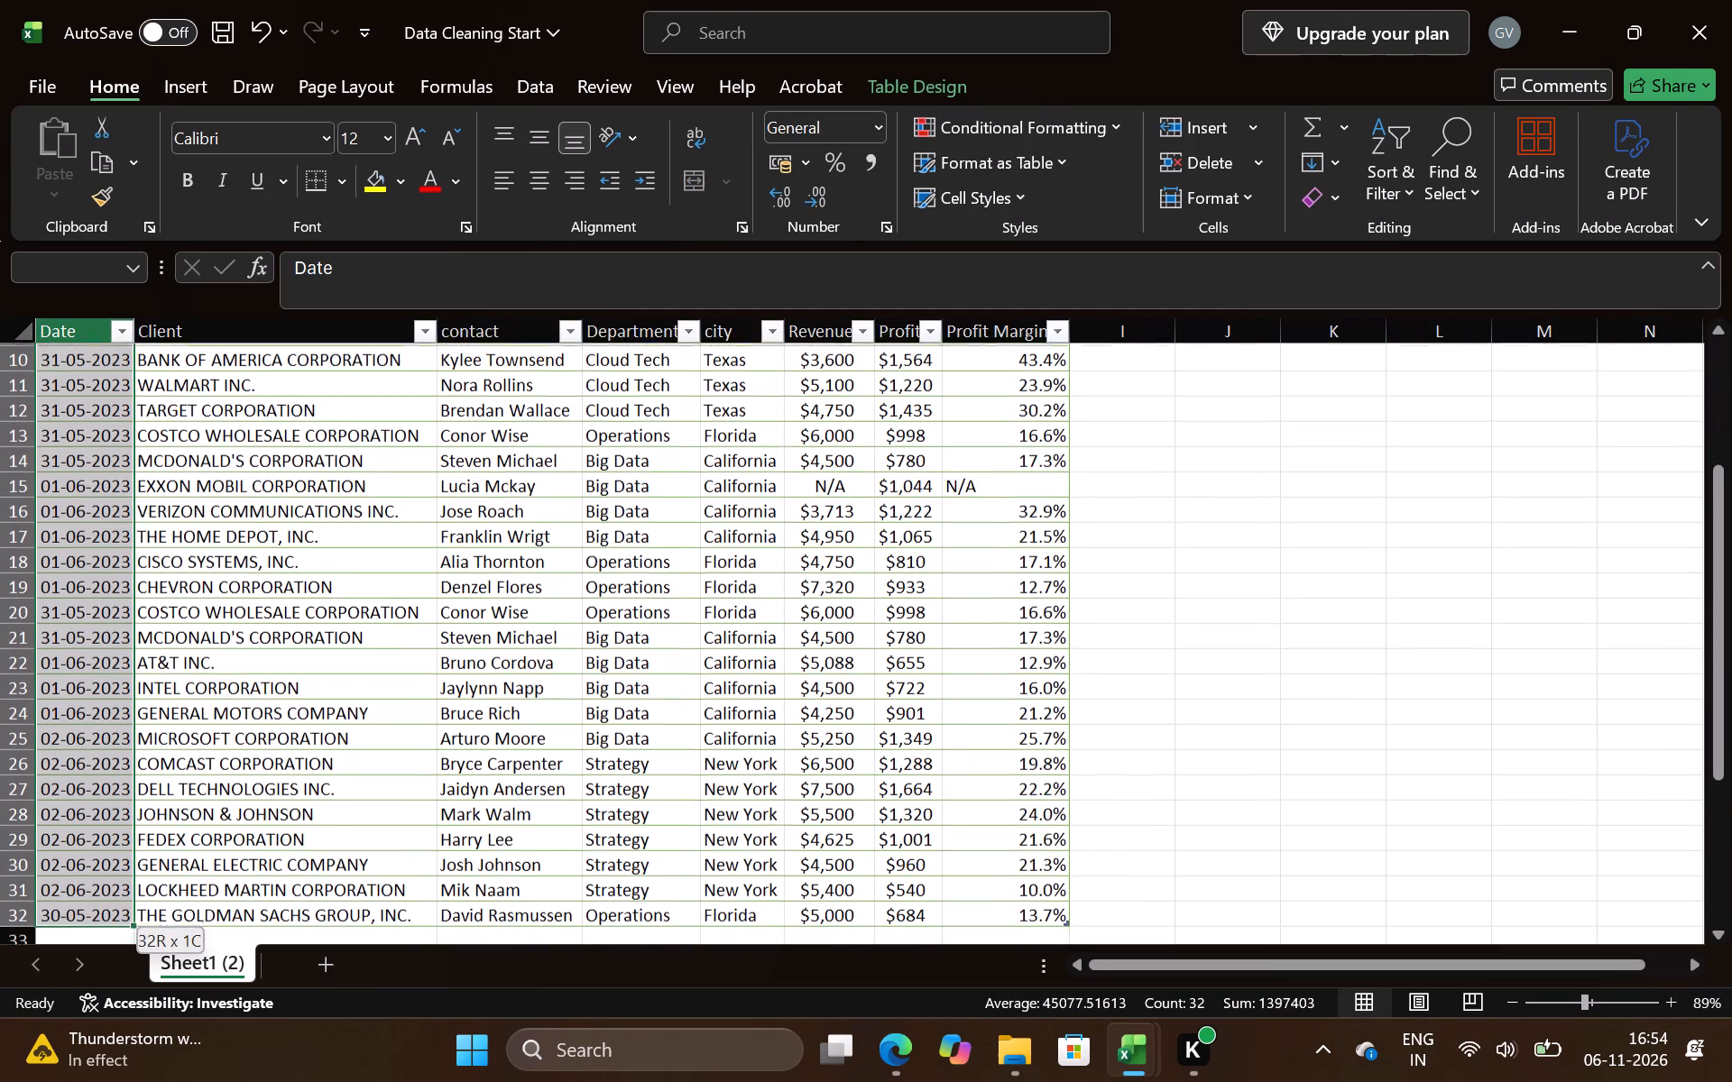
pyautogui.hotkey('ctrl', 'shift', 'Right')
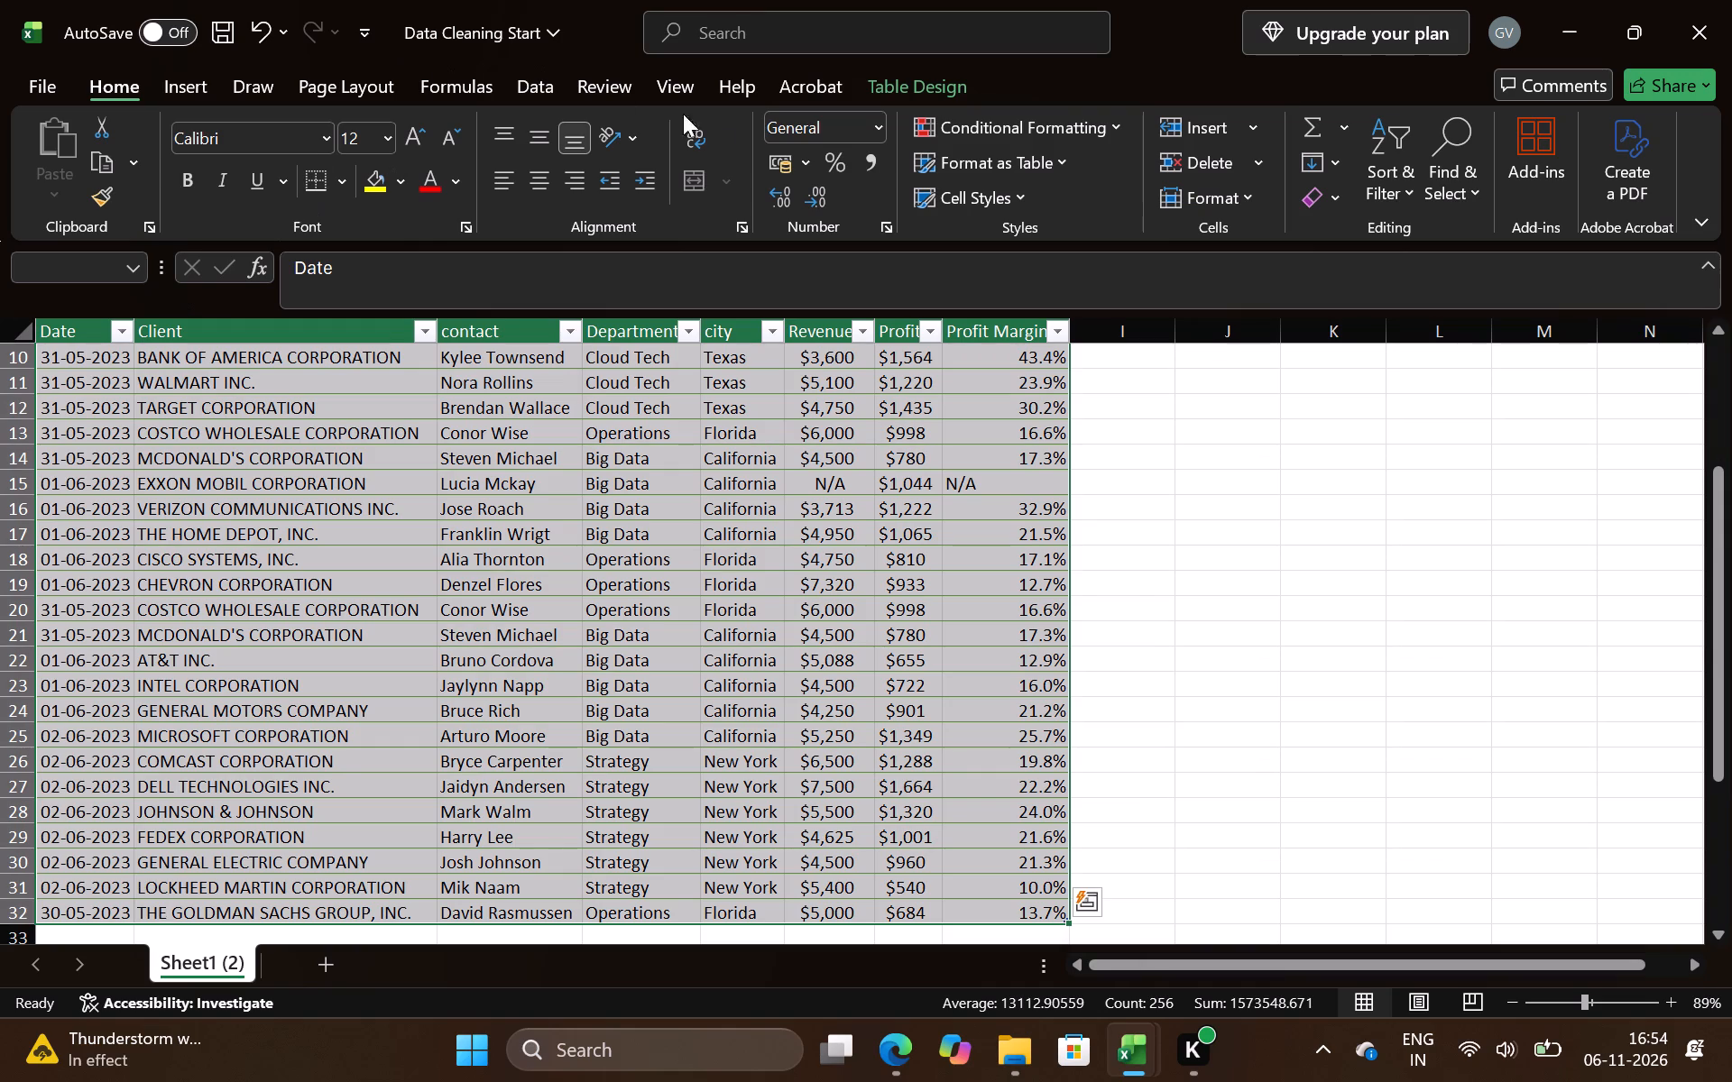
pyautogui.click(1059, 160)
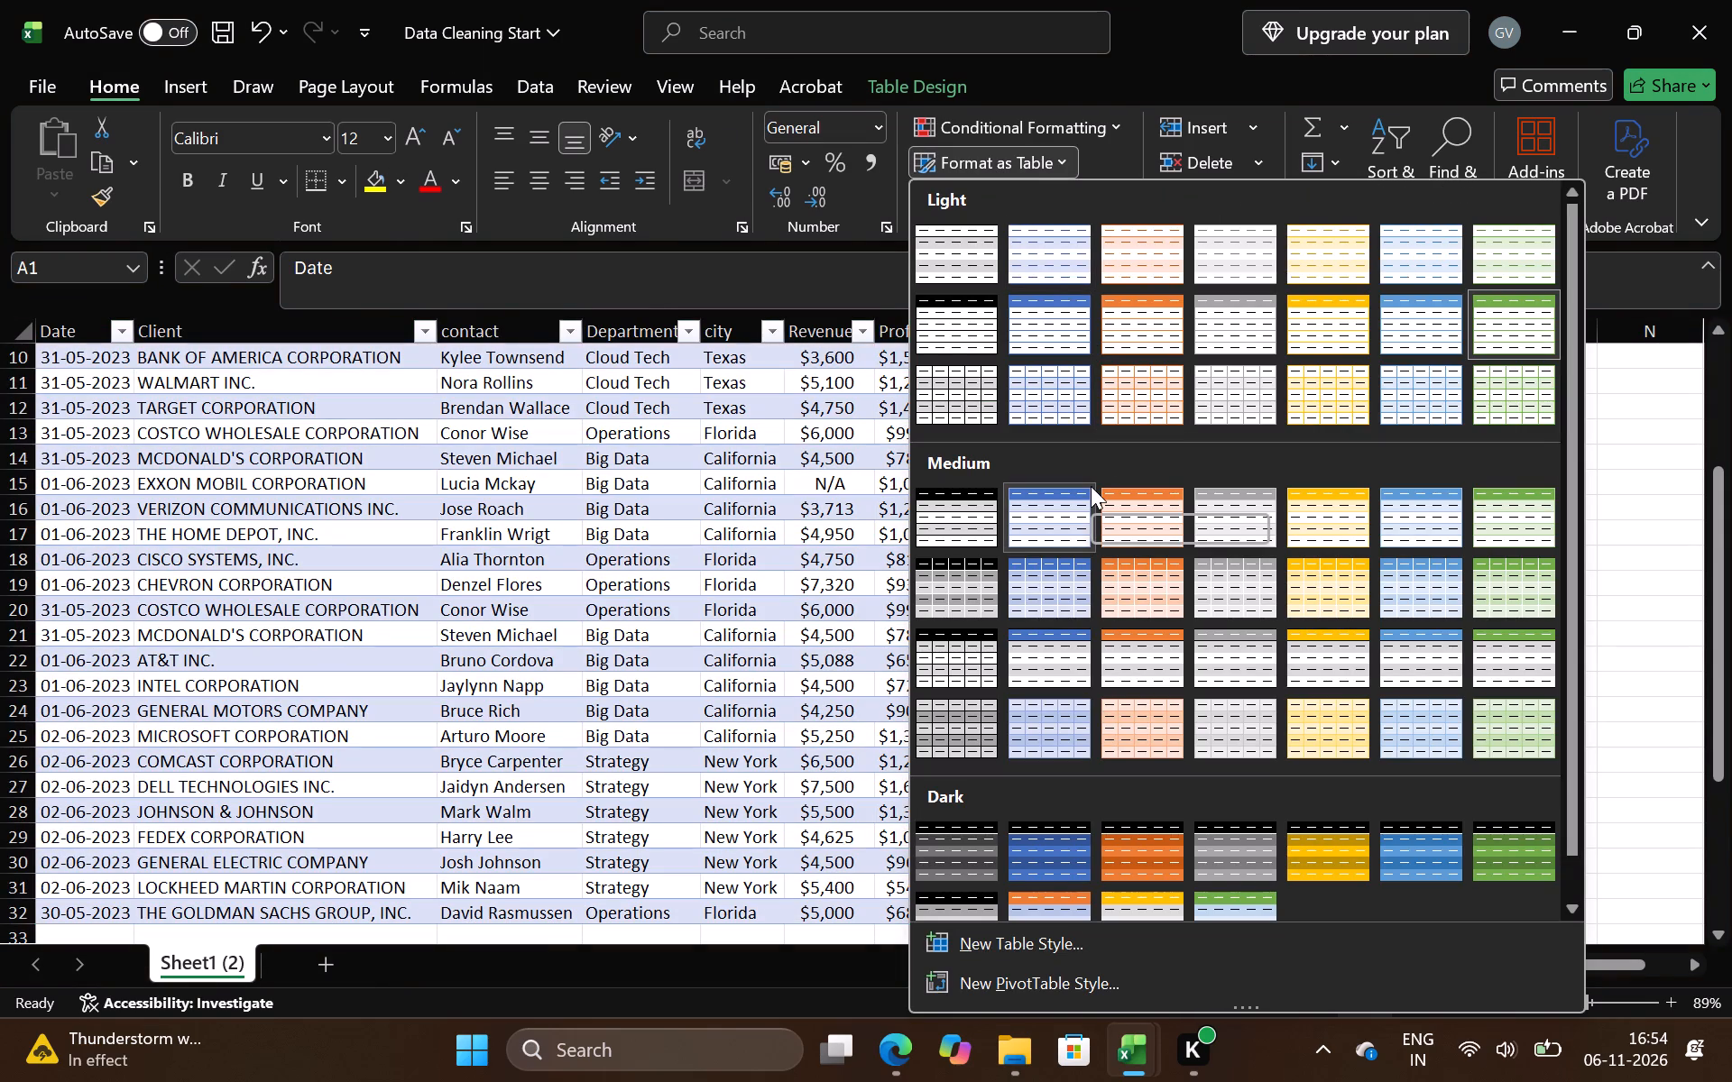
pyautogui.scroll(-1, 1152, 590)
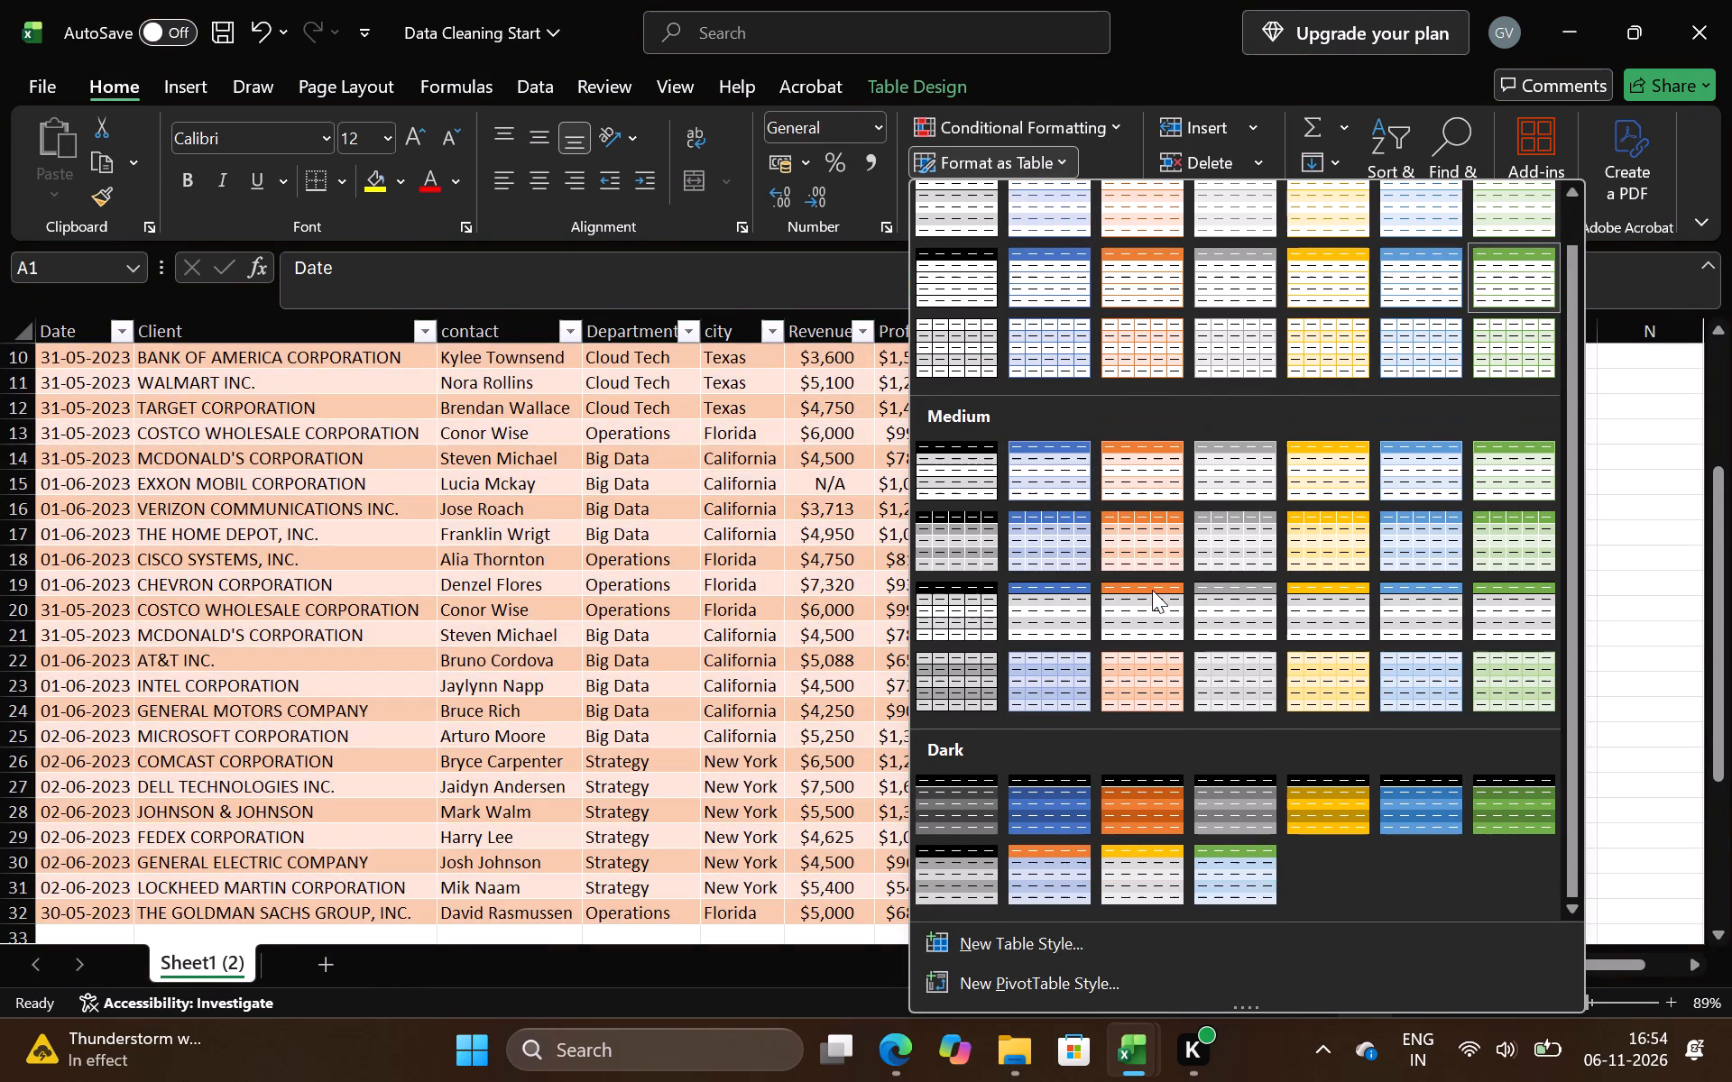
pyautogui.scroll(-1, 1152, 590)
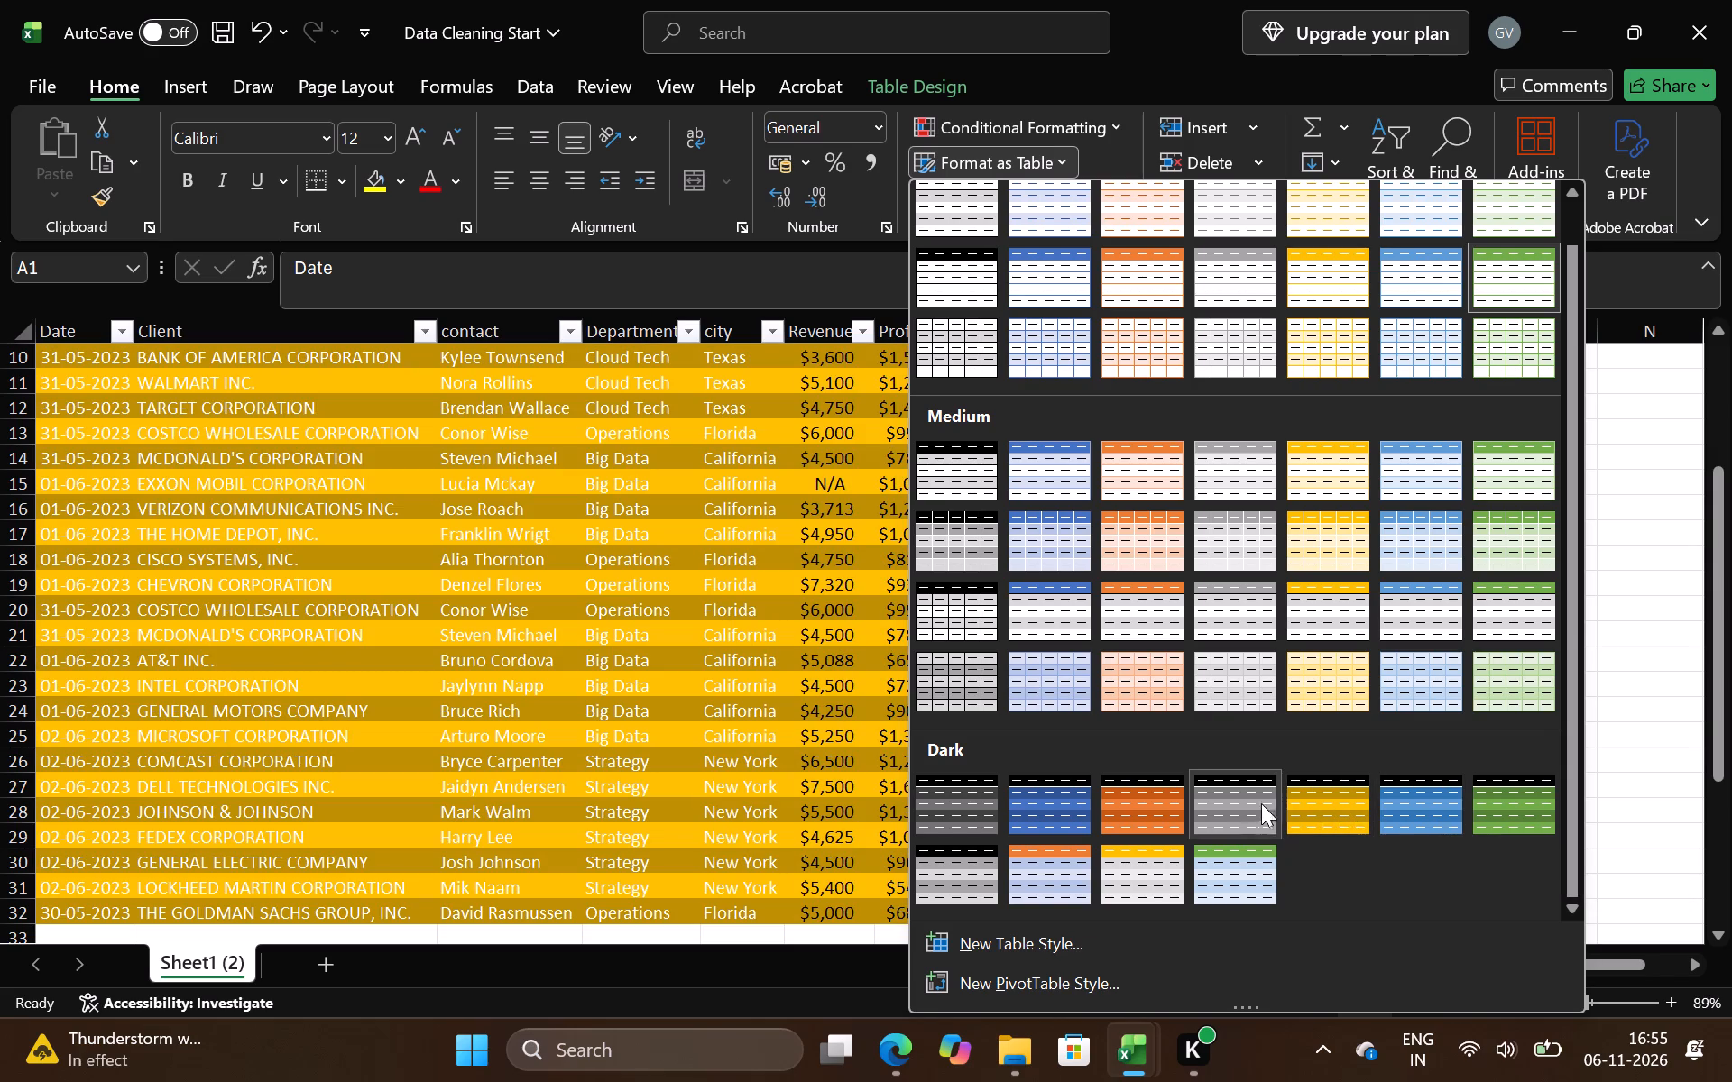
pyautogui.scroll(-1, 1249, 803)
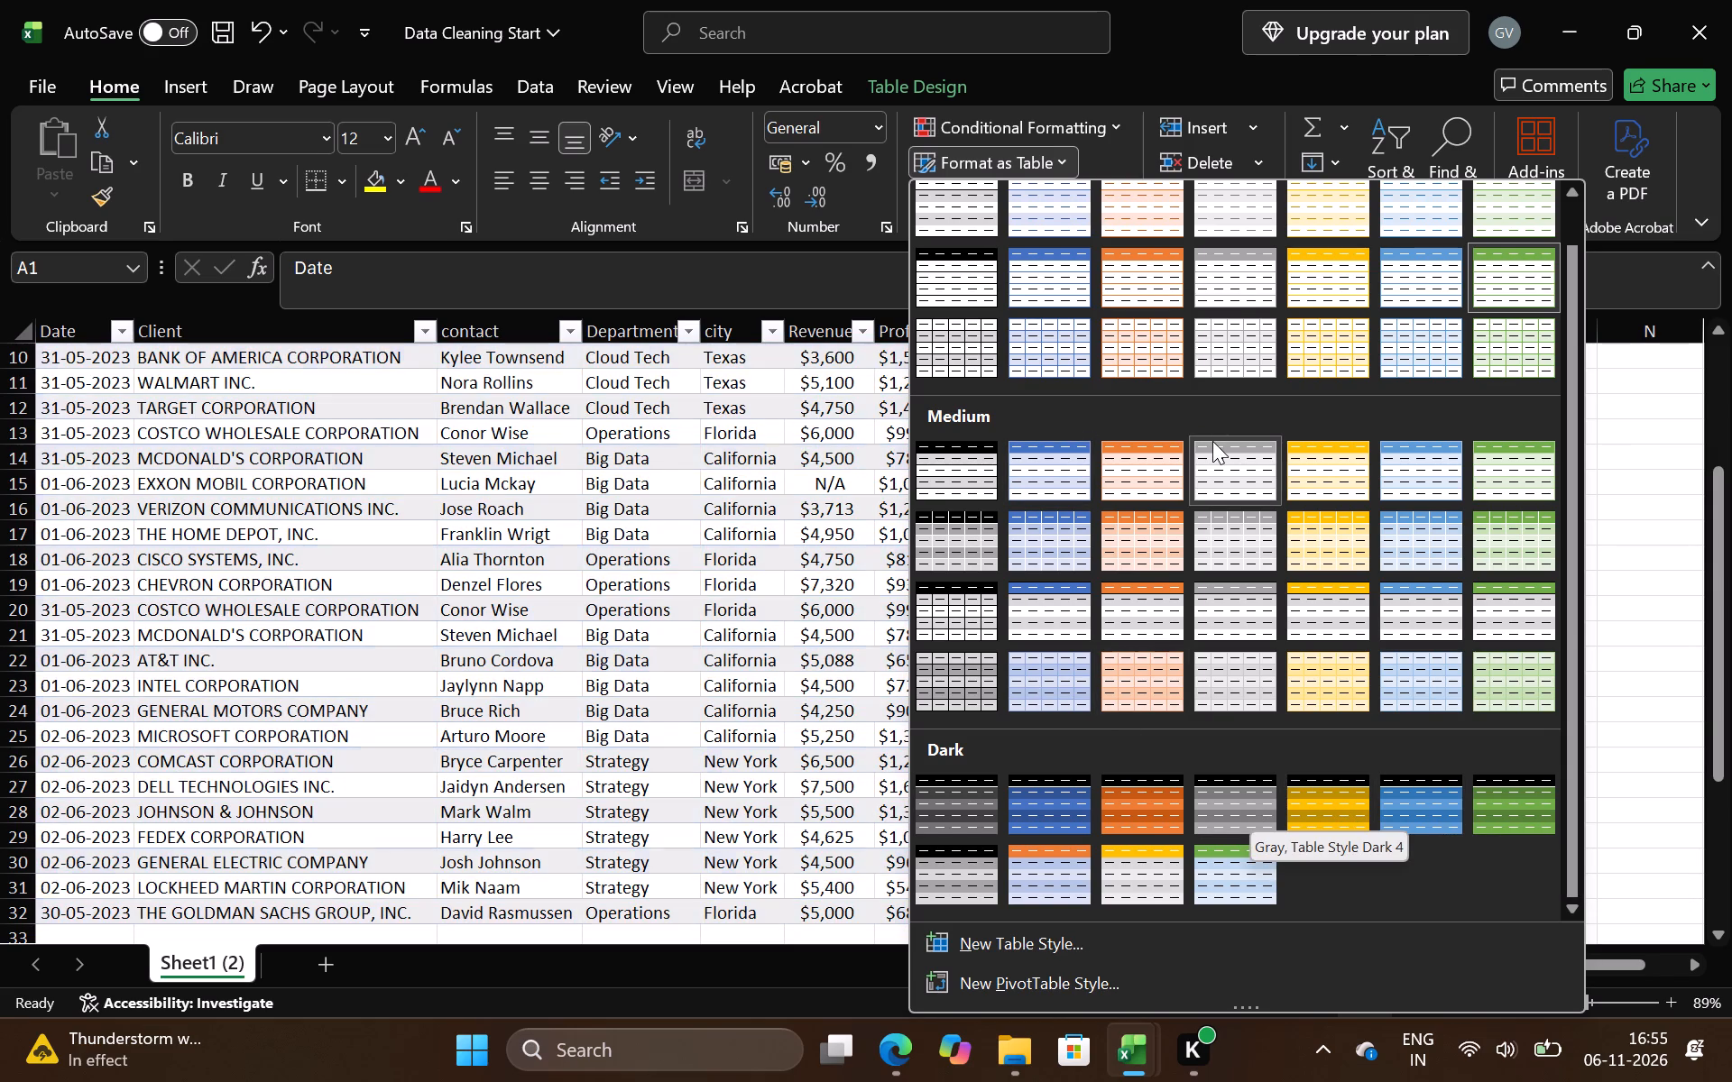
pyautogui.scroll(1, 1211, 441)
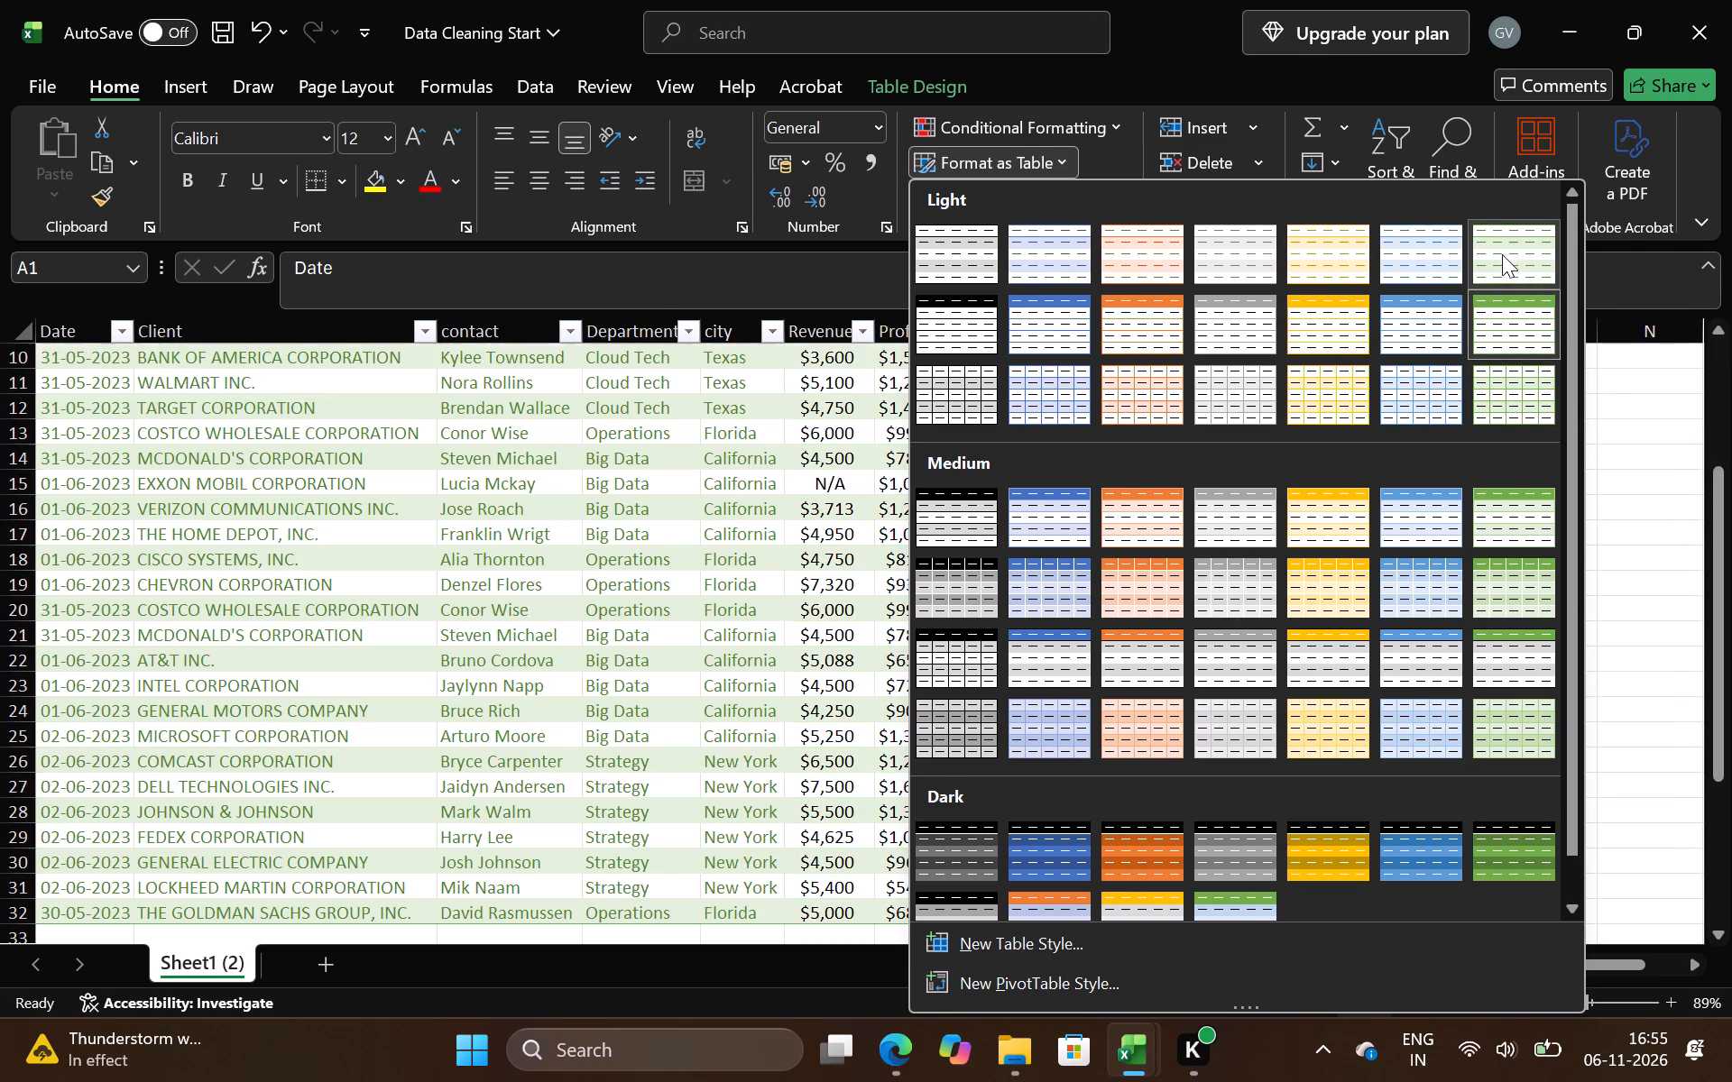
pyautogui.click(1509, 399)
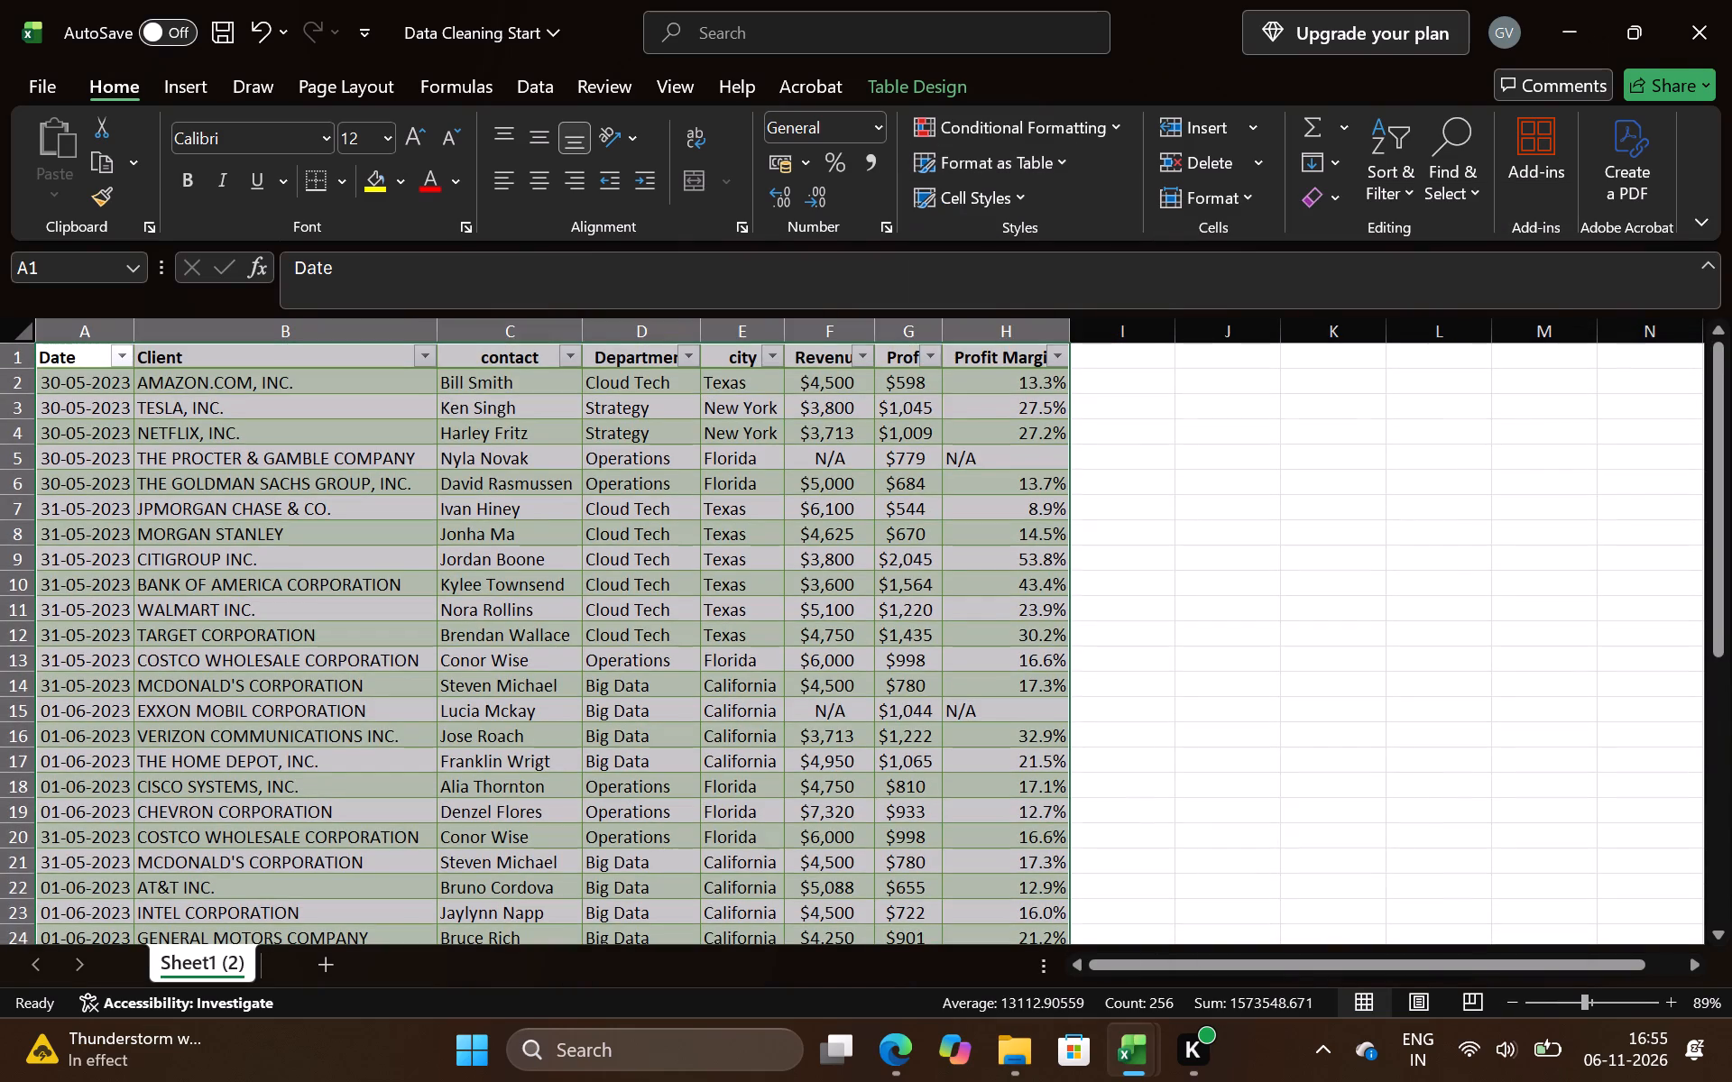
pyautogui.click(1234, 571)
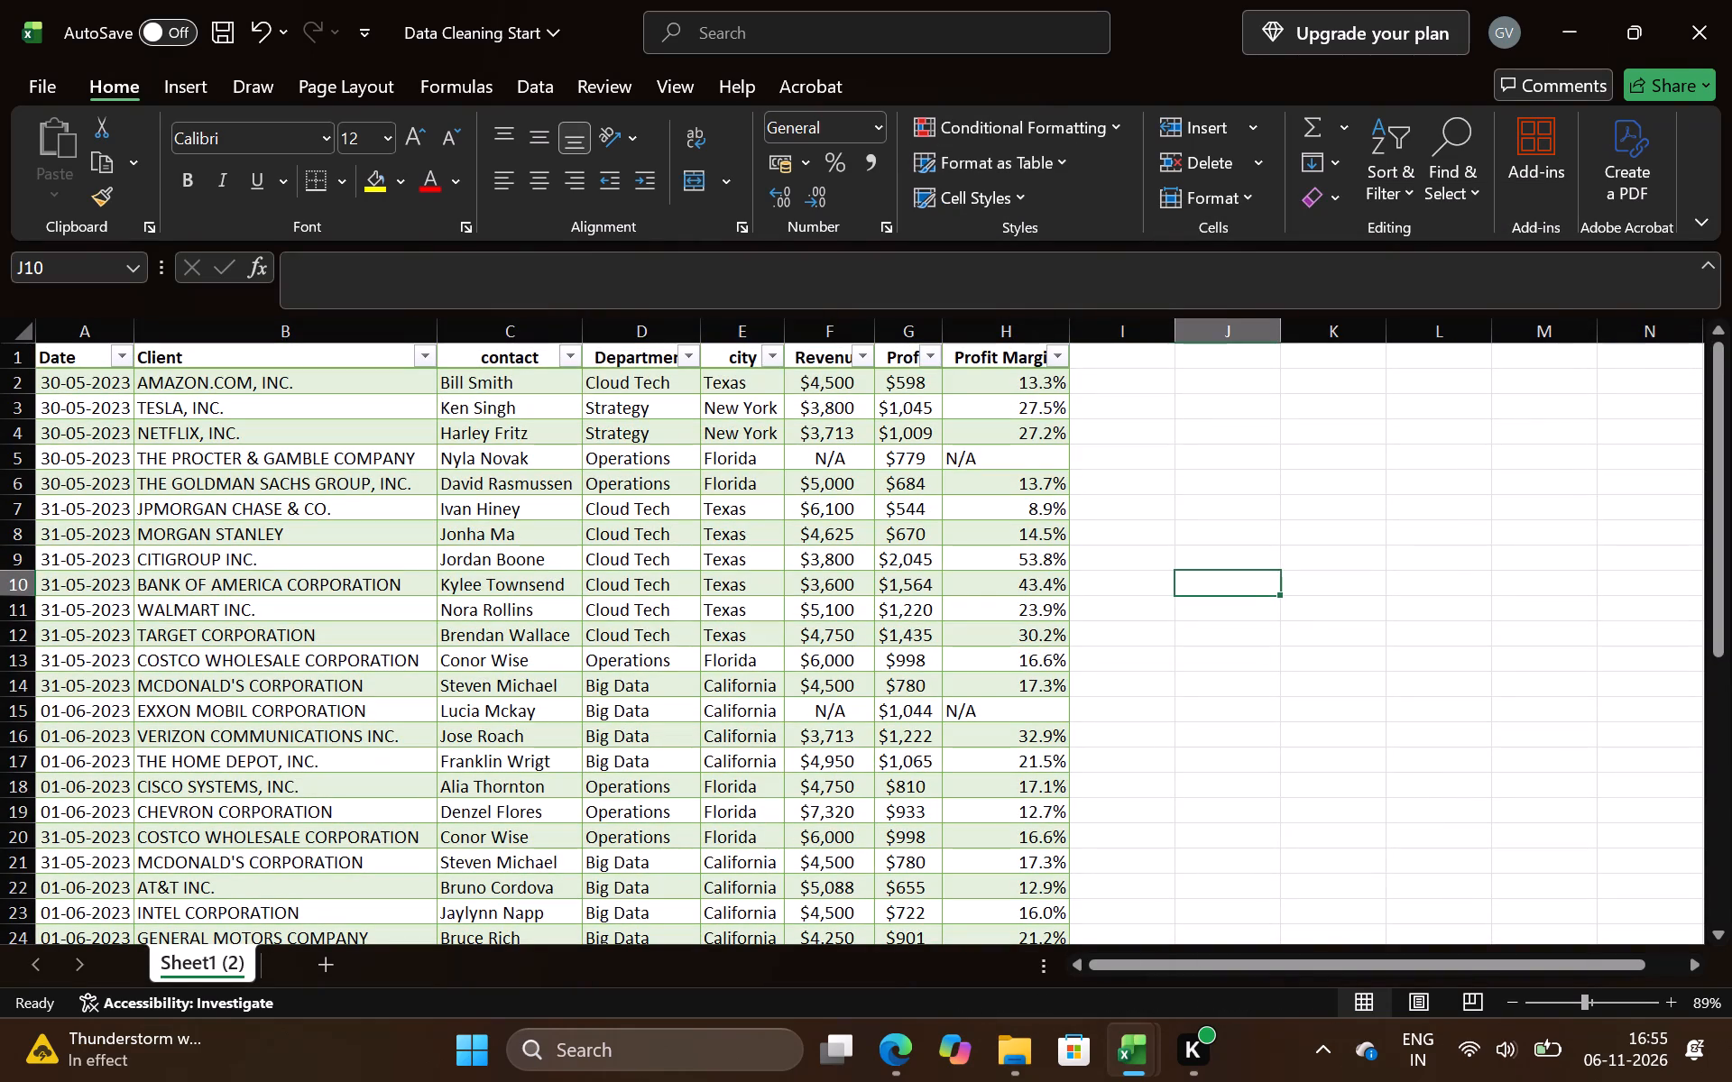
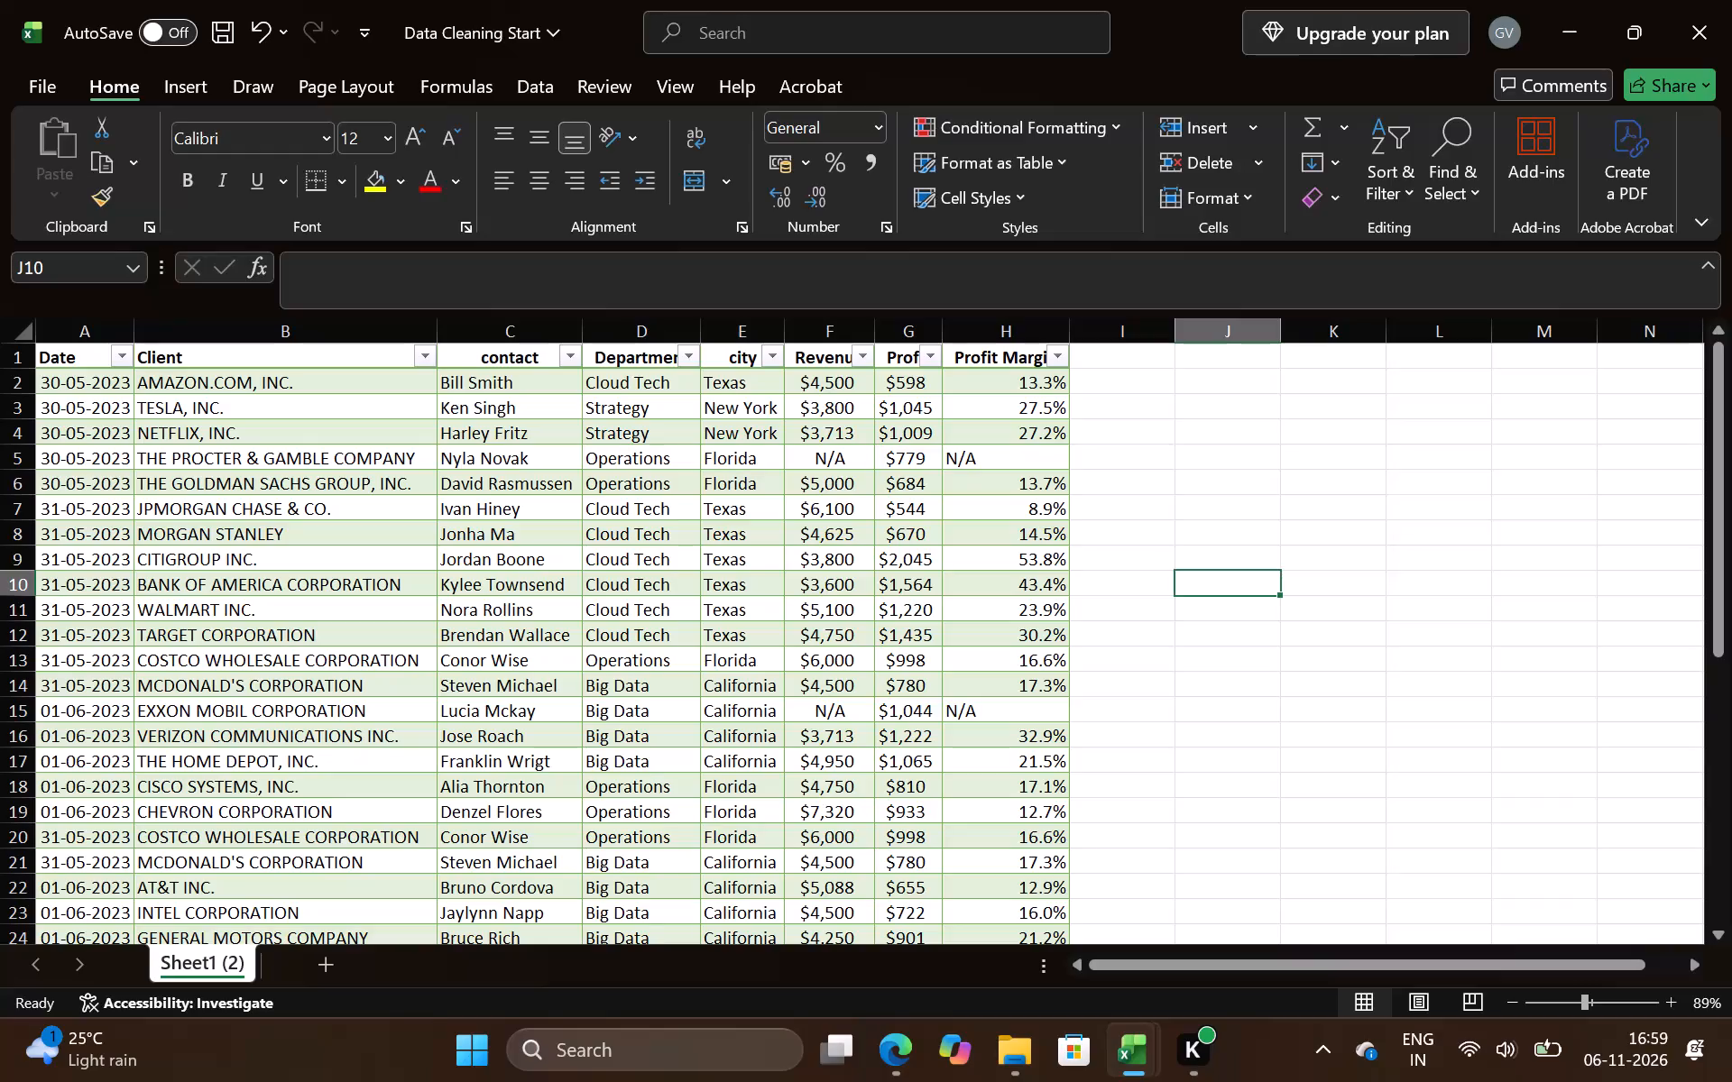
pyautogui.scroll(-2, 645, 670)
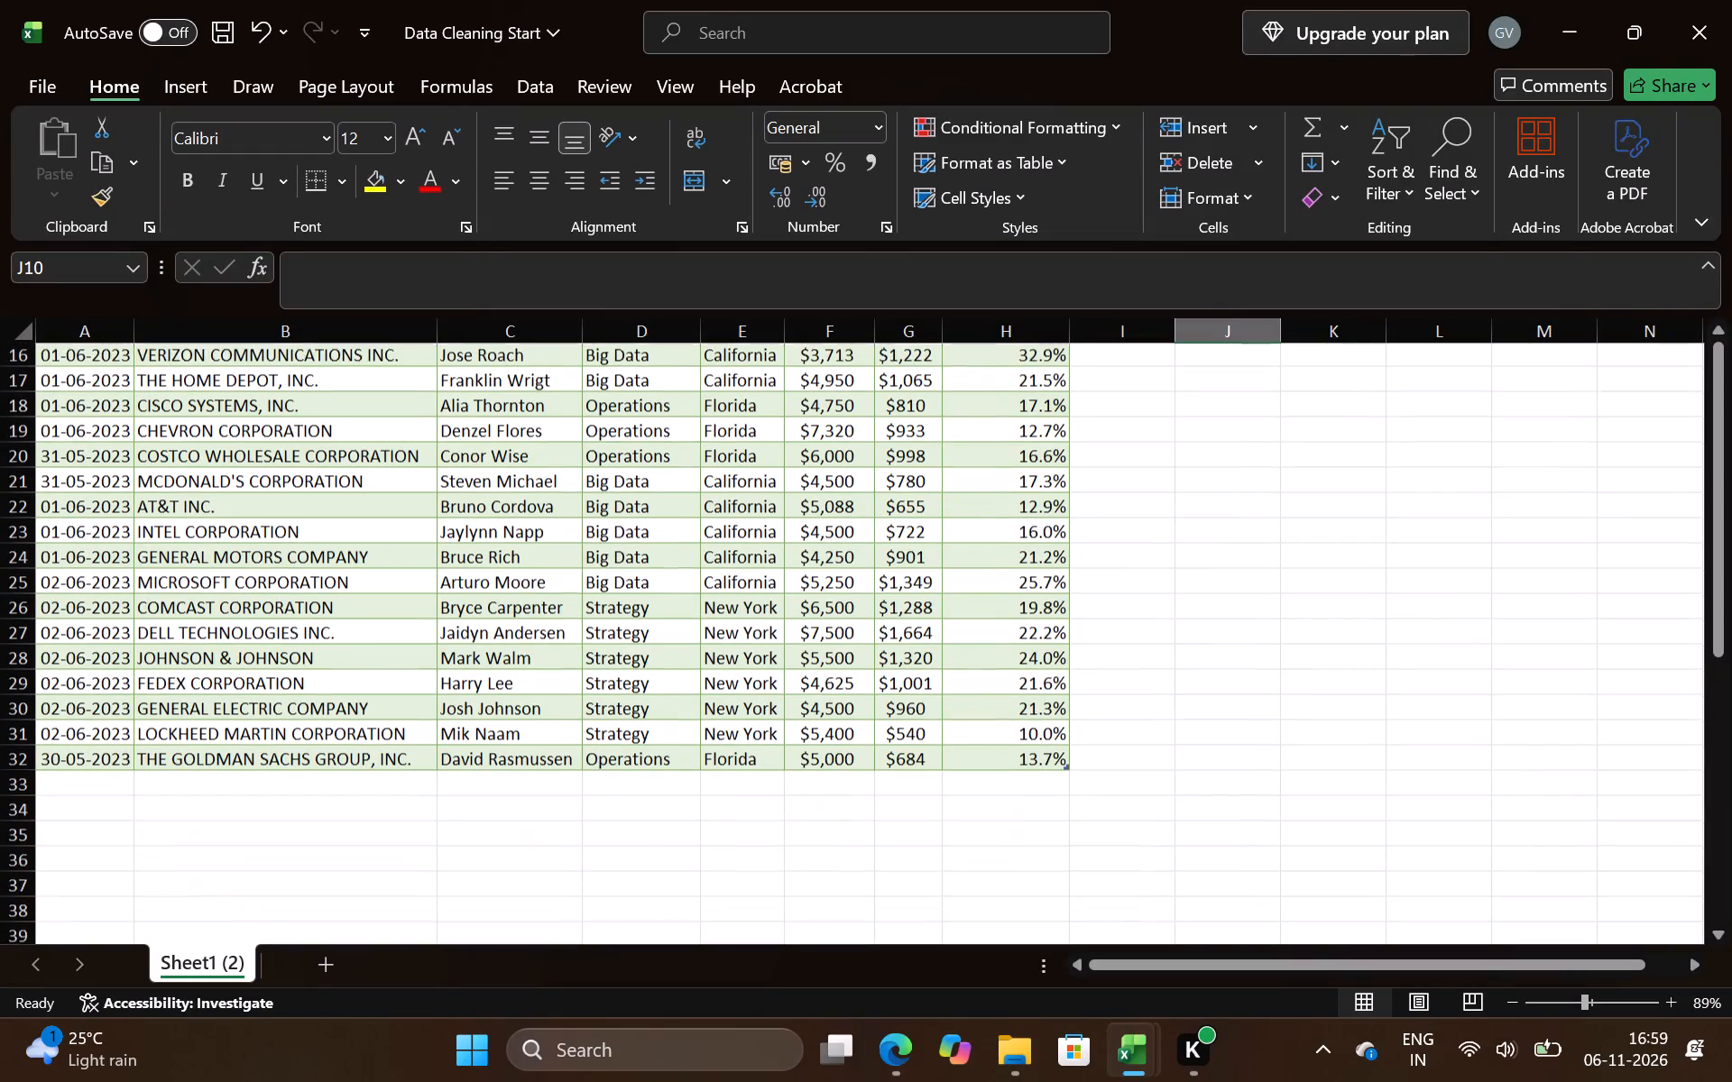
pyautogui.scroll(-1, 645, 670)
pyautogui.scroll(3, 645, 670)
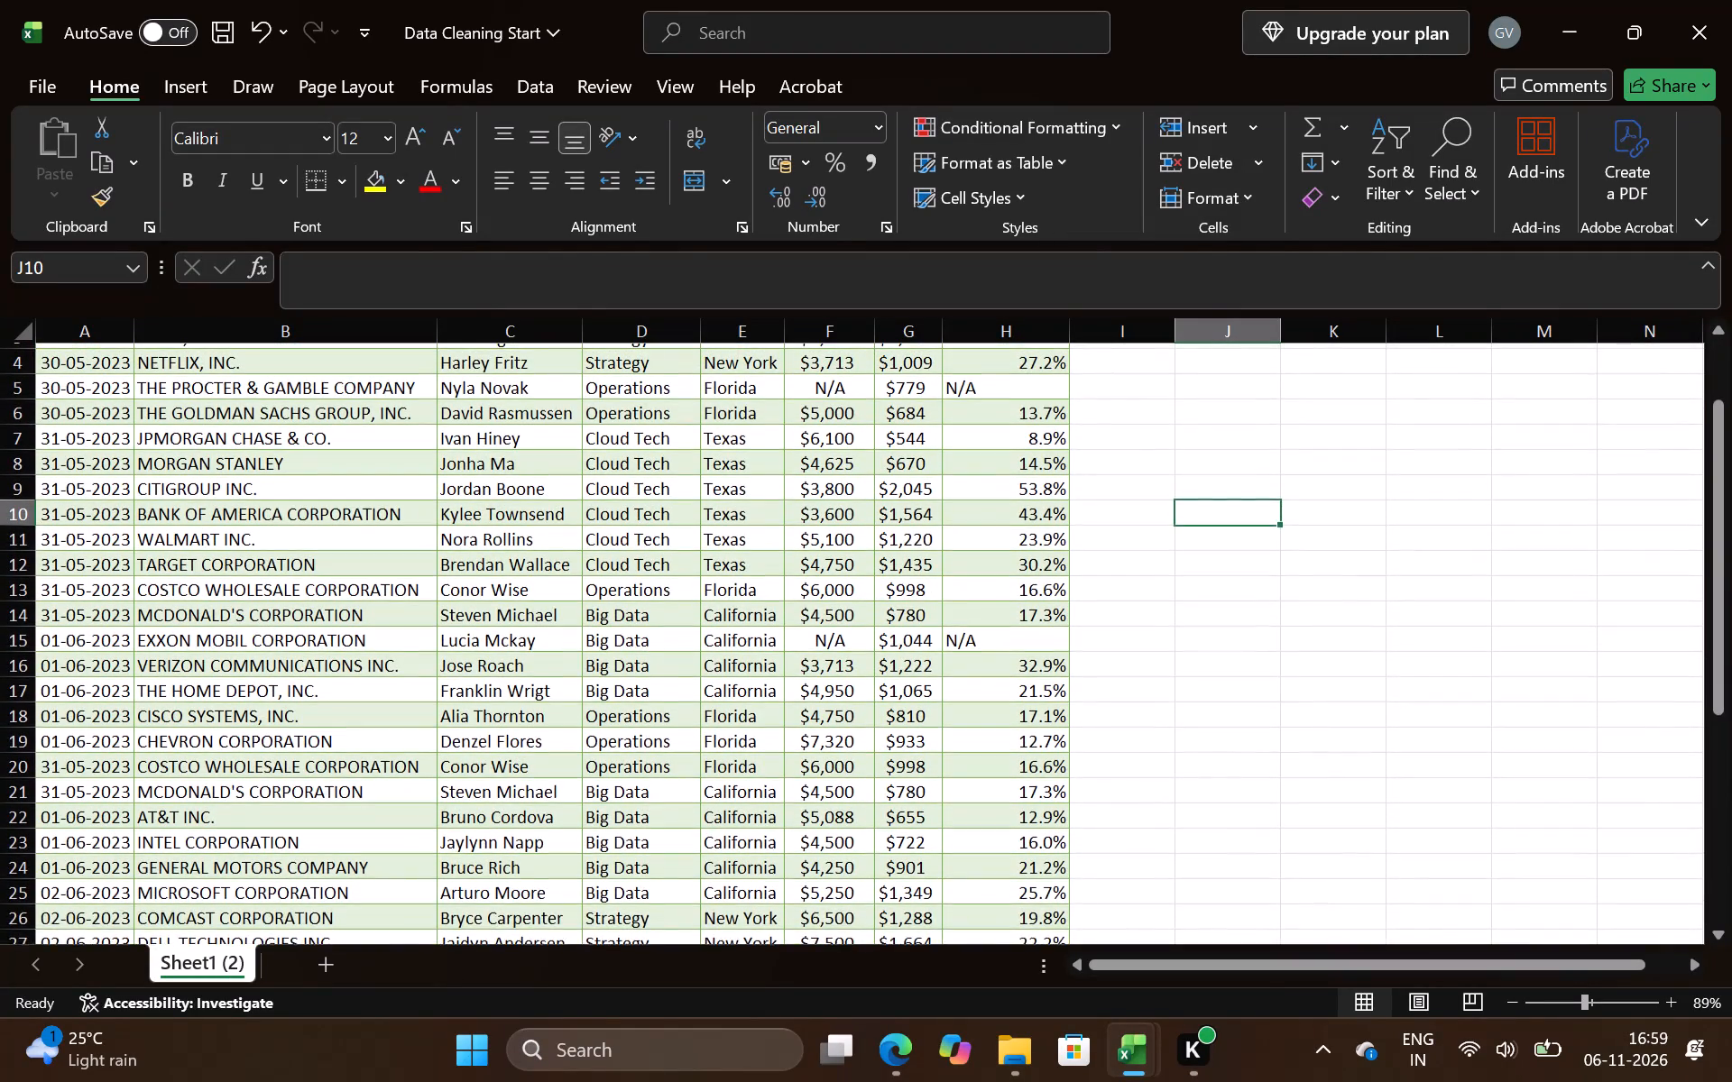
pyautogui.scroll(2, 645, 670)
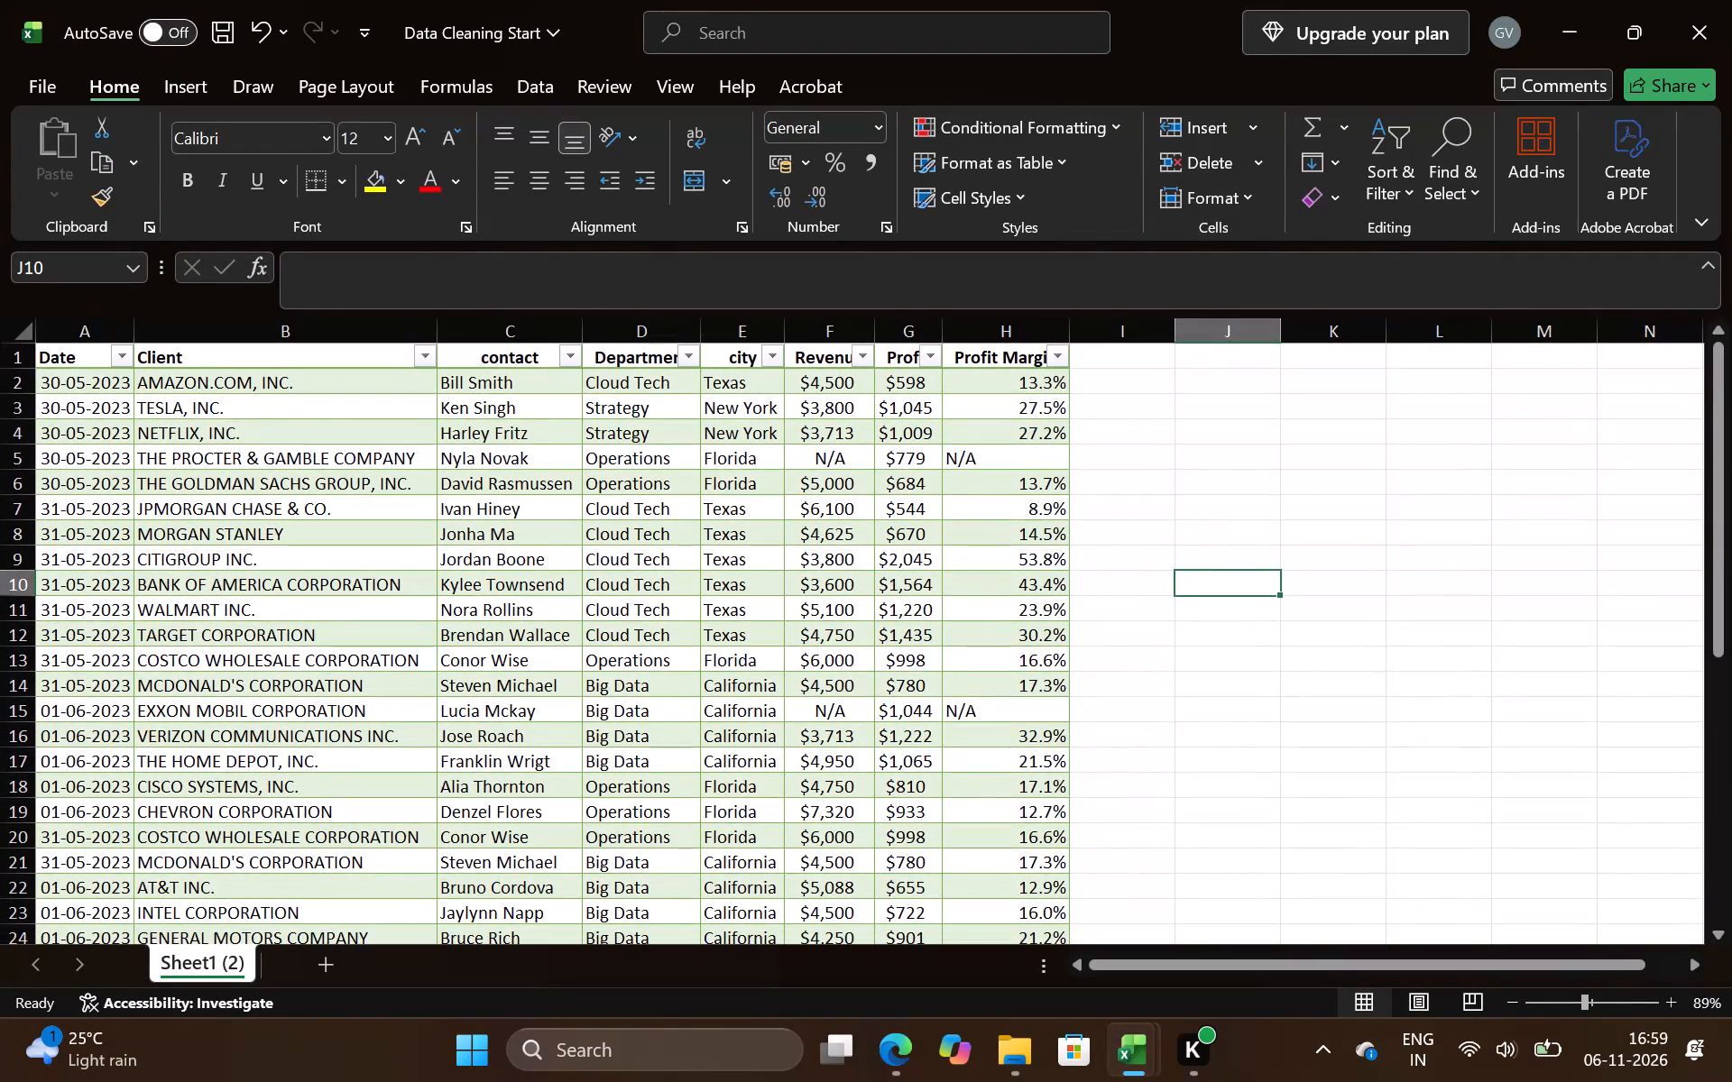
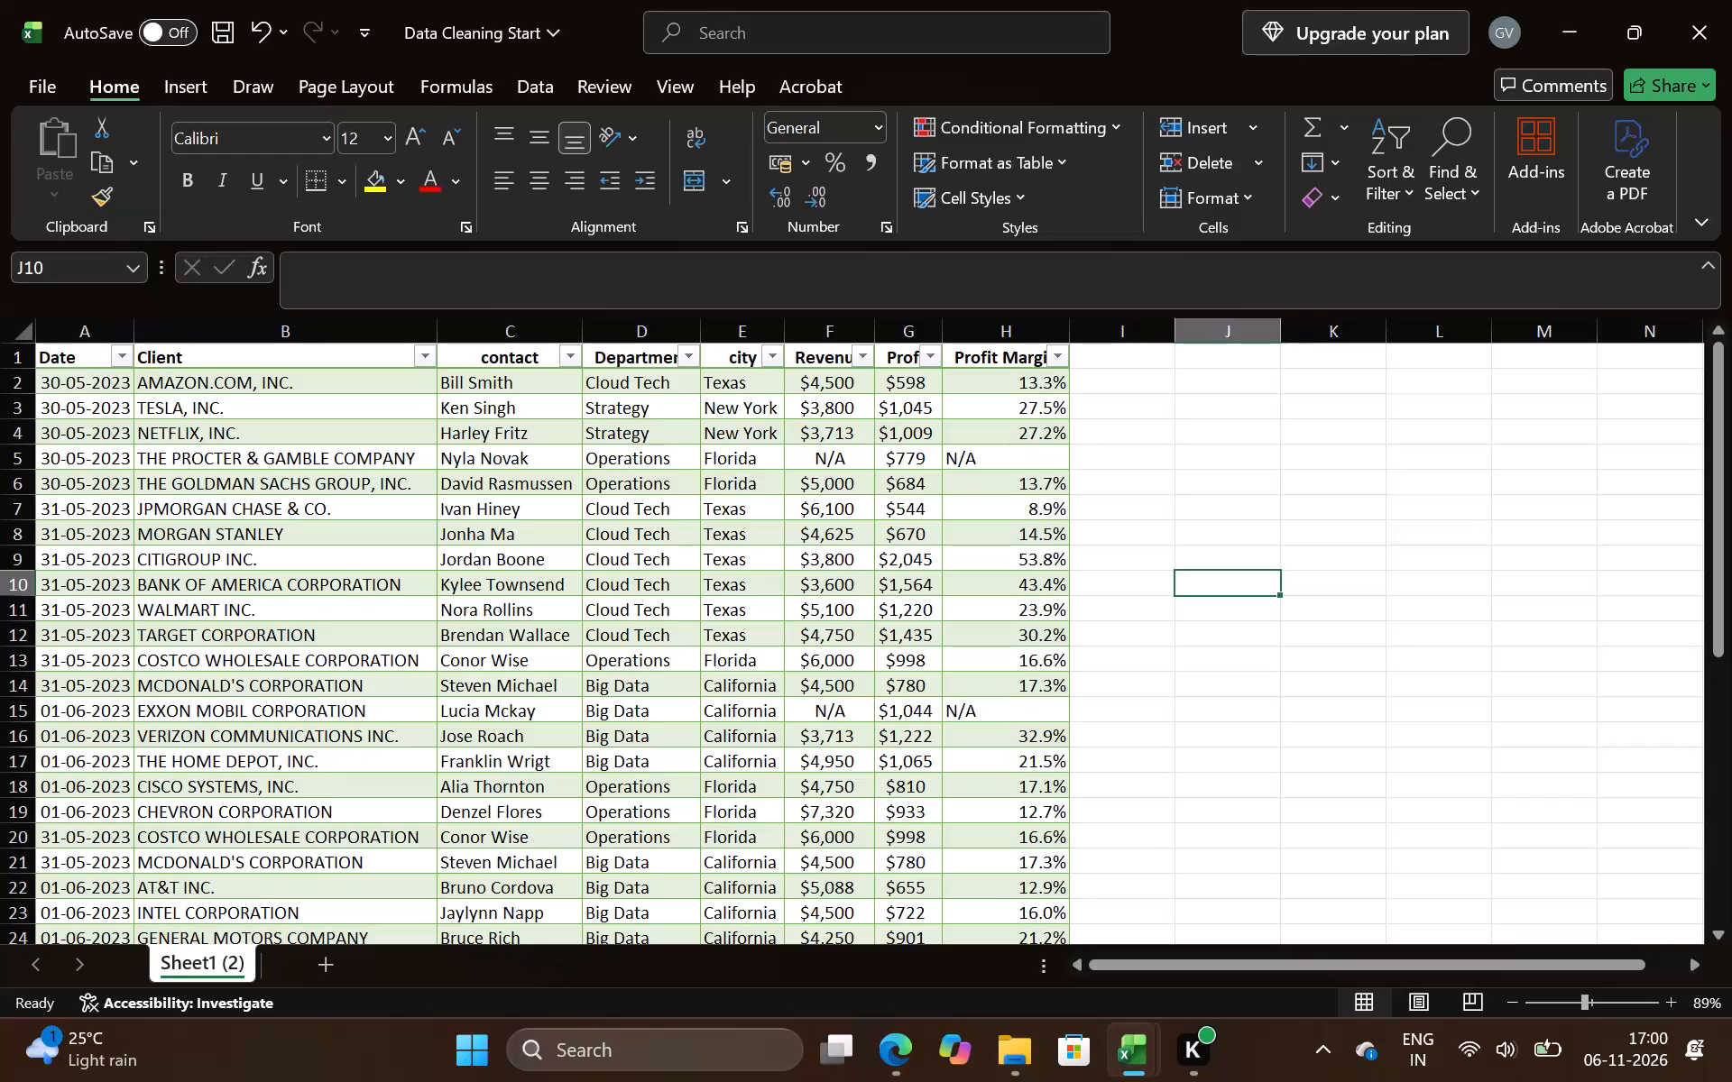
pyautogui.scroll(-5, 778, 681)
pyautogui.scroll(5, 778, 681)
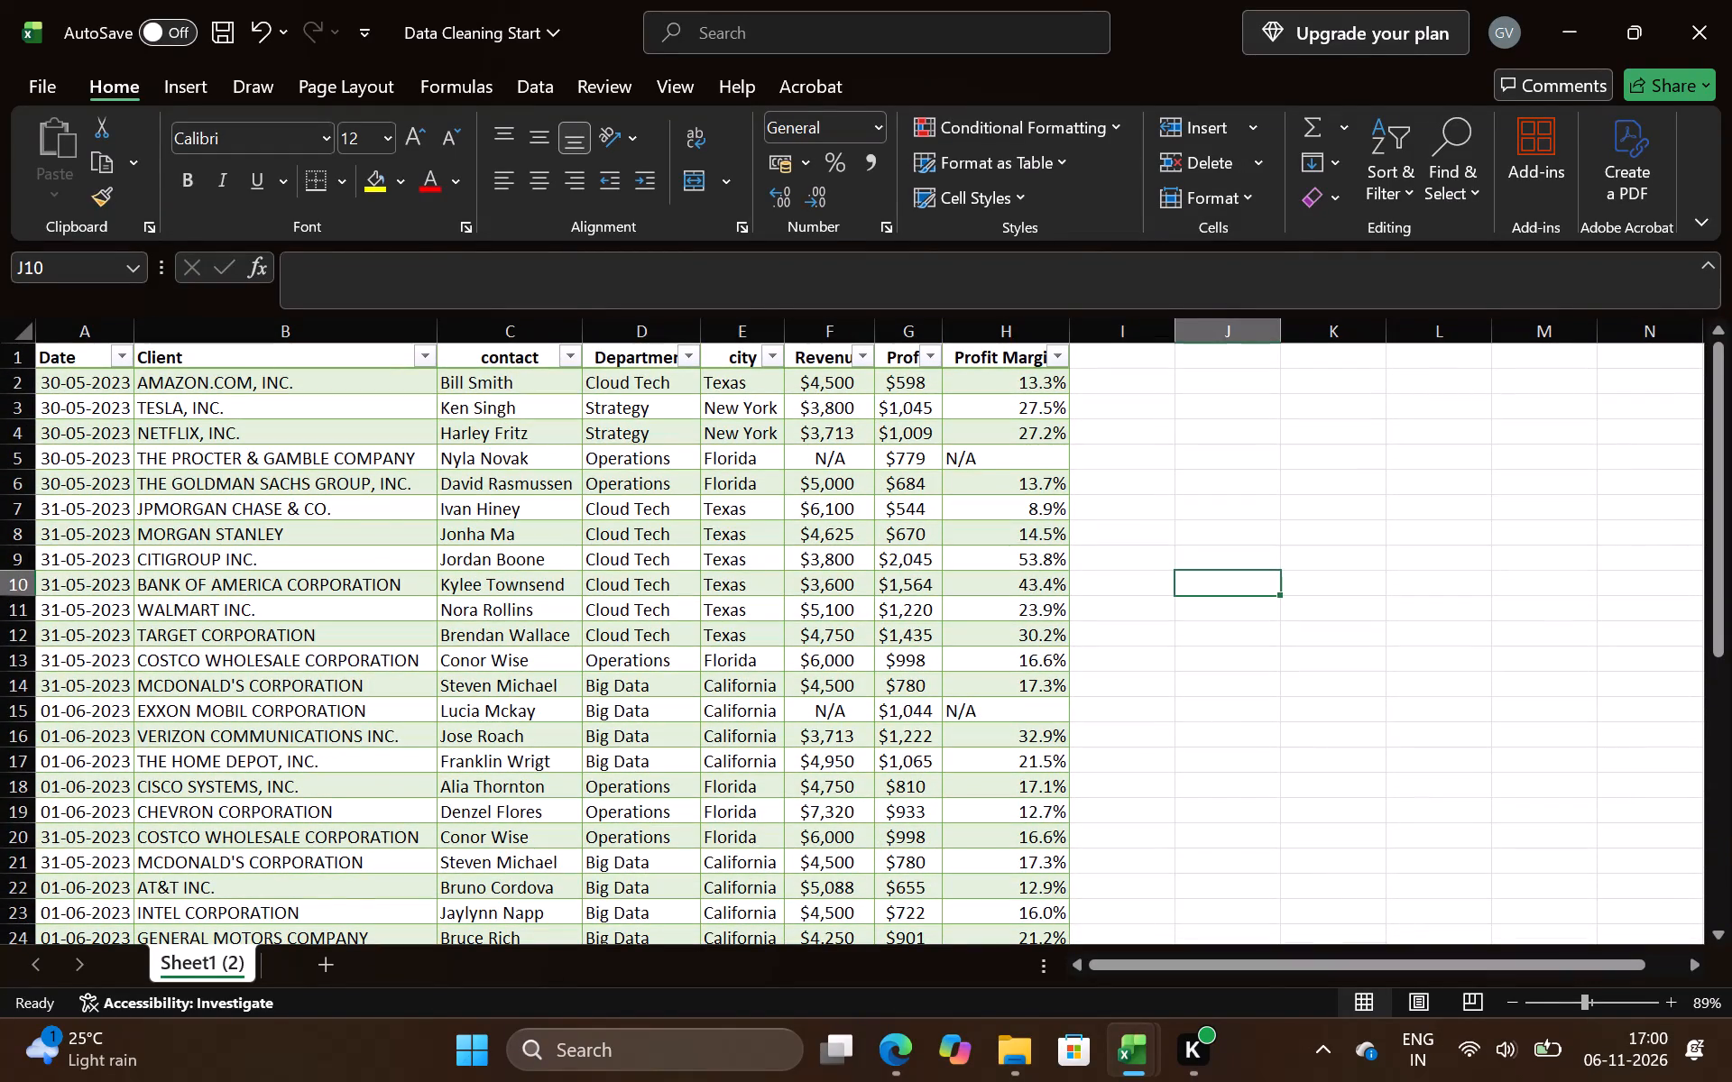